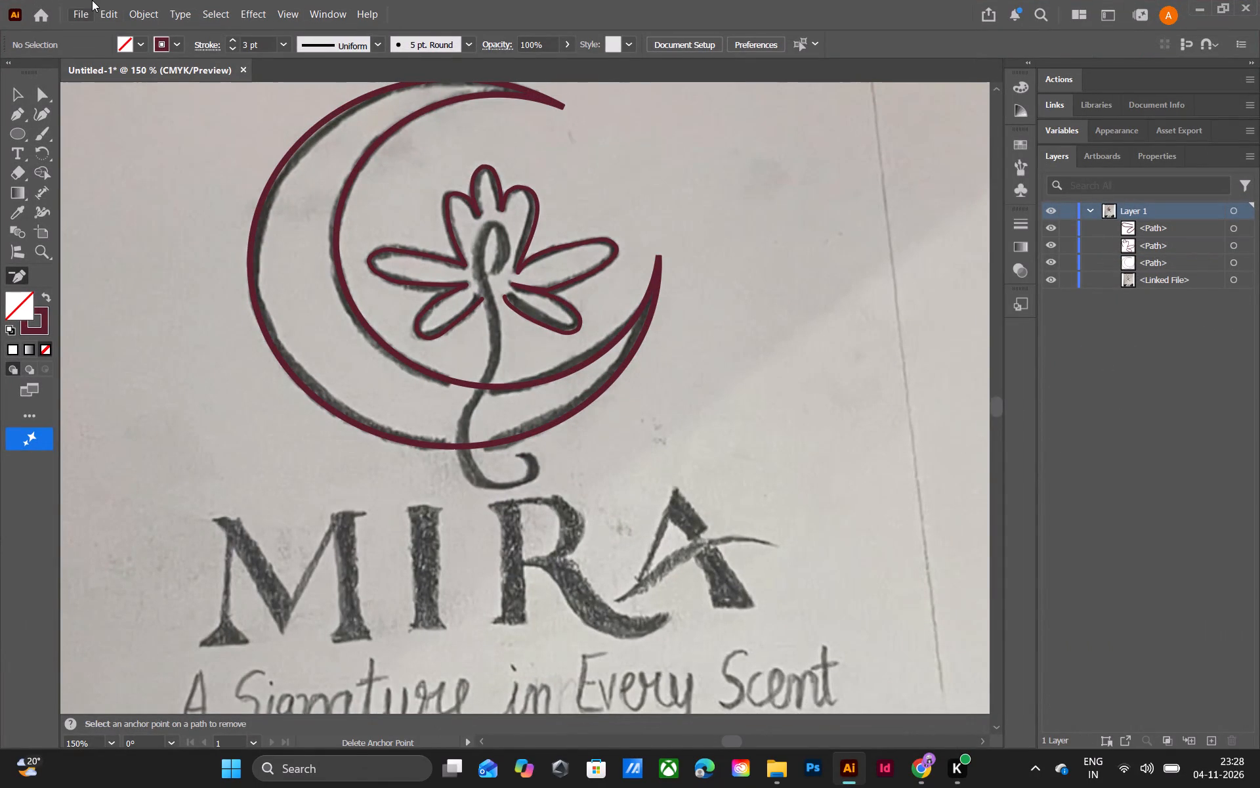
Trace the central bud loop of the flower sketch with straight Pen segments, from its inner end over the top and down to the stem.
key("ctrl+equal")
key("ctrl+equal")
key("ctrl+equal")
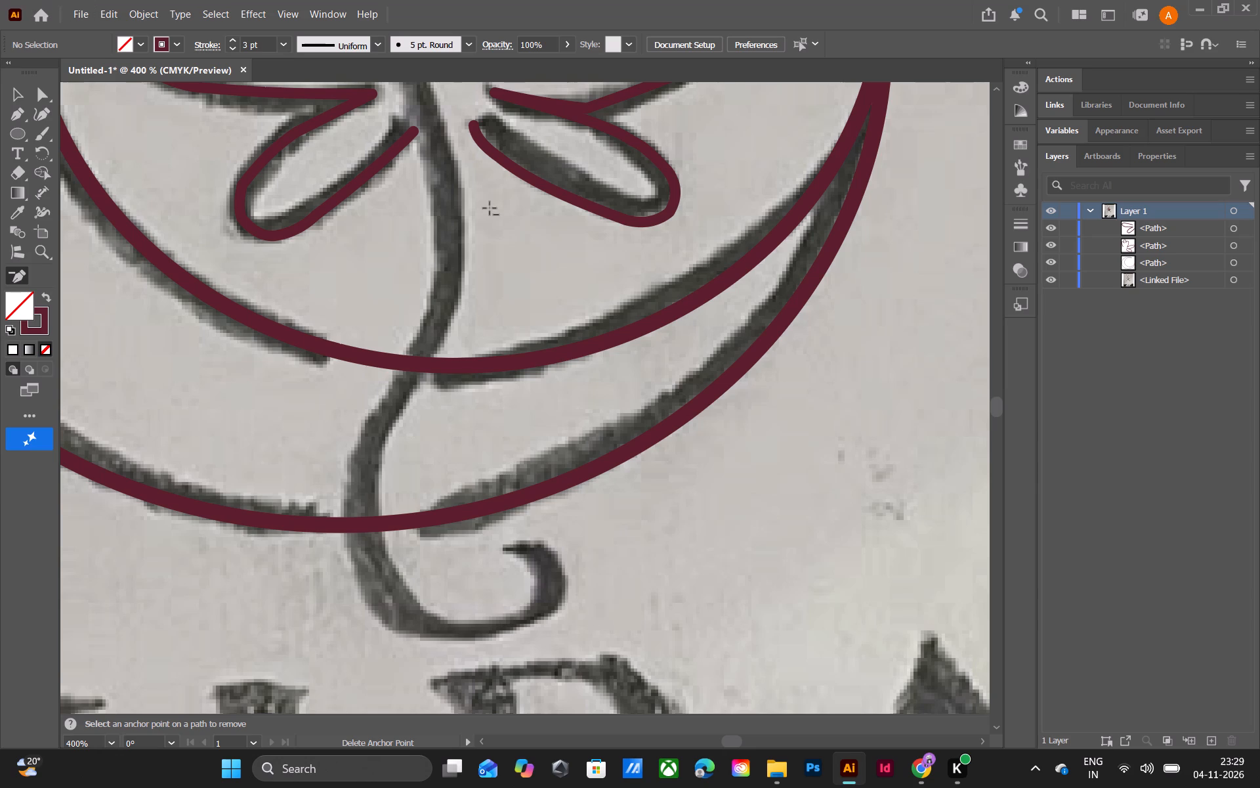
scroll(490, 210, "up", 15)
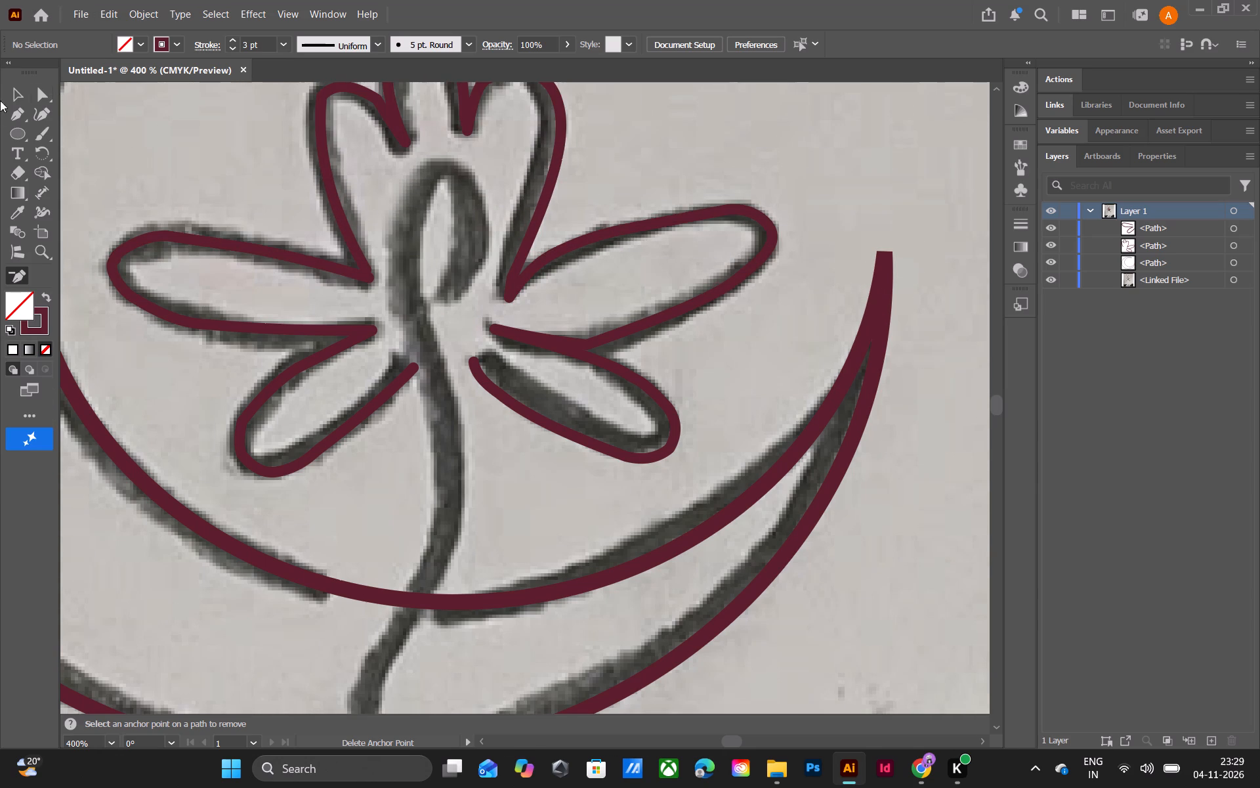
left_click(16, 95)
scroll(249, 171, "down", 4)
scroll(382, 184, "up", 6)
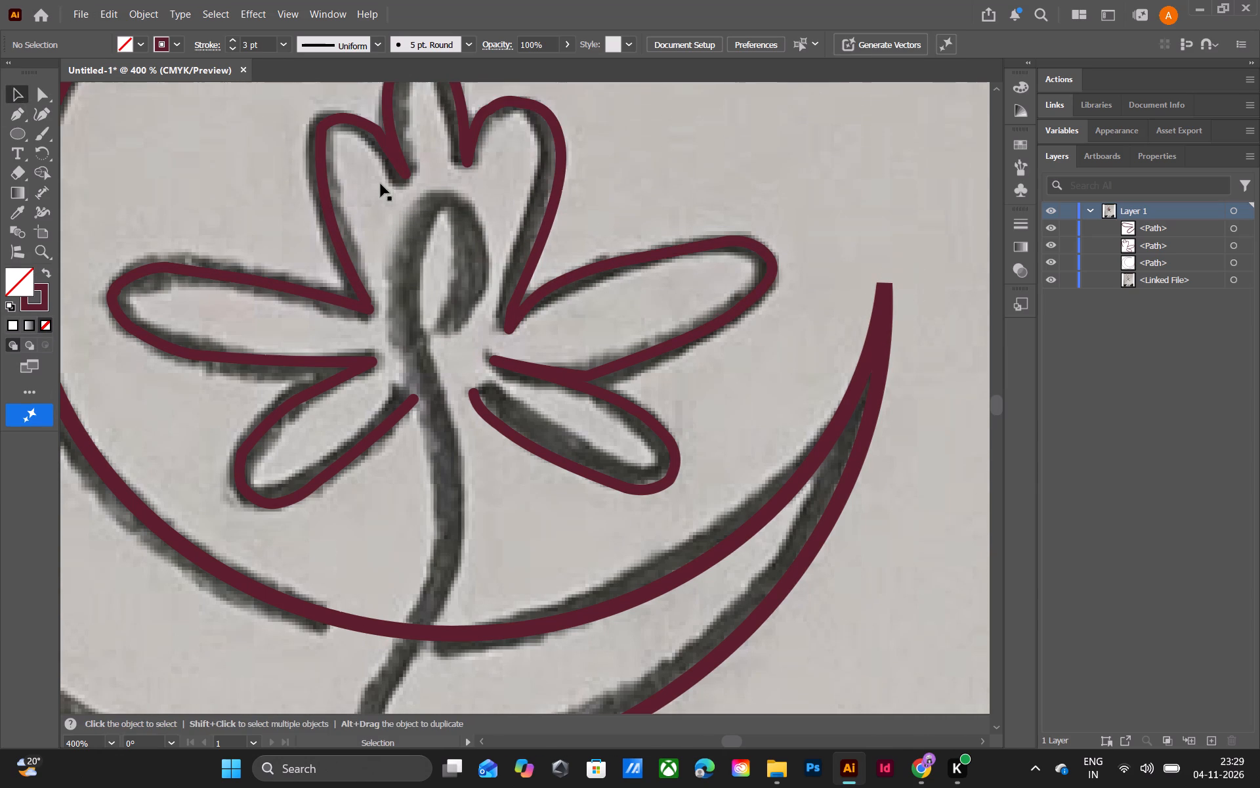
left_click(7, 112)
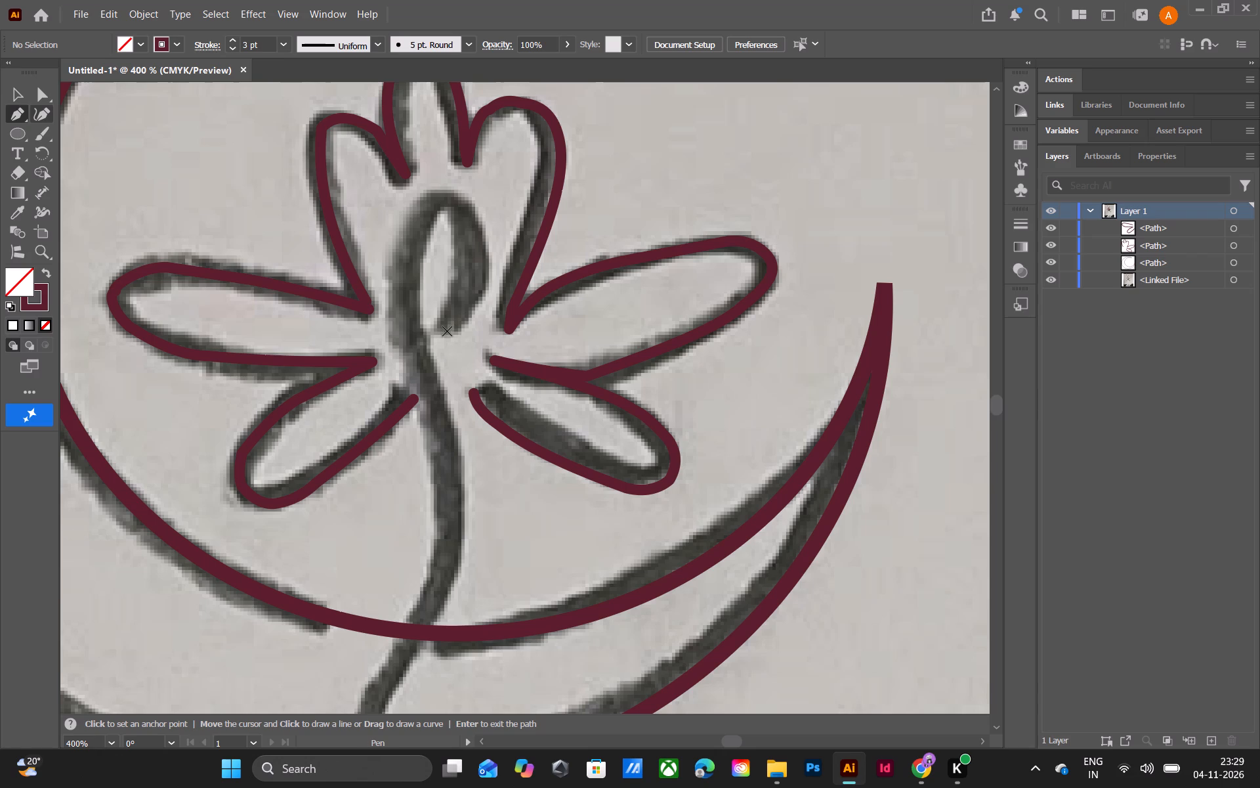
left_click(455, 332)
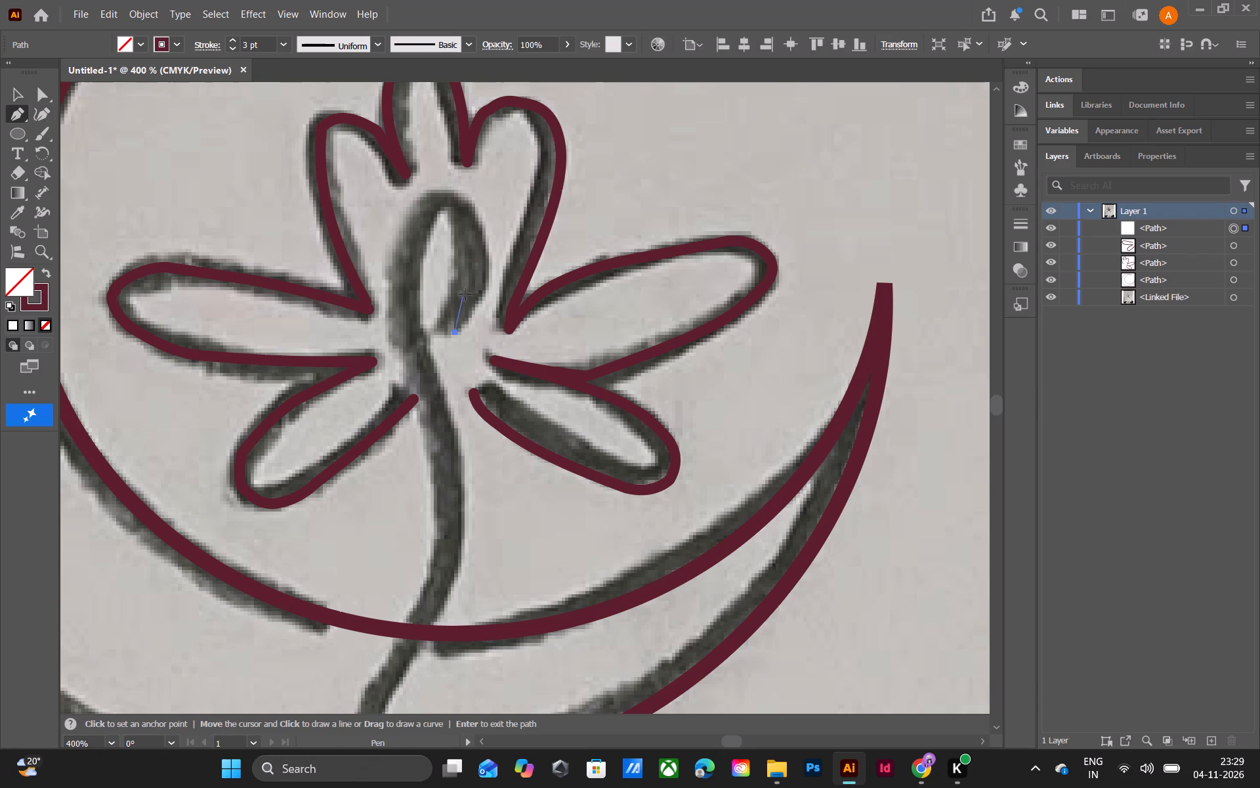
left_click(488, 292)
left_click(484, 232)
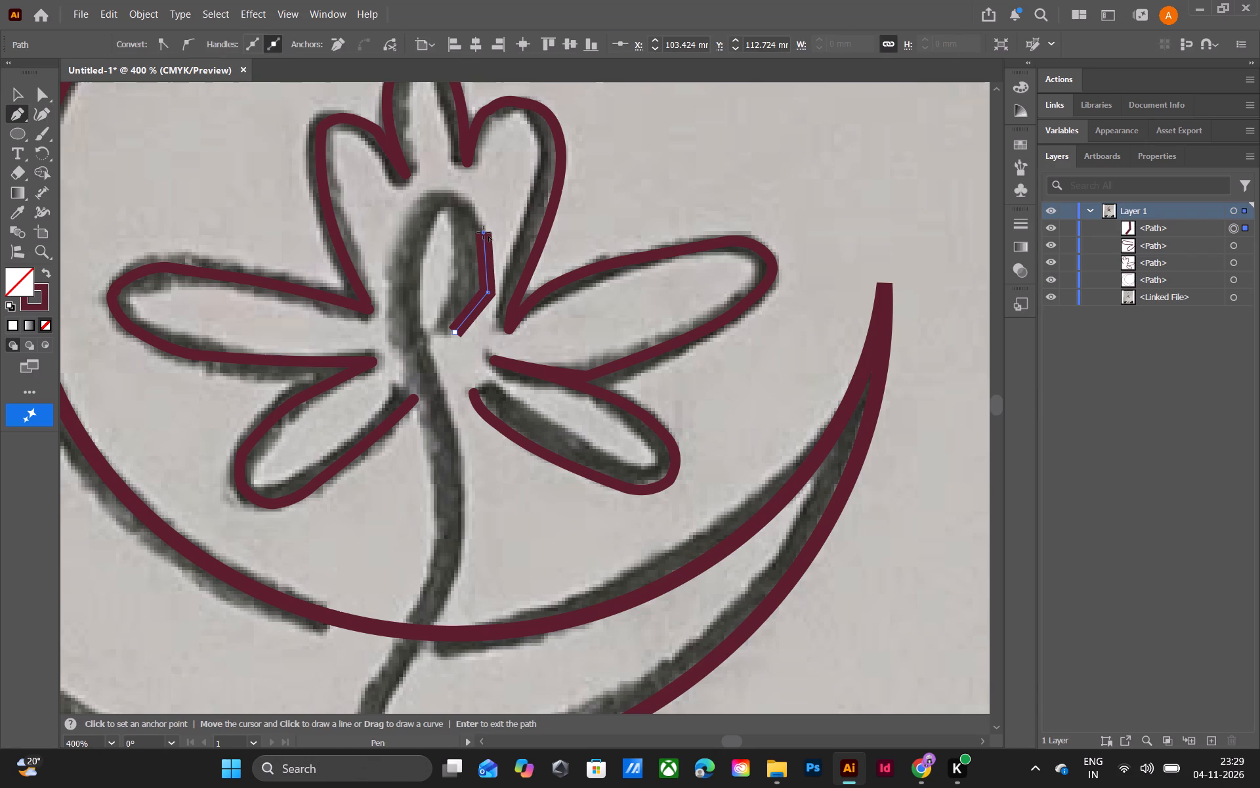
left_click(458, 192)
left_click(427, 192)
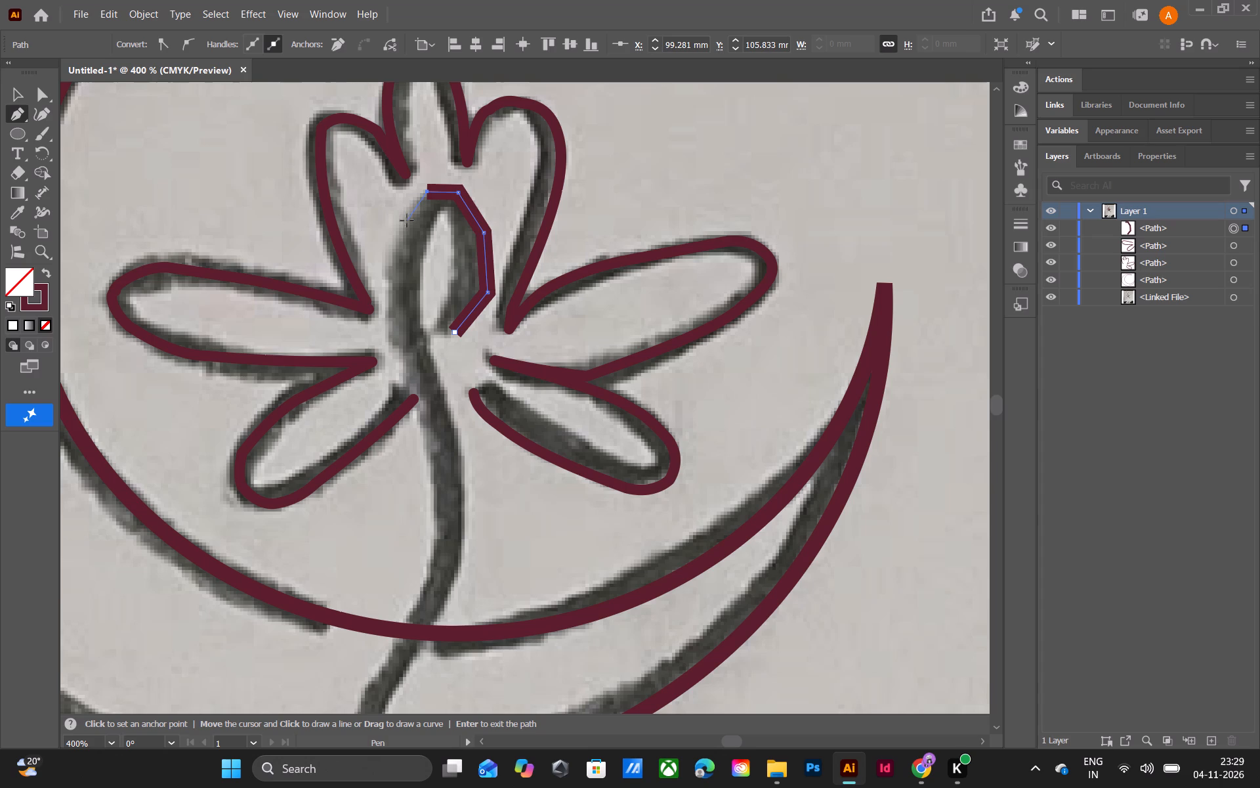
left_click(407, 221)
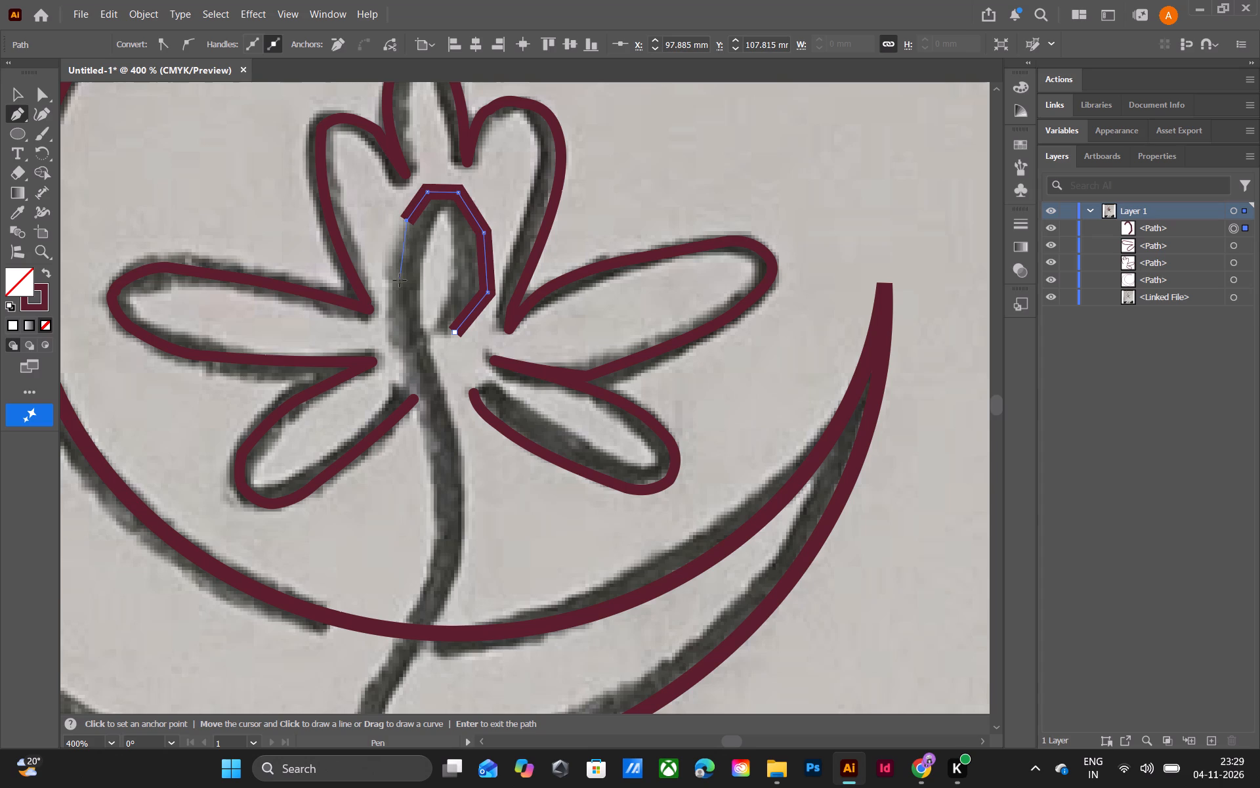
left_click(400, 280)
left_click(406, 330)
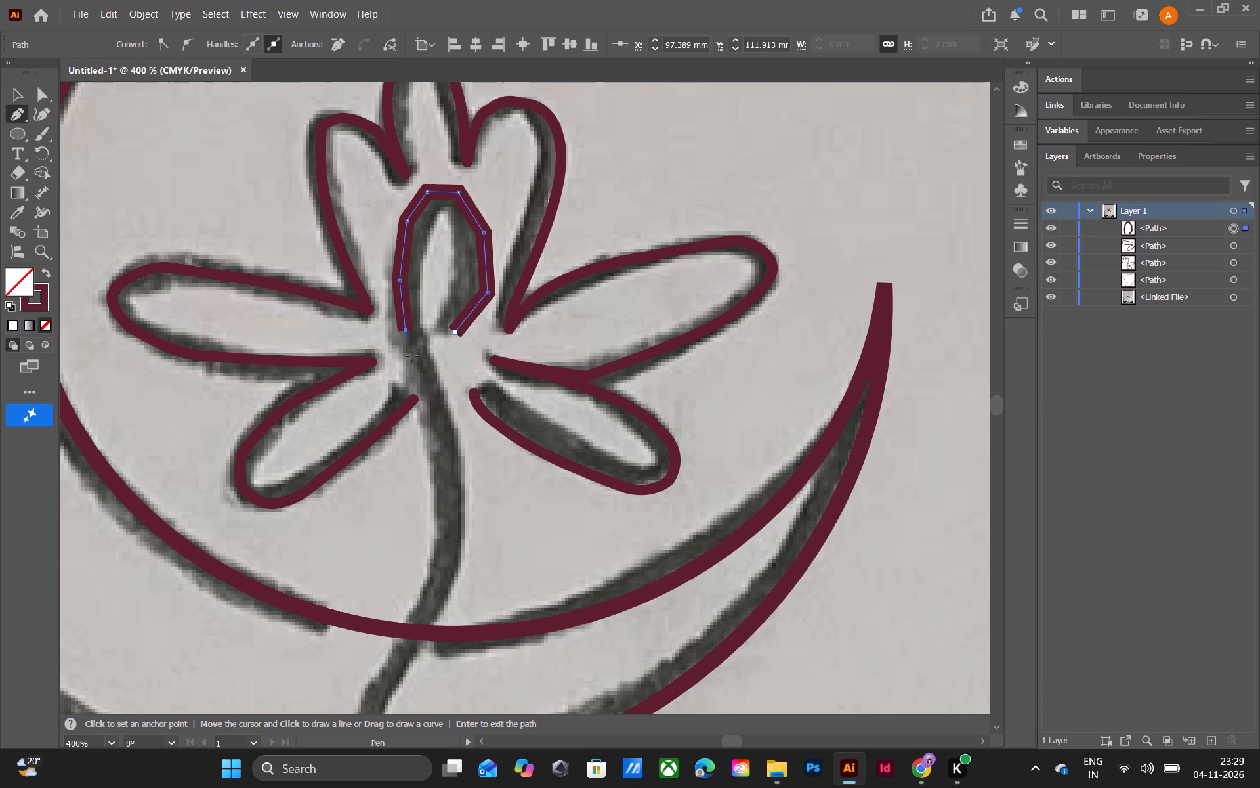
Continue the Pen path down the sketched stem, through the inner crescent arc to the outer crescent arc.
left_click(429, 380)
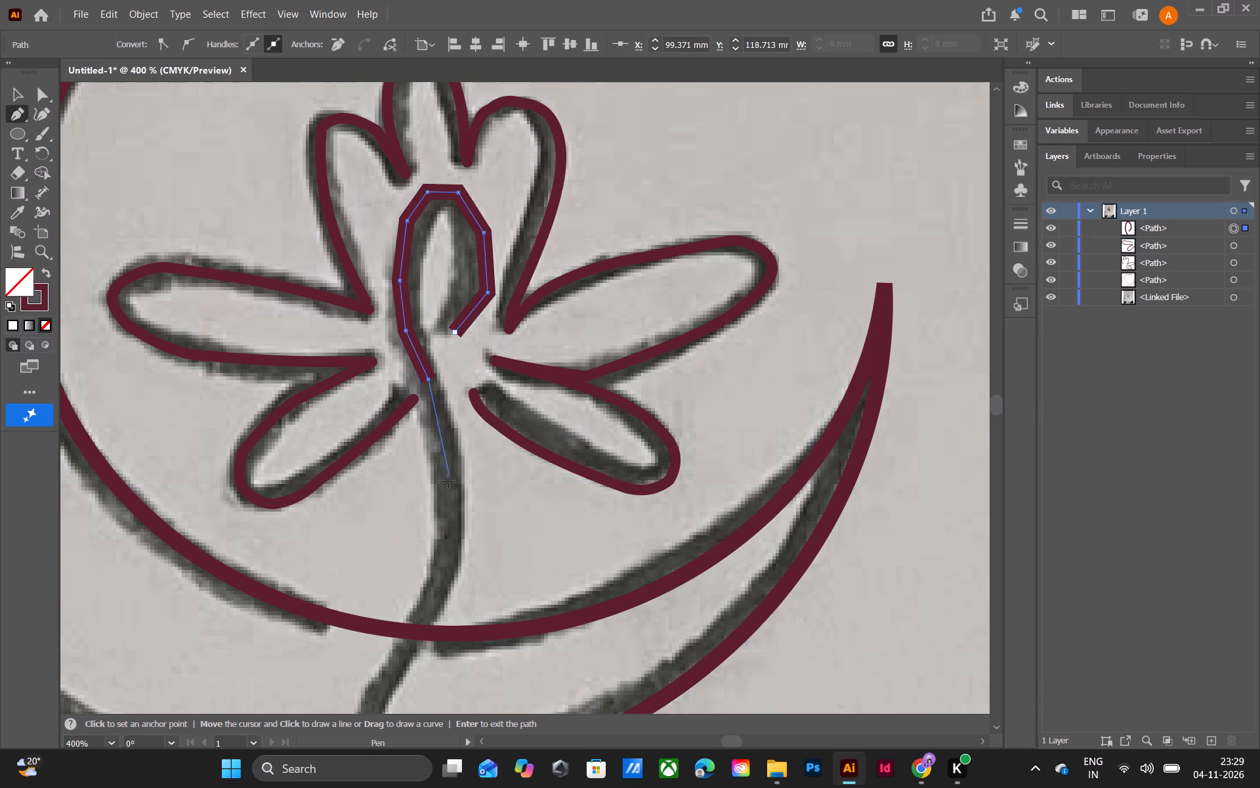
left_click(448, 475)
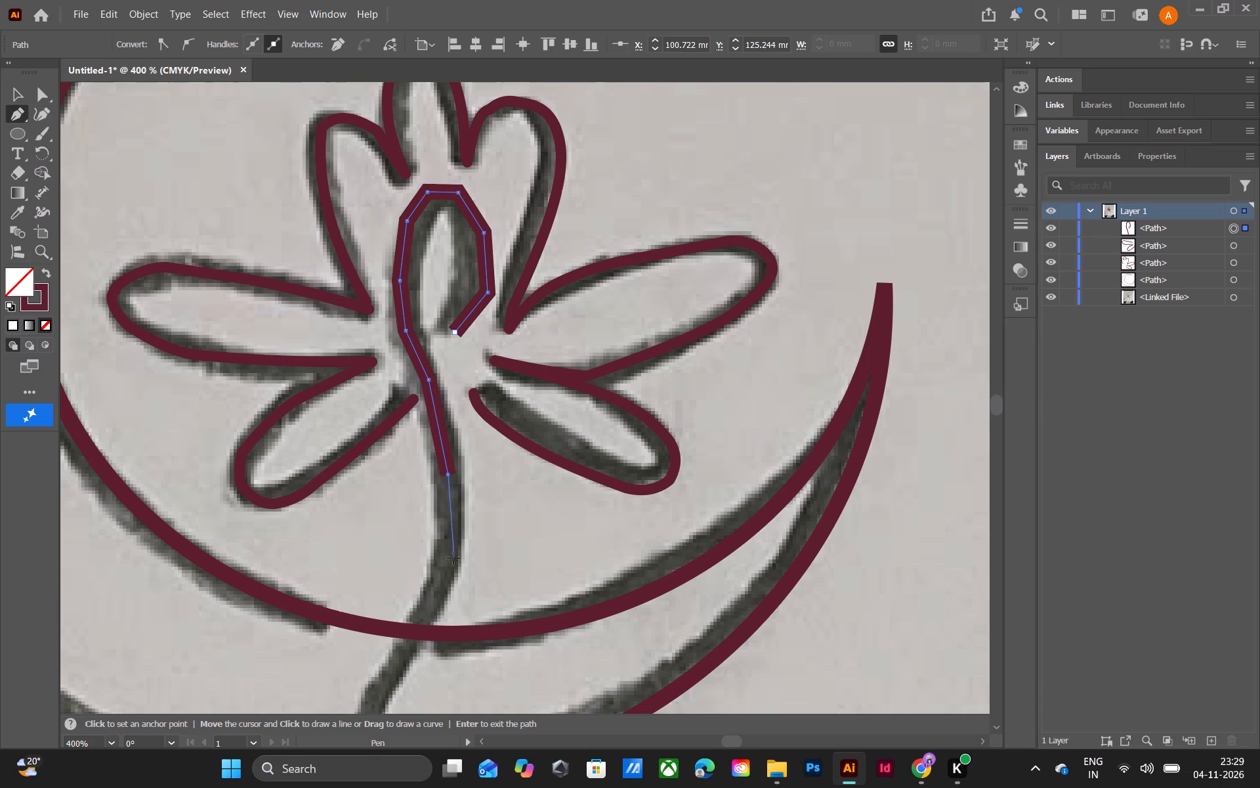
left_click(451, 551)
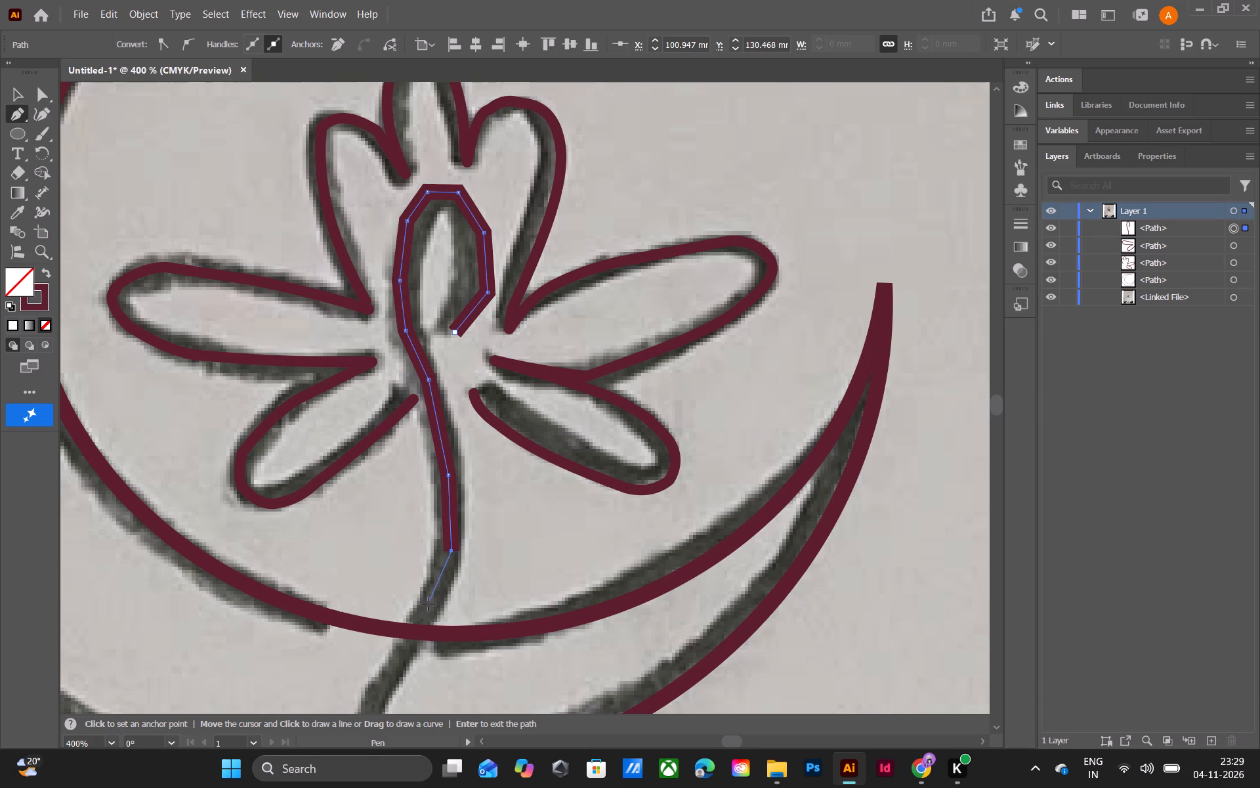
left_click(428, 609)
scroll(428, 609, "down", 9)
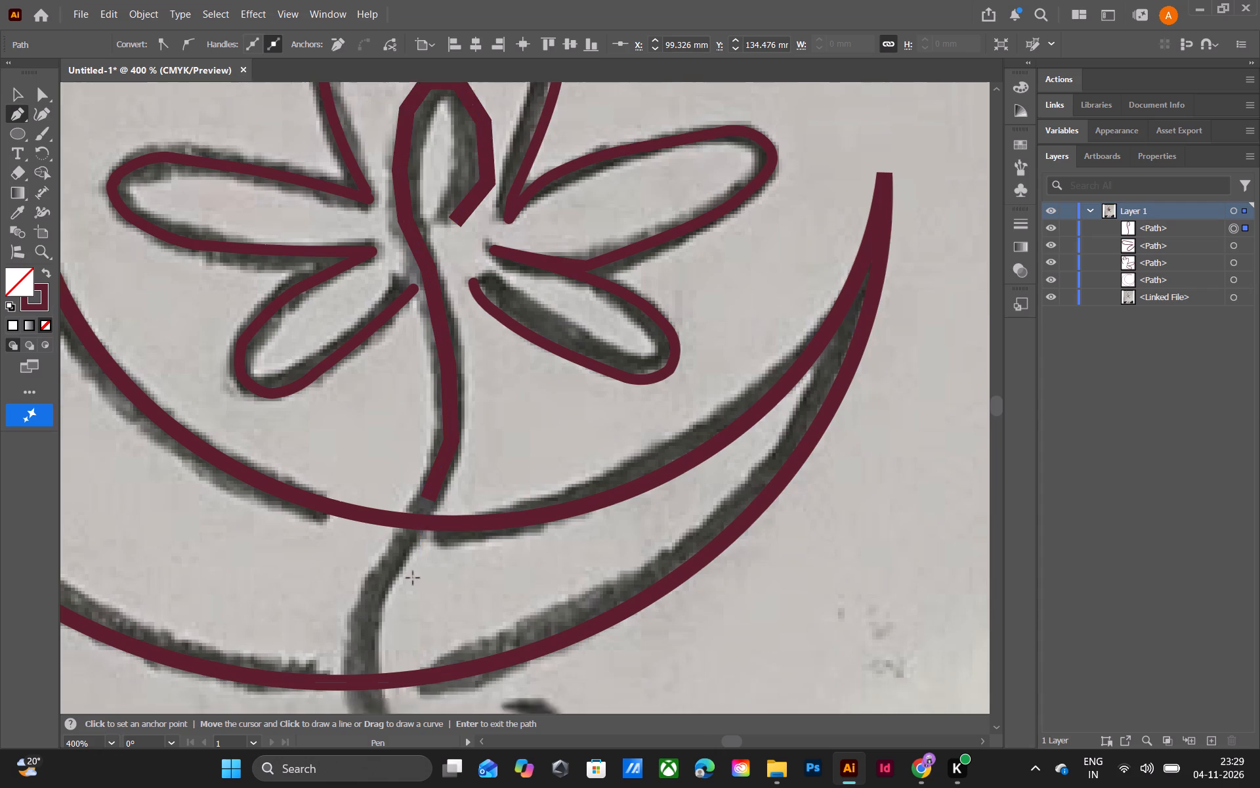
scroll(413, 578, "down", 2)
left_click(373, 527)
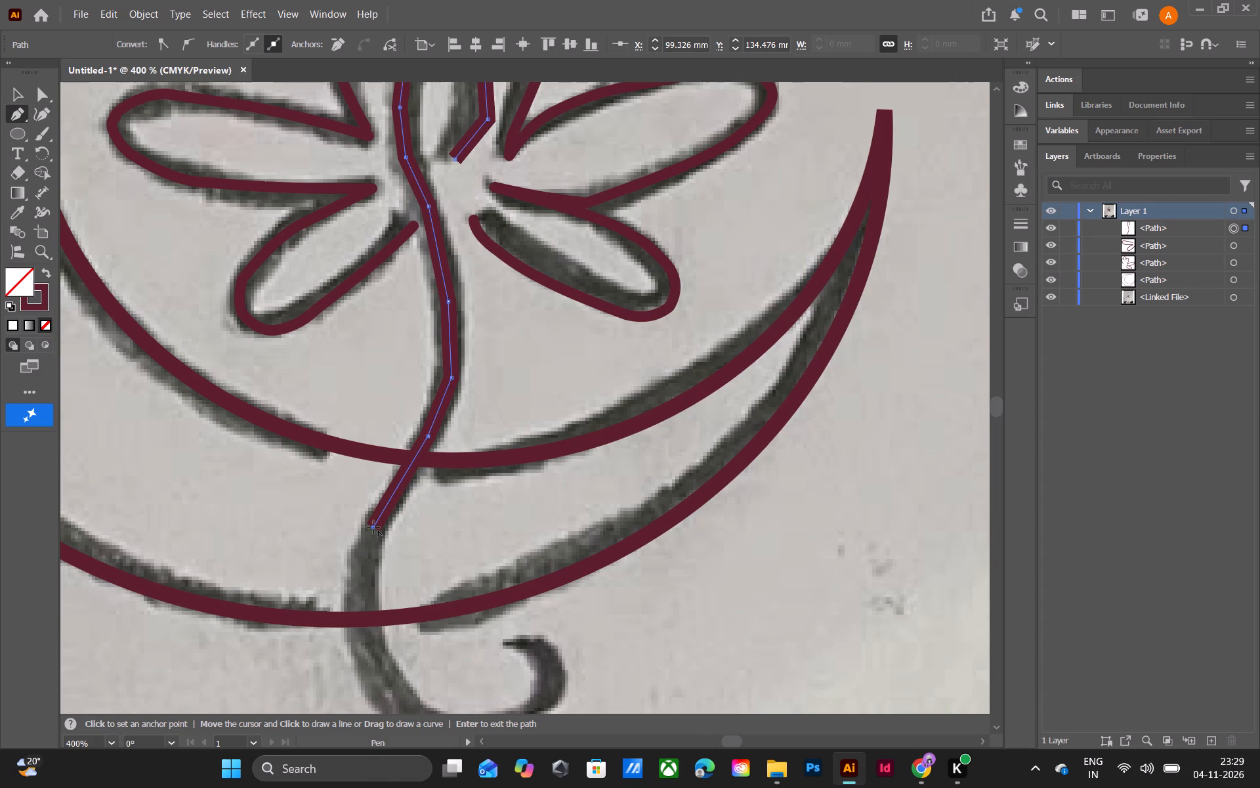
scroll(373, 527, "down", 6)
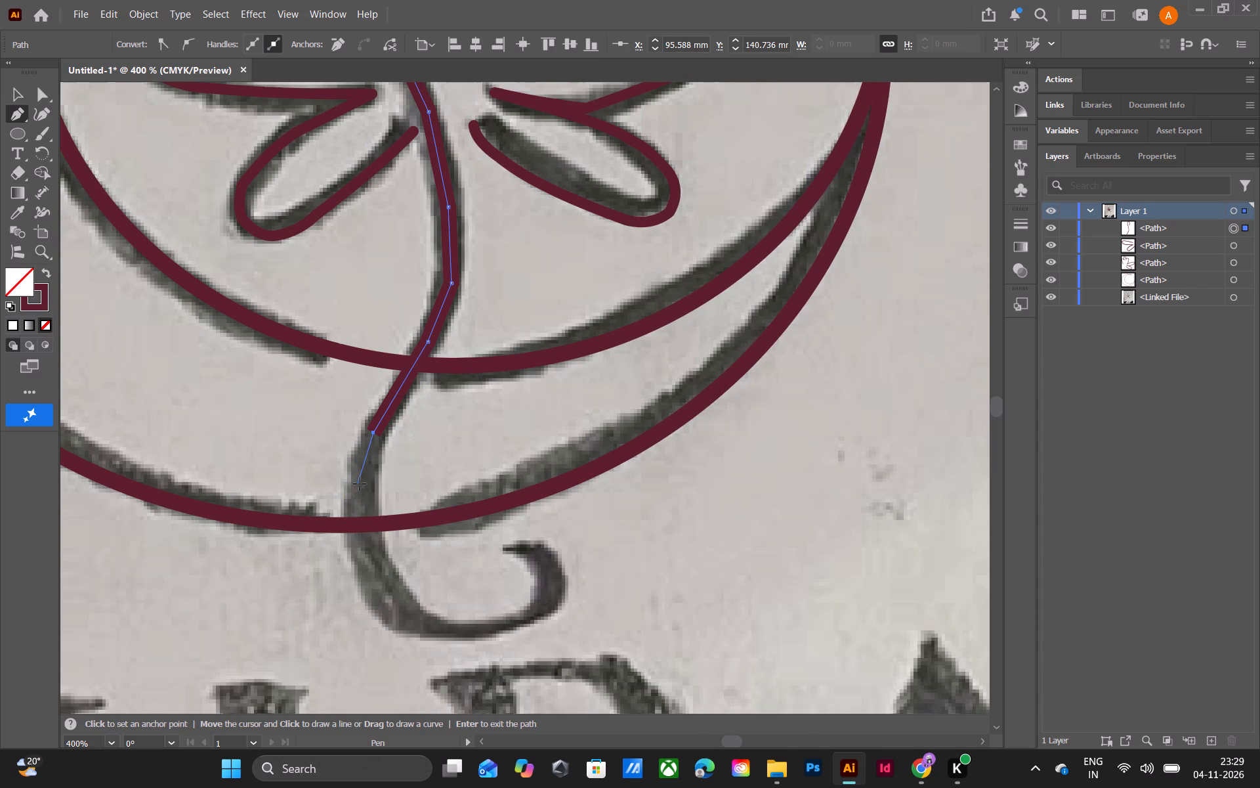
left_click(359, 509)
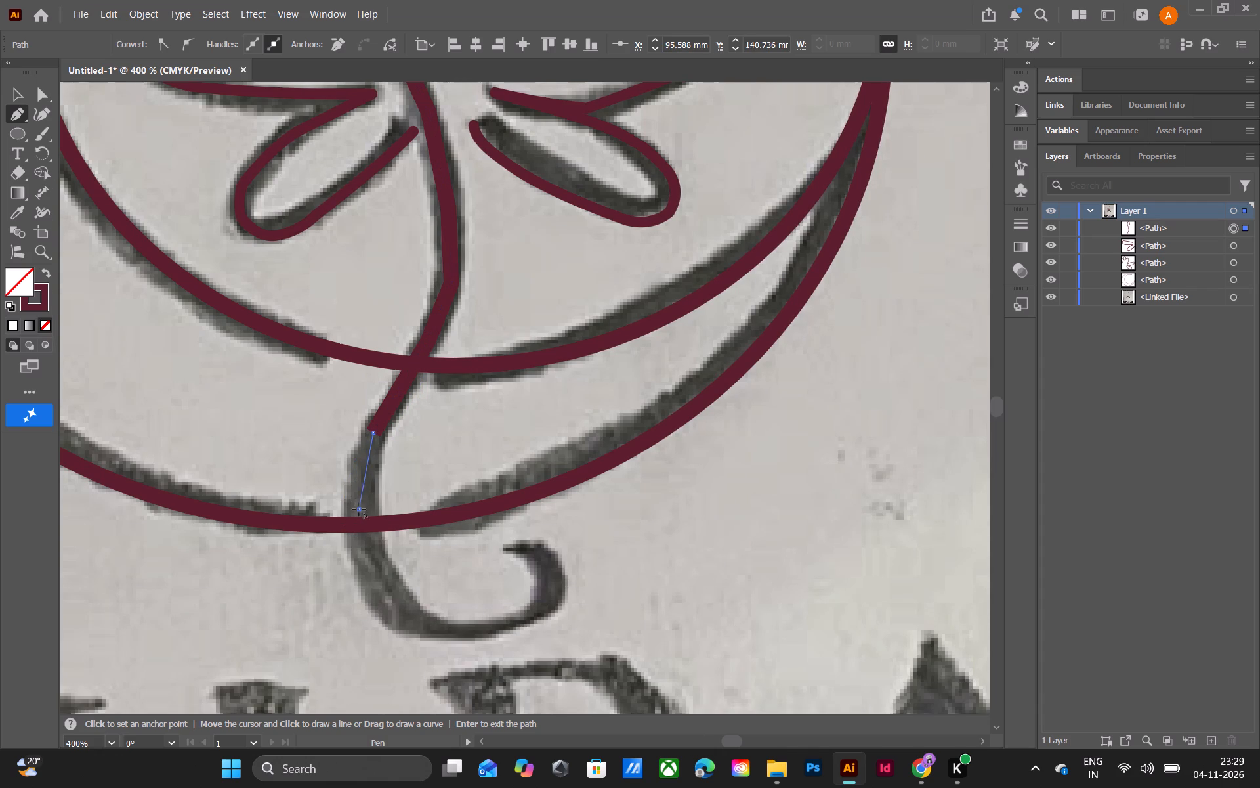
Extend the Pen path around the hooked curl at the stem's base, ending at the curl's tip.
left_click(374, 582)
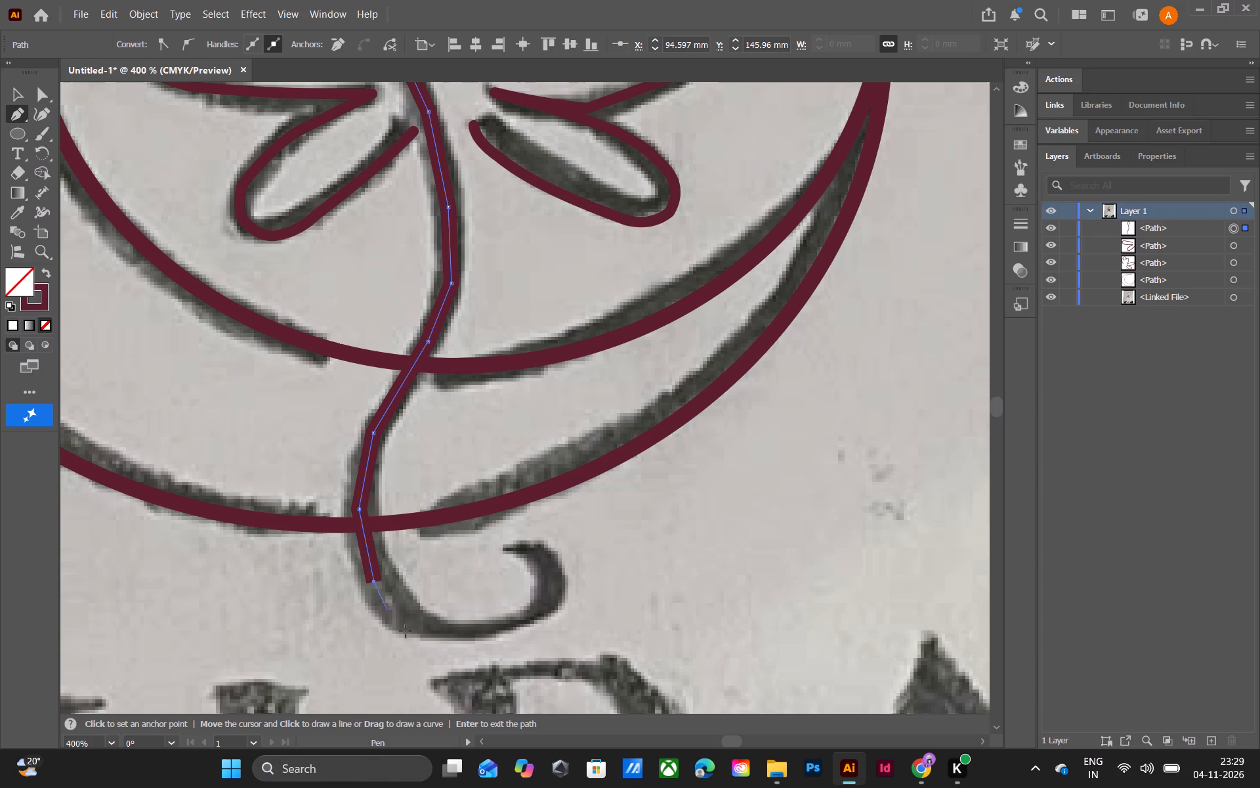
left_click(417, 624)
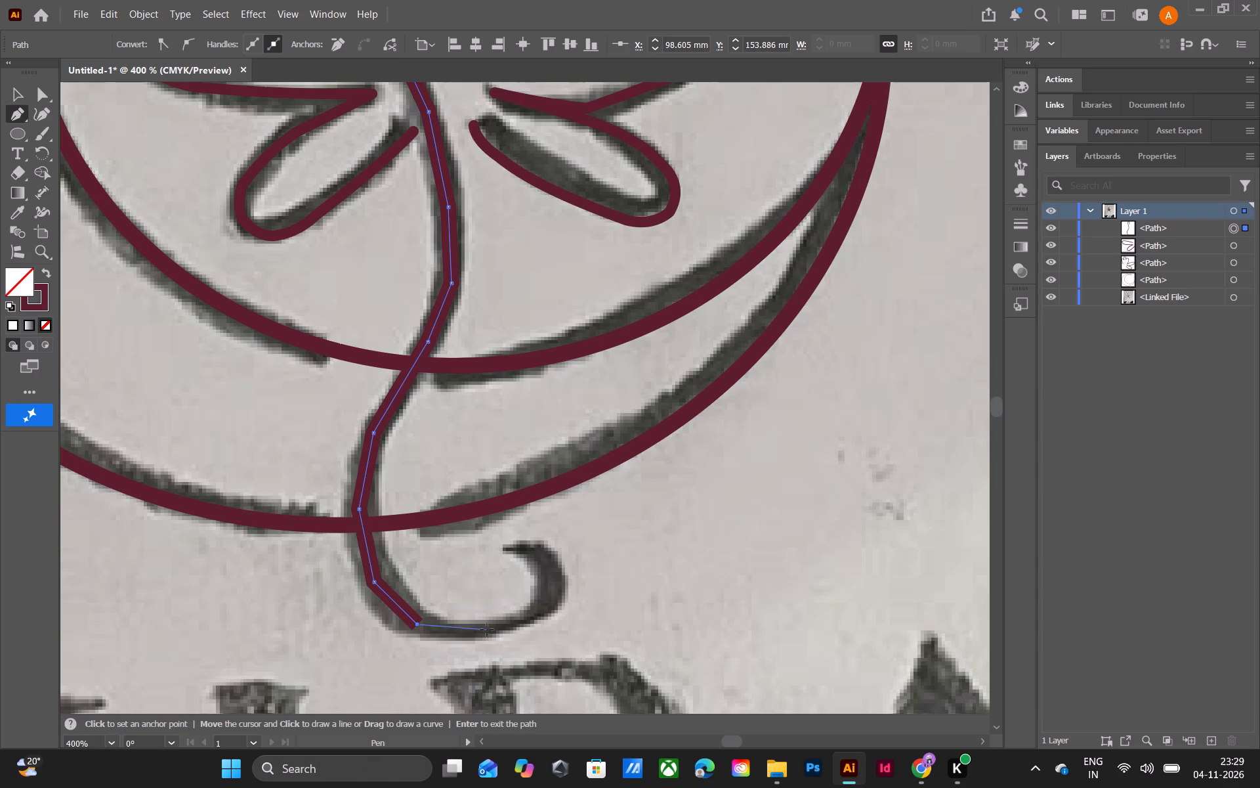
left_click(487, 630)
left_click(541, 611)
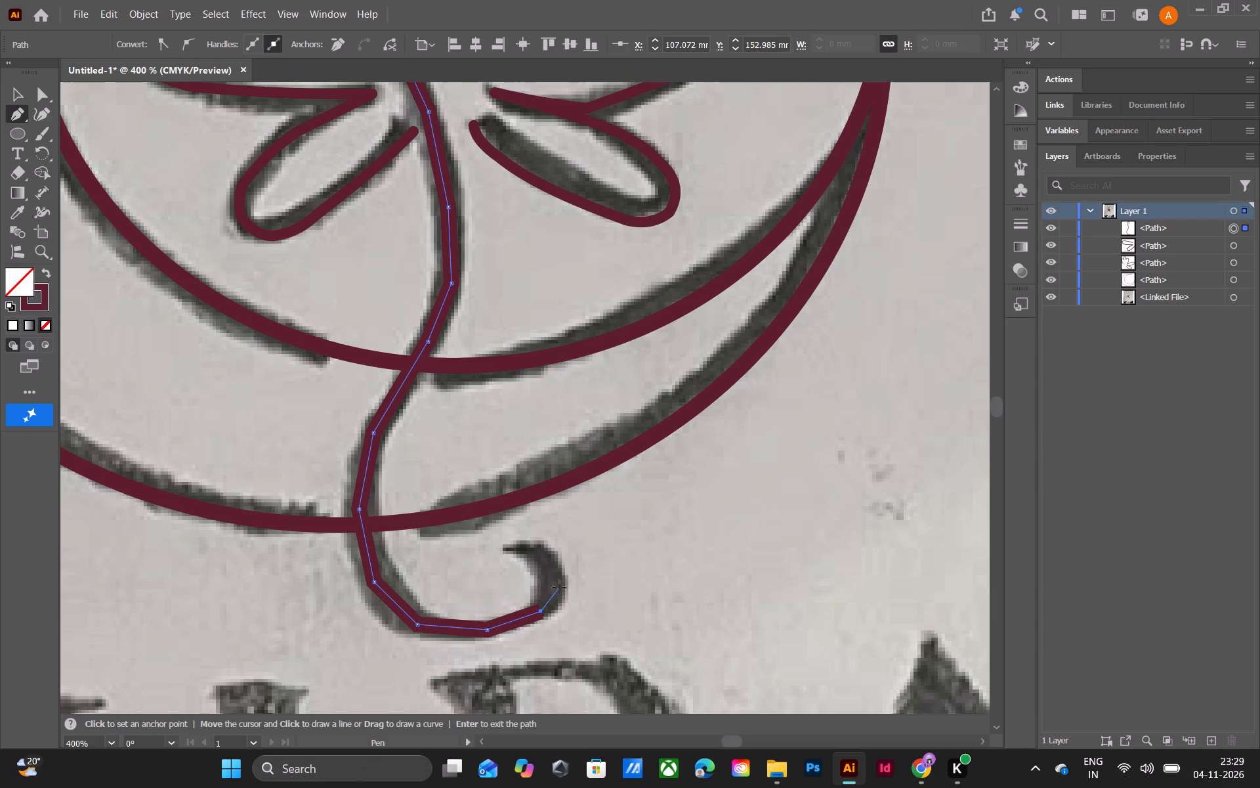
left_click(562, 592)
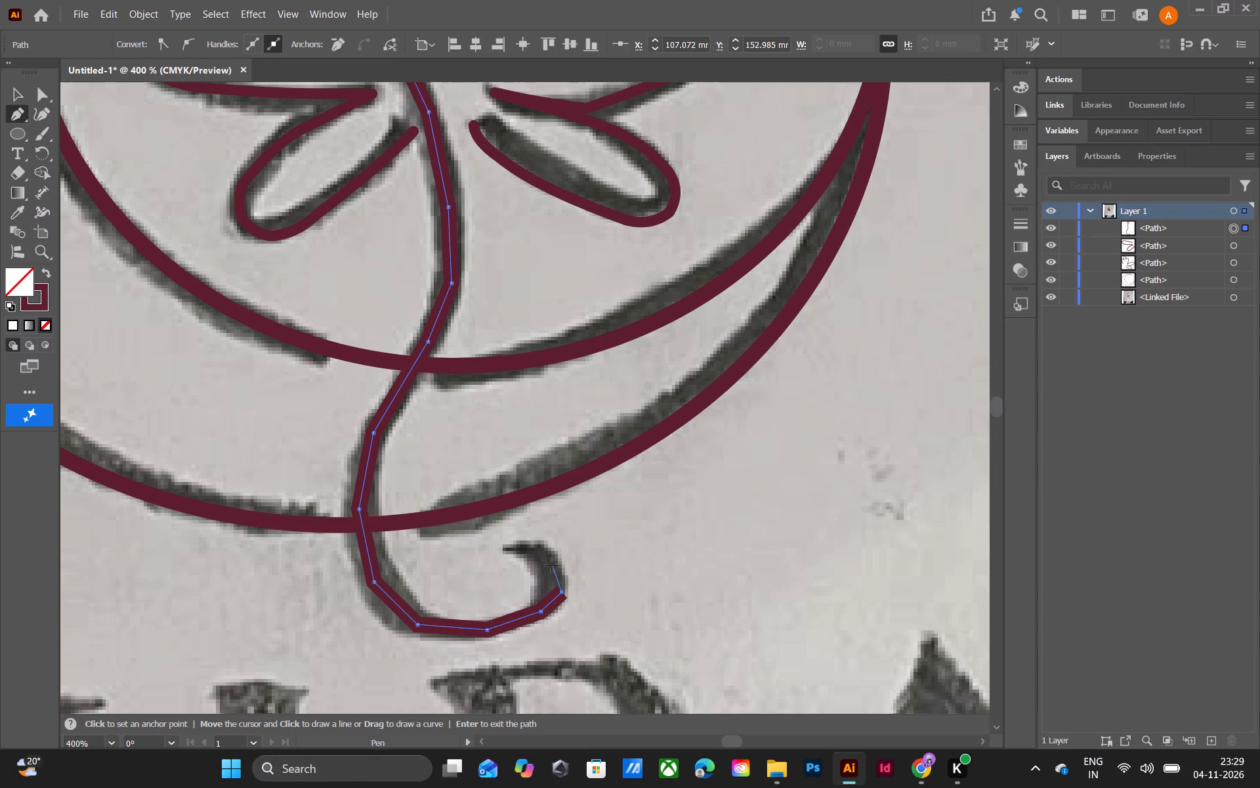
left_click(558, 563)
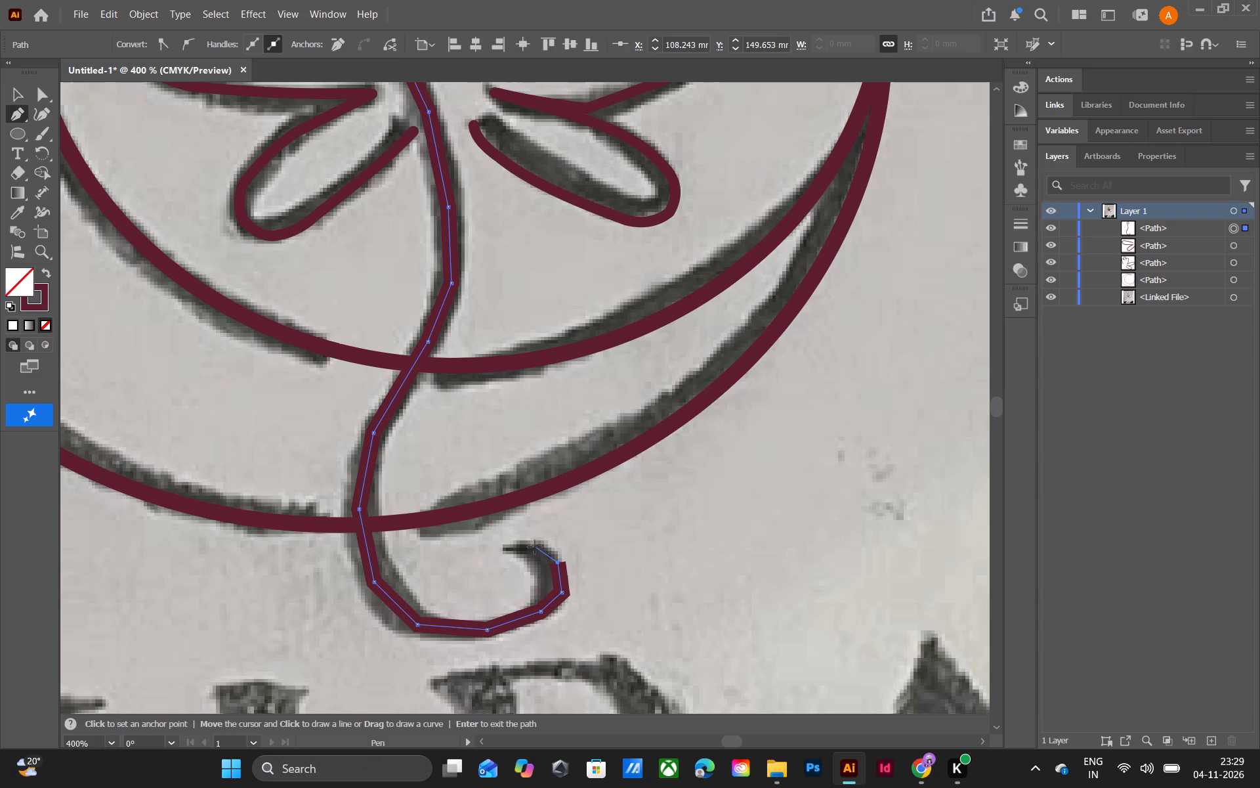
left_click(537, 546)
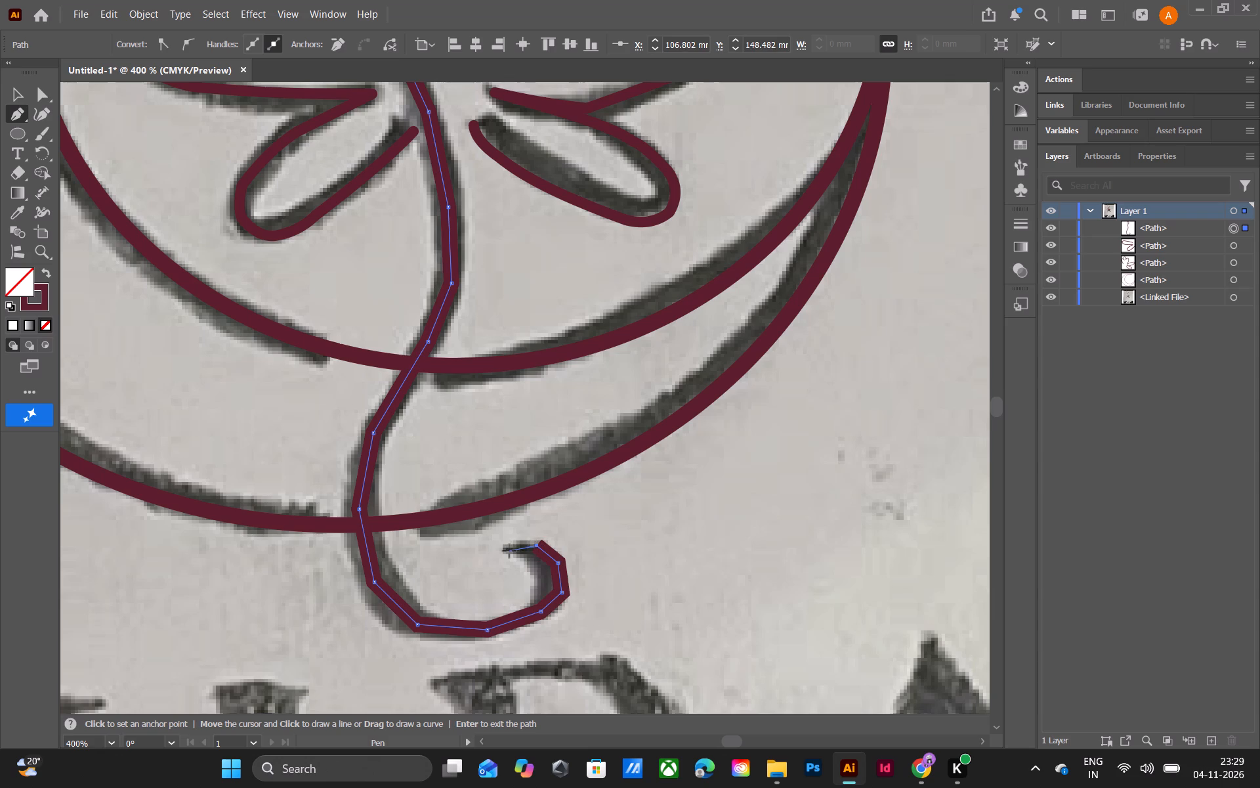
left_click(507, 550)
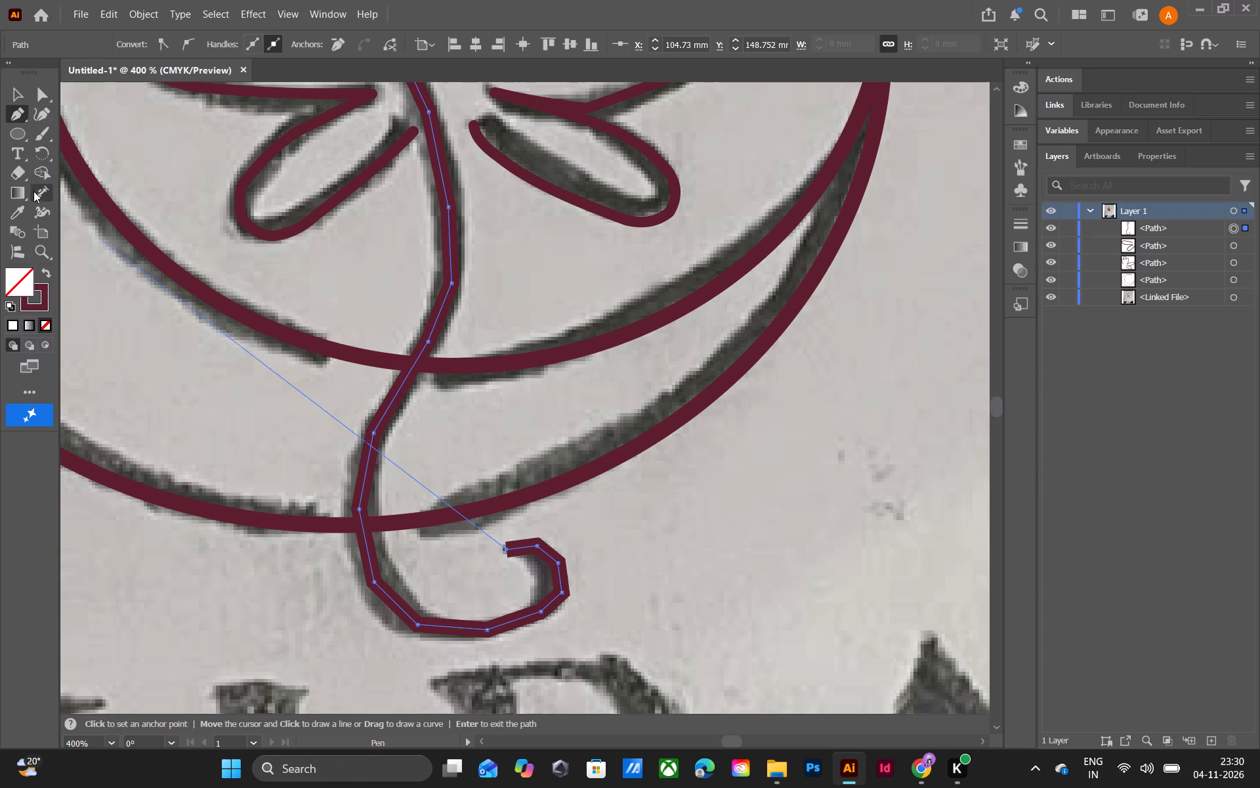
left_click(16, 97)
left_click(16, 105)
Bend the straight segments of the central bud loop into smooth curves, from its inner end over the top to its base.
scroll(328, 183, "down", 4)
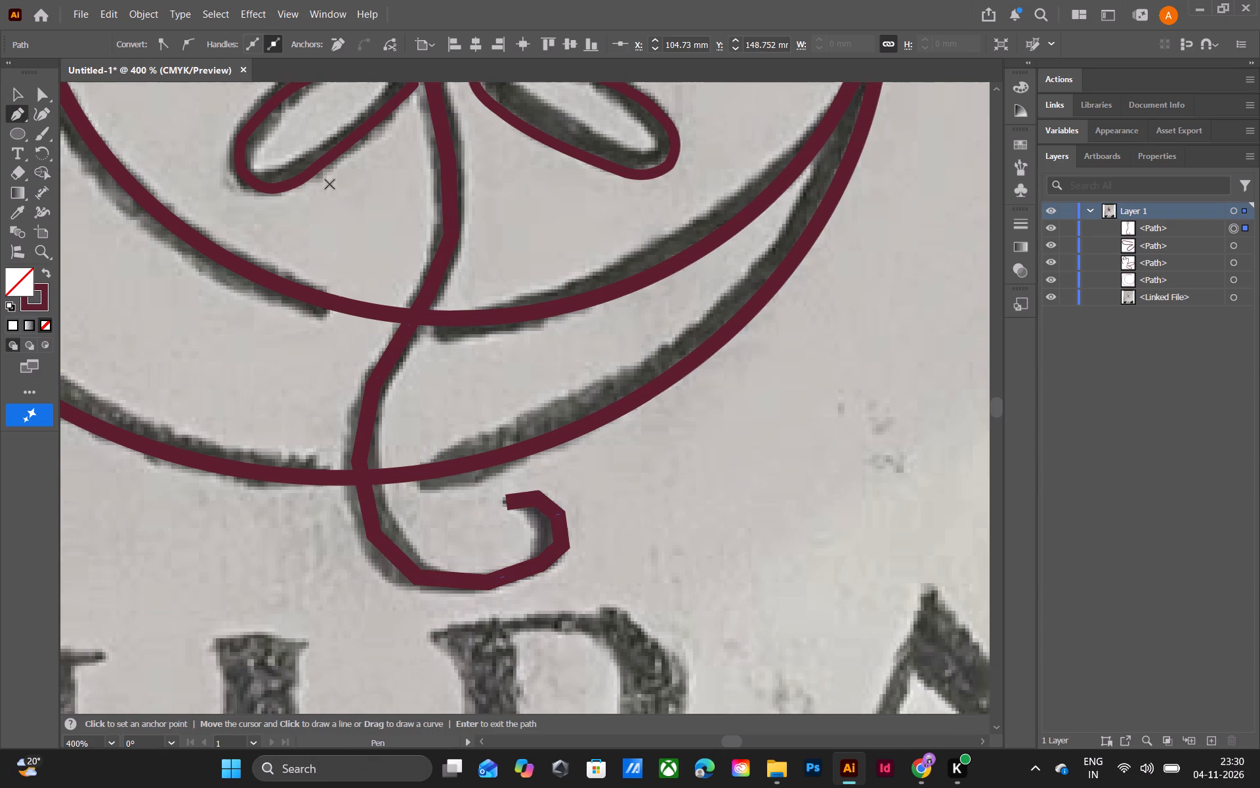
scroll(341, 181, "up", 20)
scroll(341, 181, "up", 3)
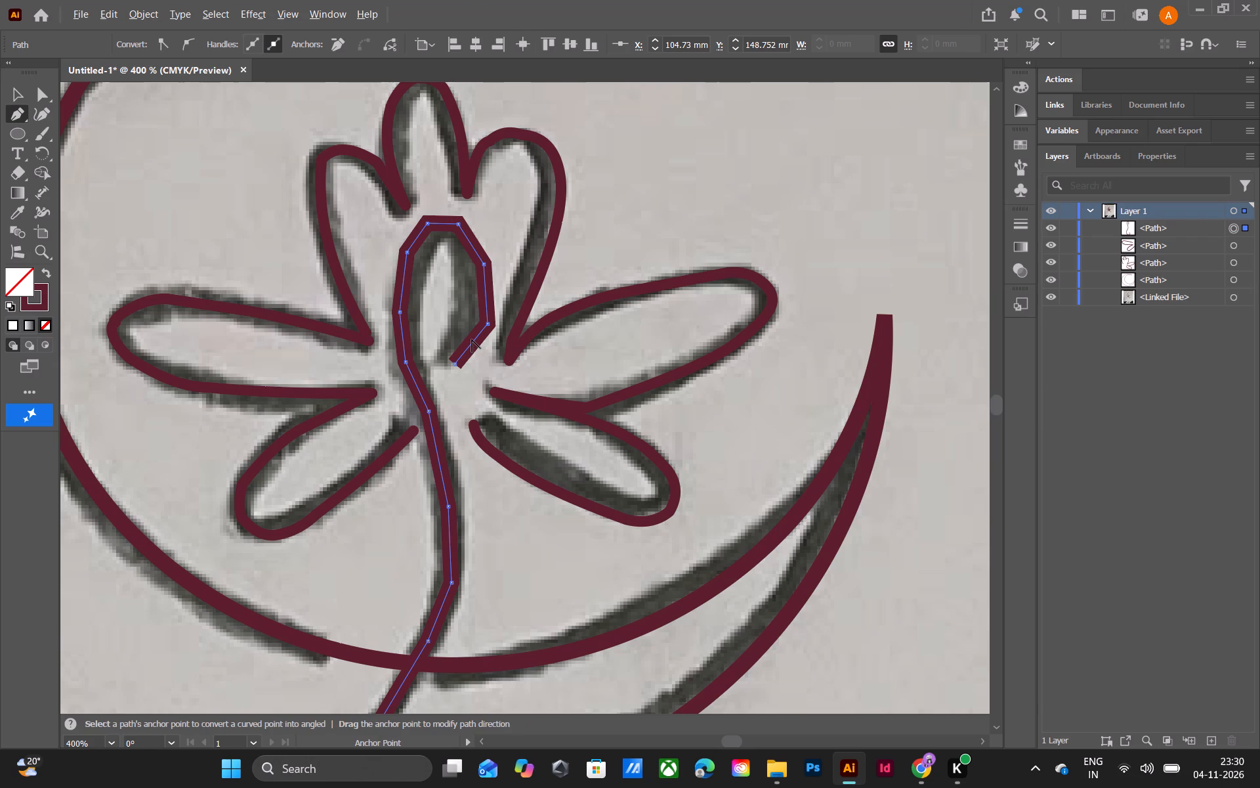
left_click_drag(472, 341, 473, 347, "alt")
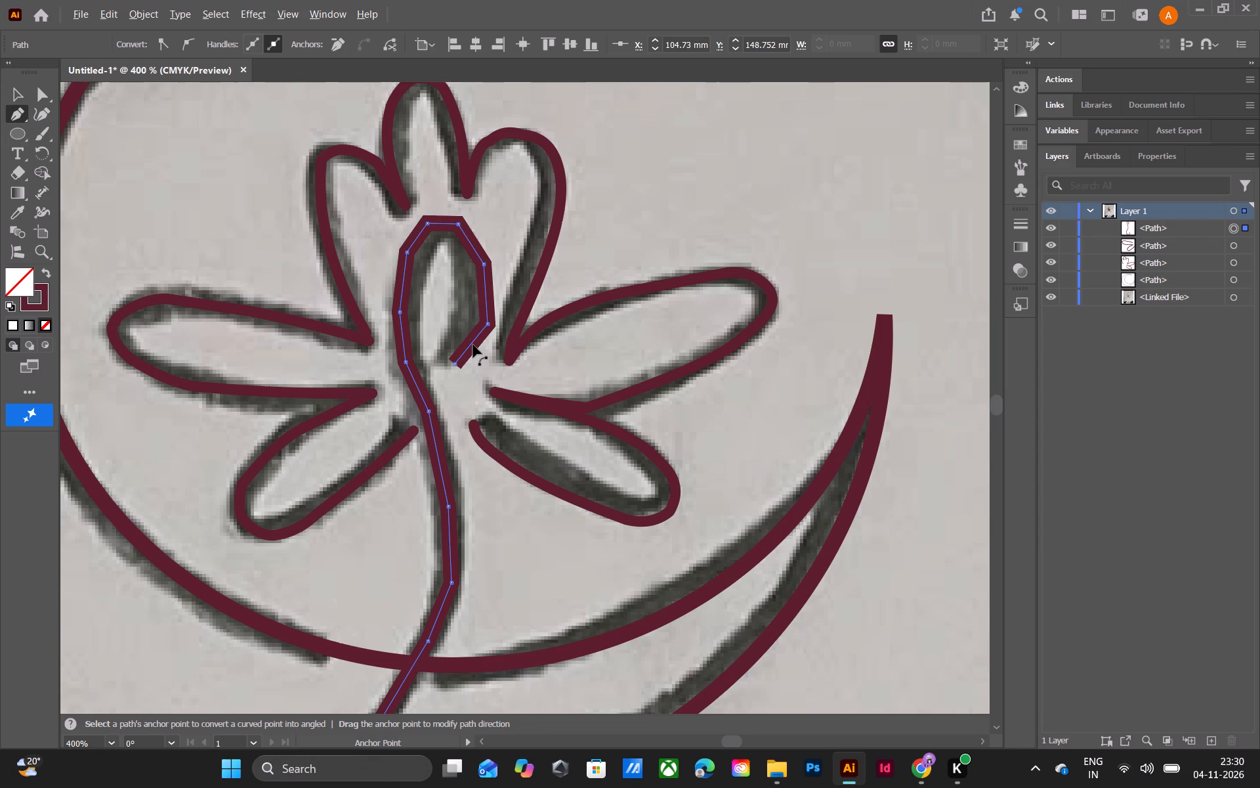
left_click(473, 344, "alt")
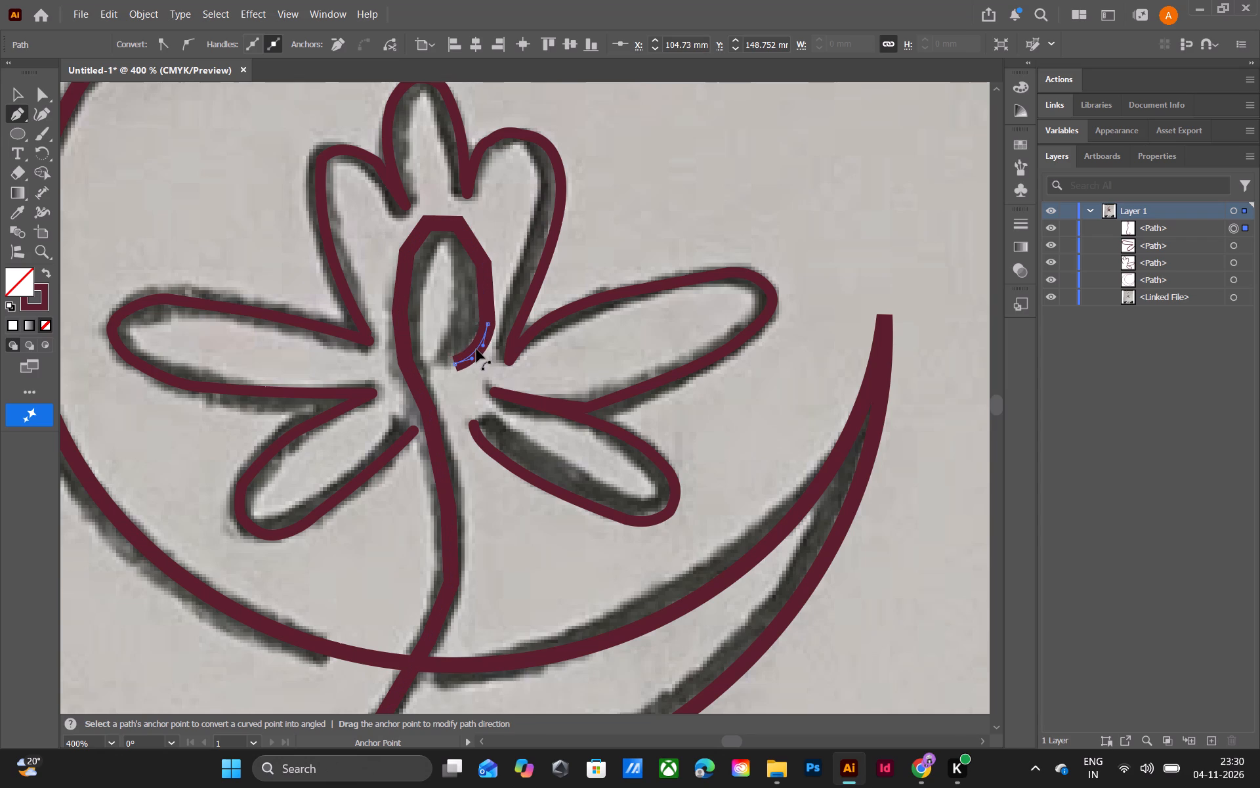
left_click(484, 302, "alt")
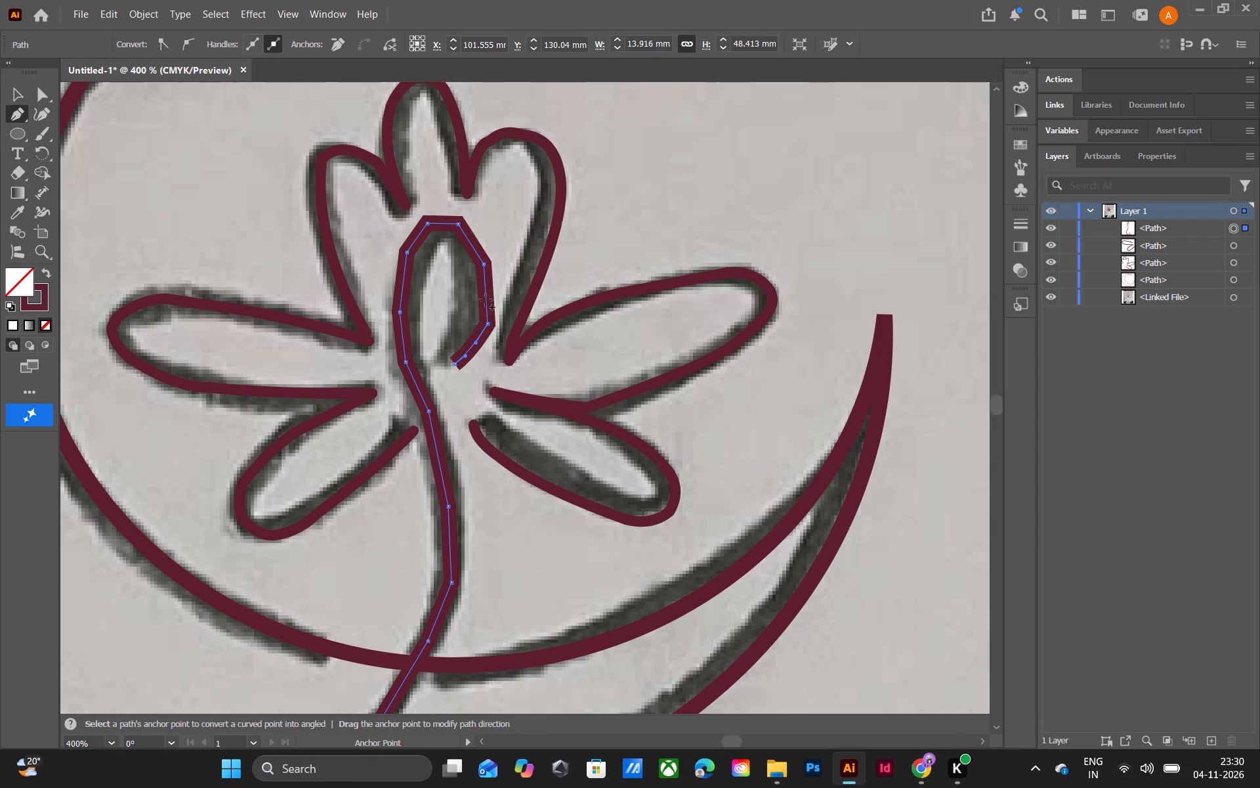
left_click(486, 300, "alt")
left_click(472, 249, "alt")
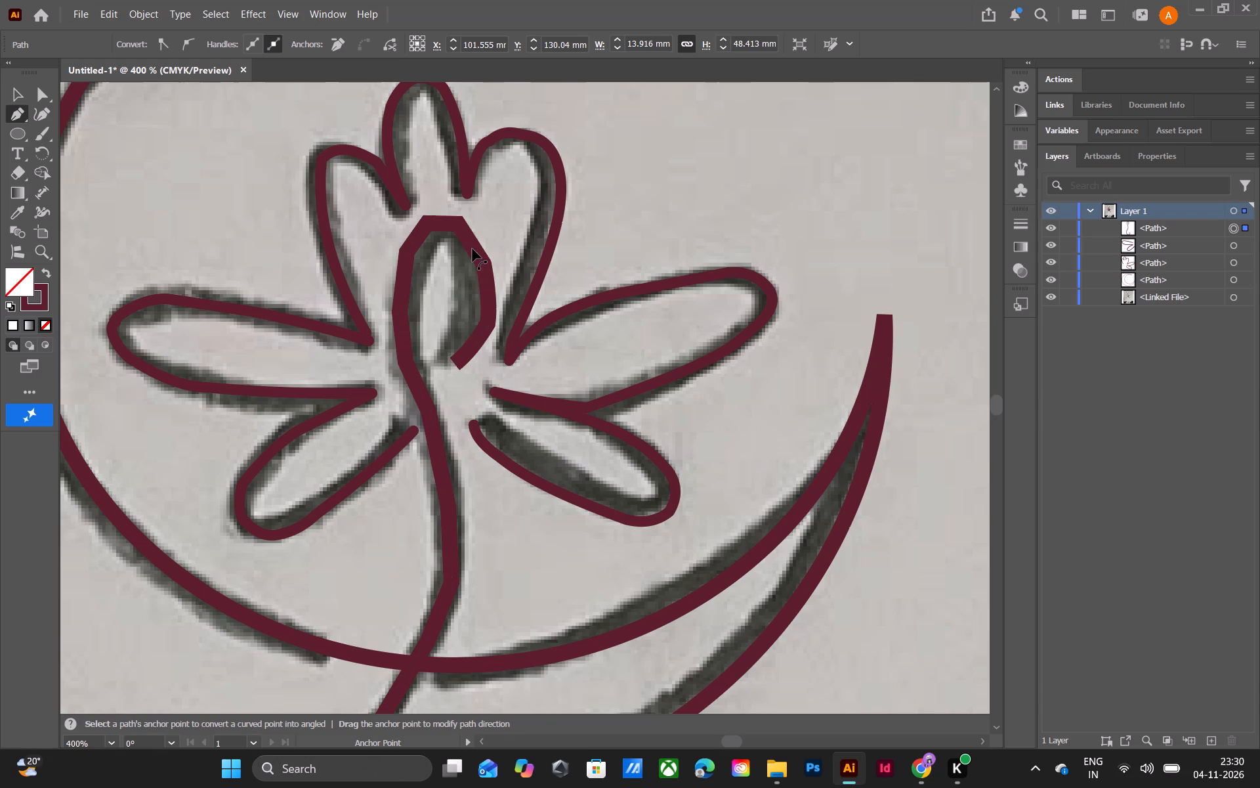
left_click(442, 225, "alt")
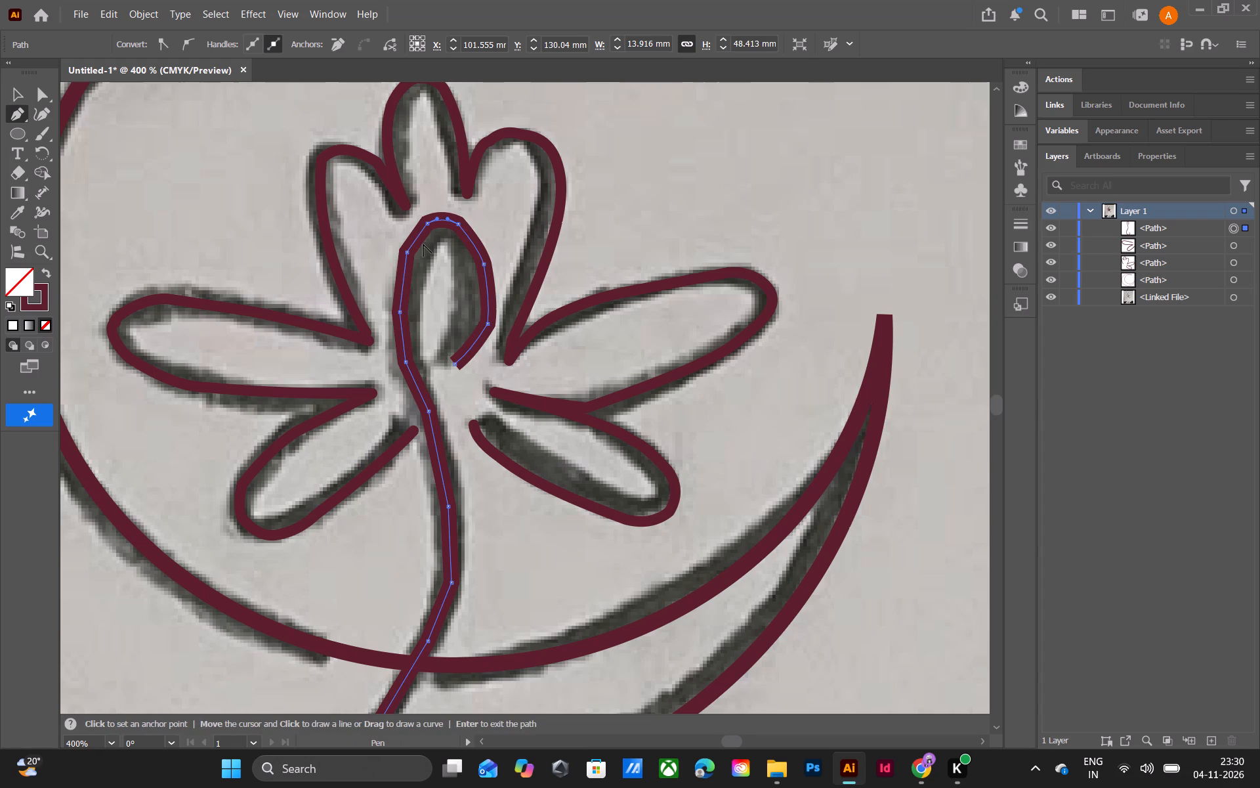
left_click(419, 236, "alt")
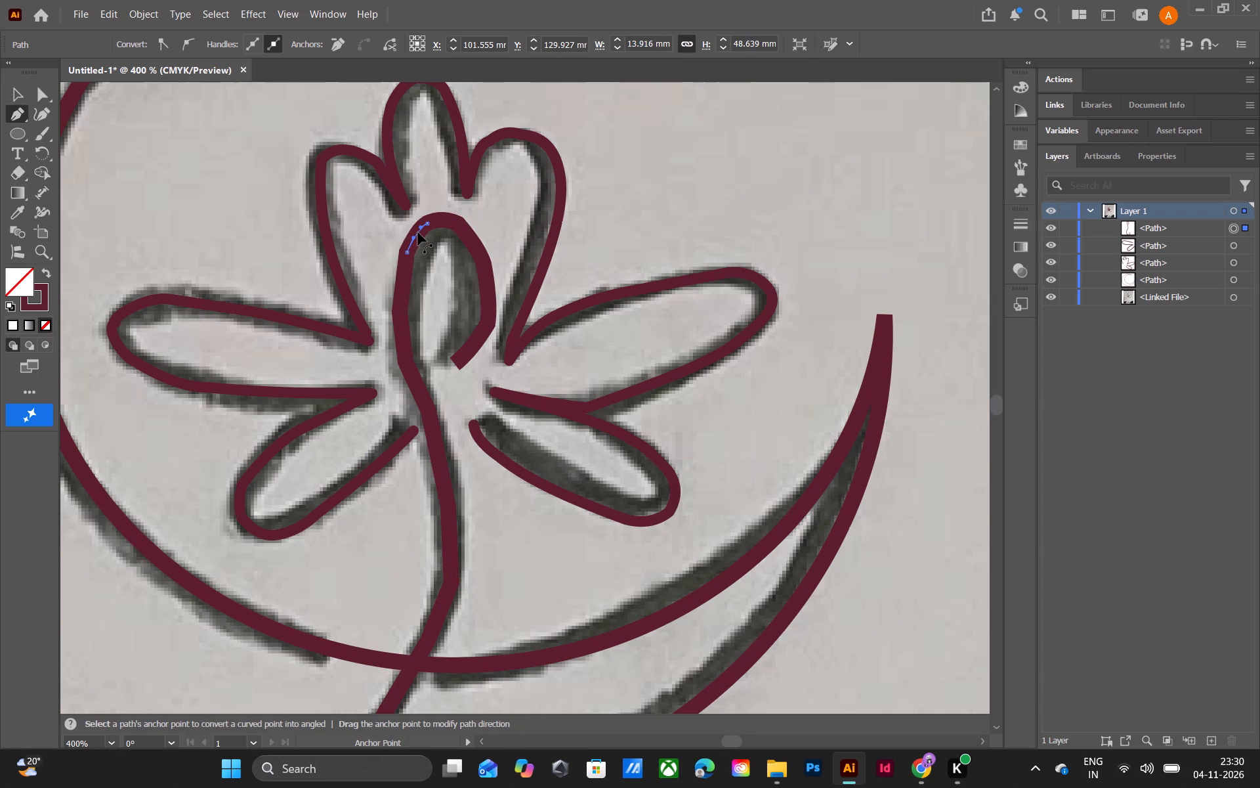
left_click(406, 276, "alt")
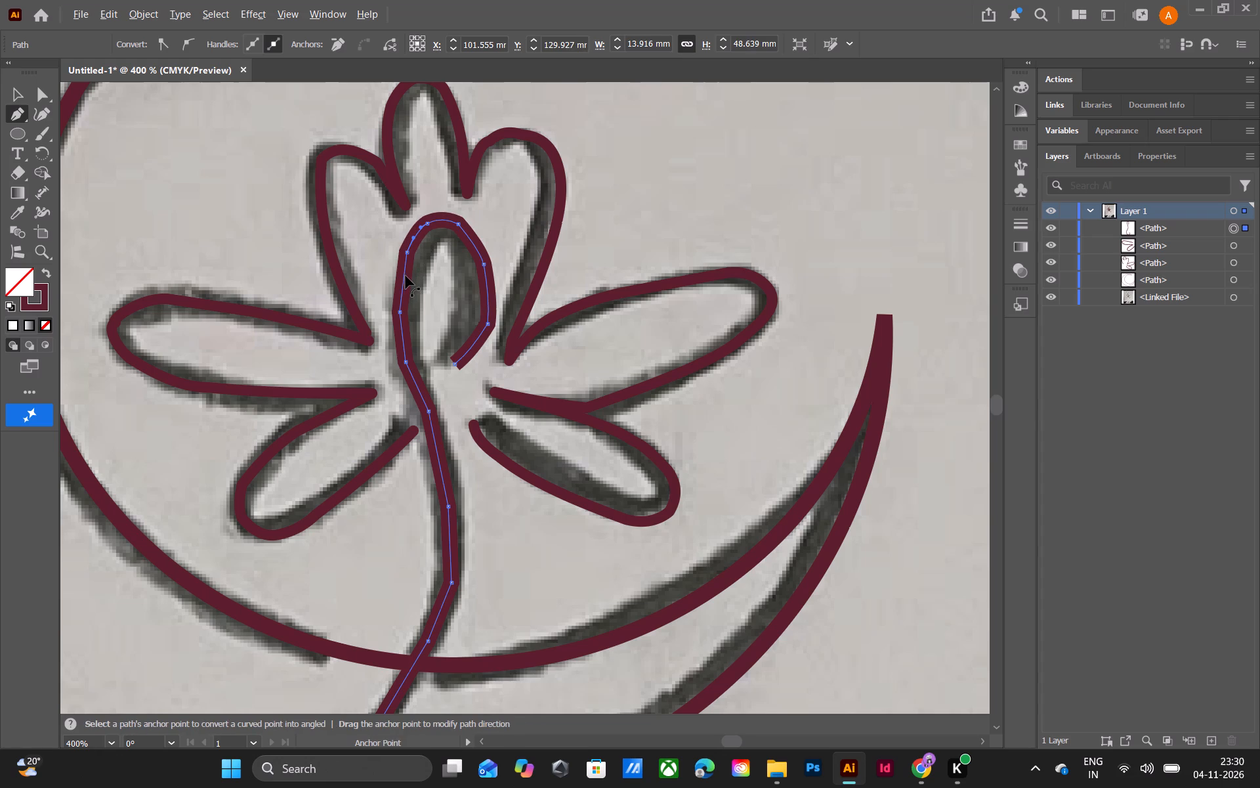
left_click(402, 332, "alt")
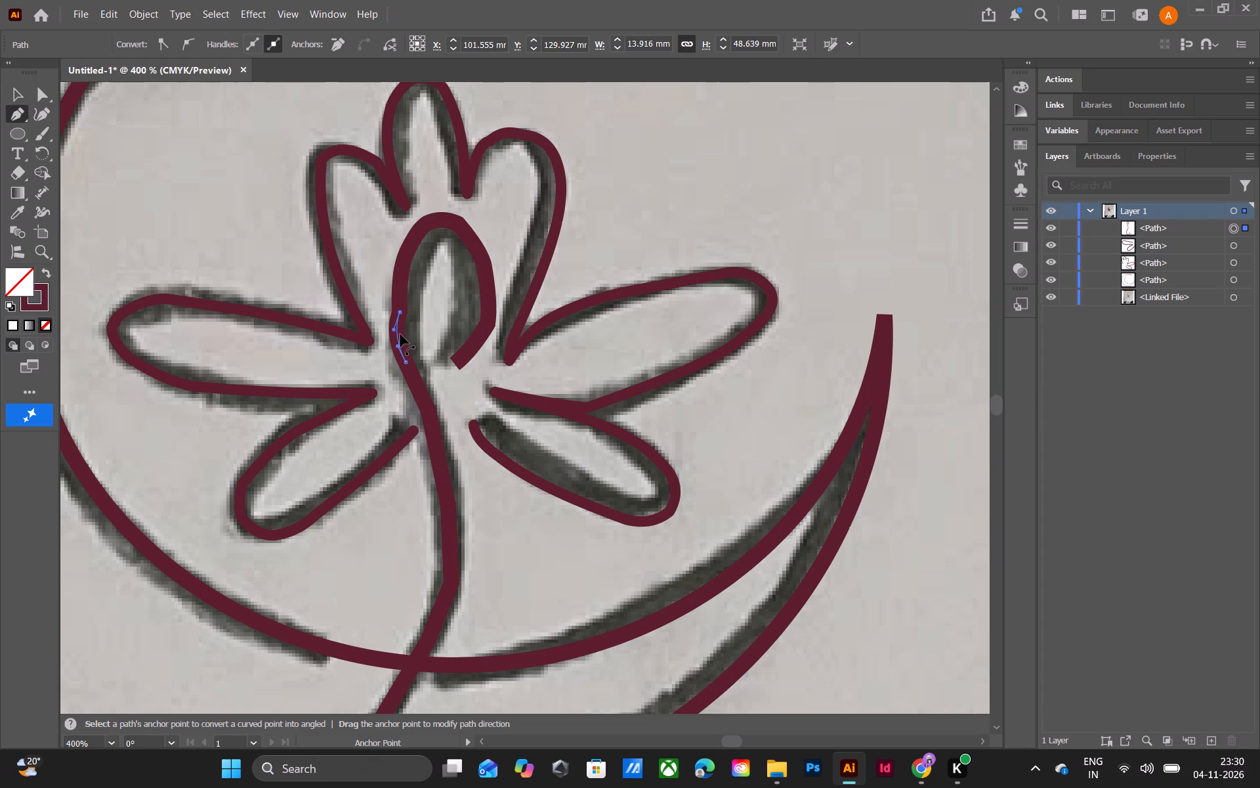
Curve the upper stem segments running from the bud's base down between the lower petals to match the sketch.
left_click(417, 385, "alt")
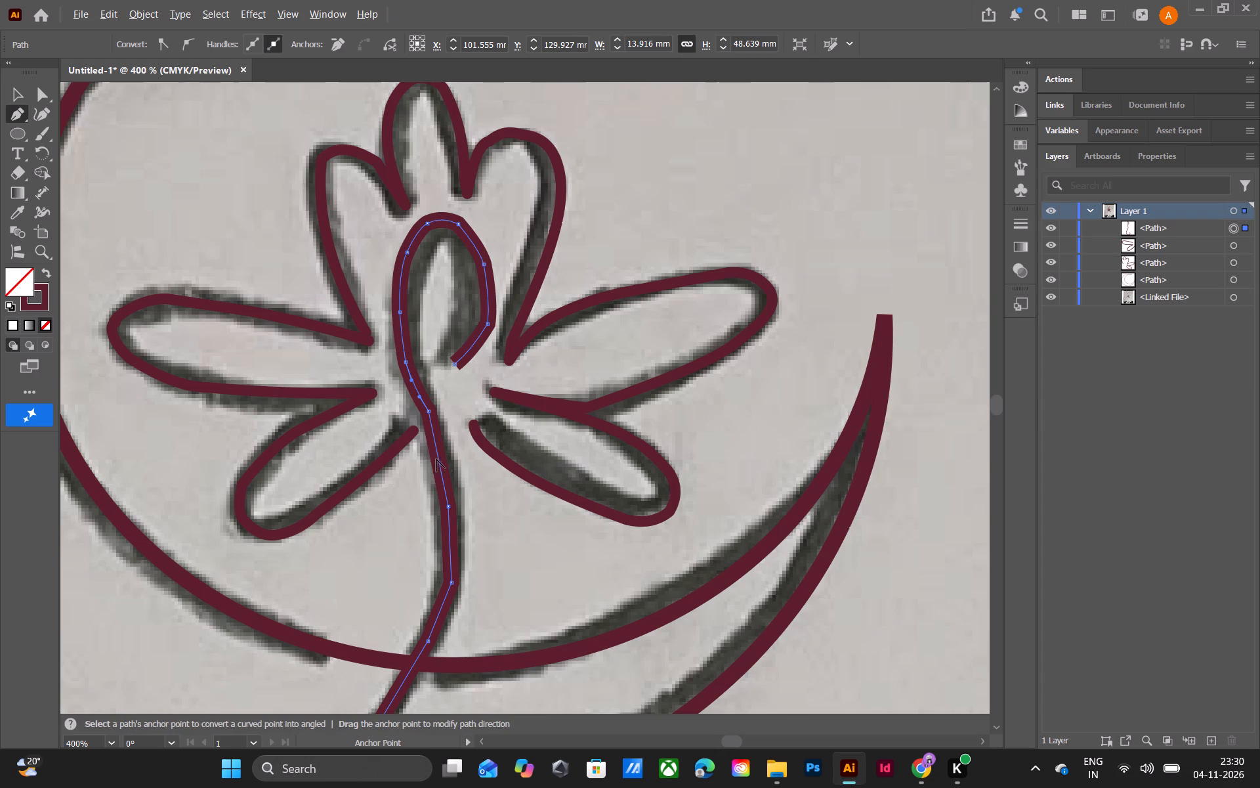
left_click_drag(437, 456, 444, 466, "alt")
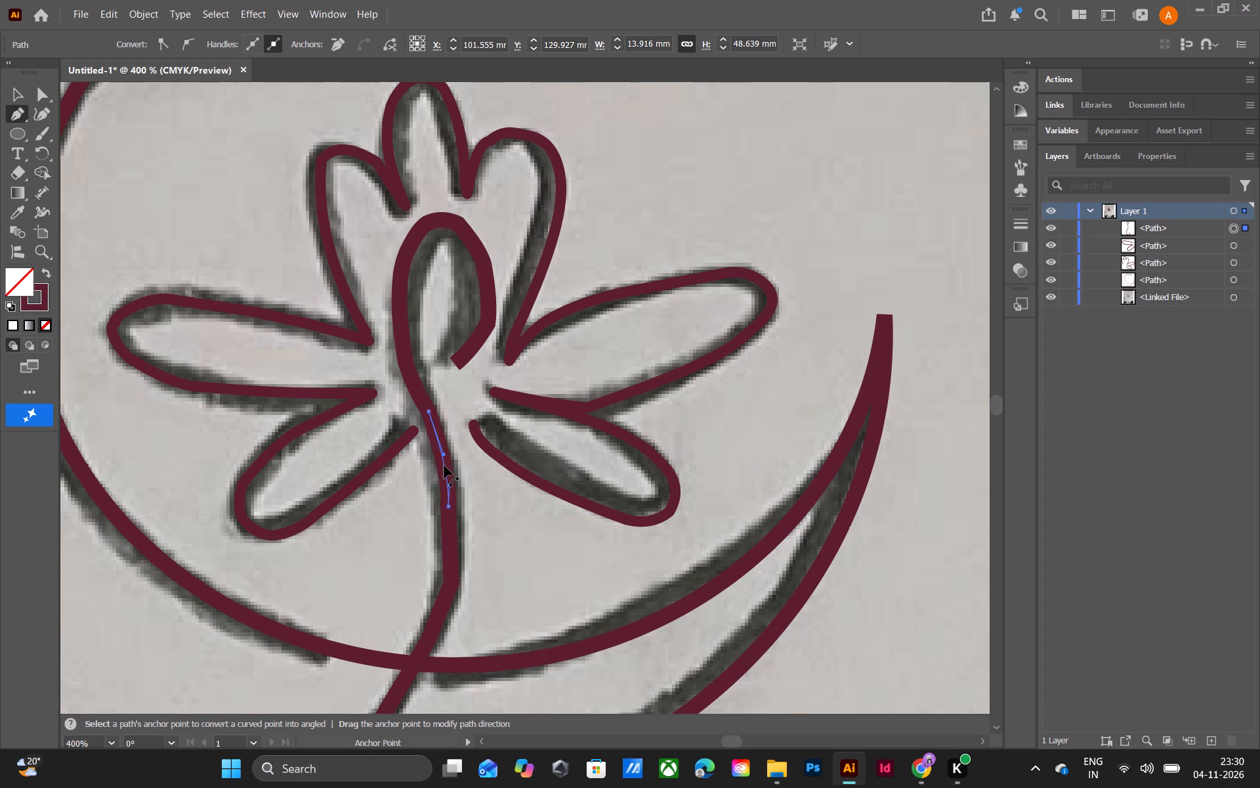
left_click_drag(444, 466, 445, 466, "alt")
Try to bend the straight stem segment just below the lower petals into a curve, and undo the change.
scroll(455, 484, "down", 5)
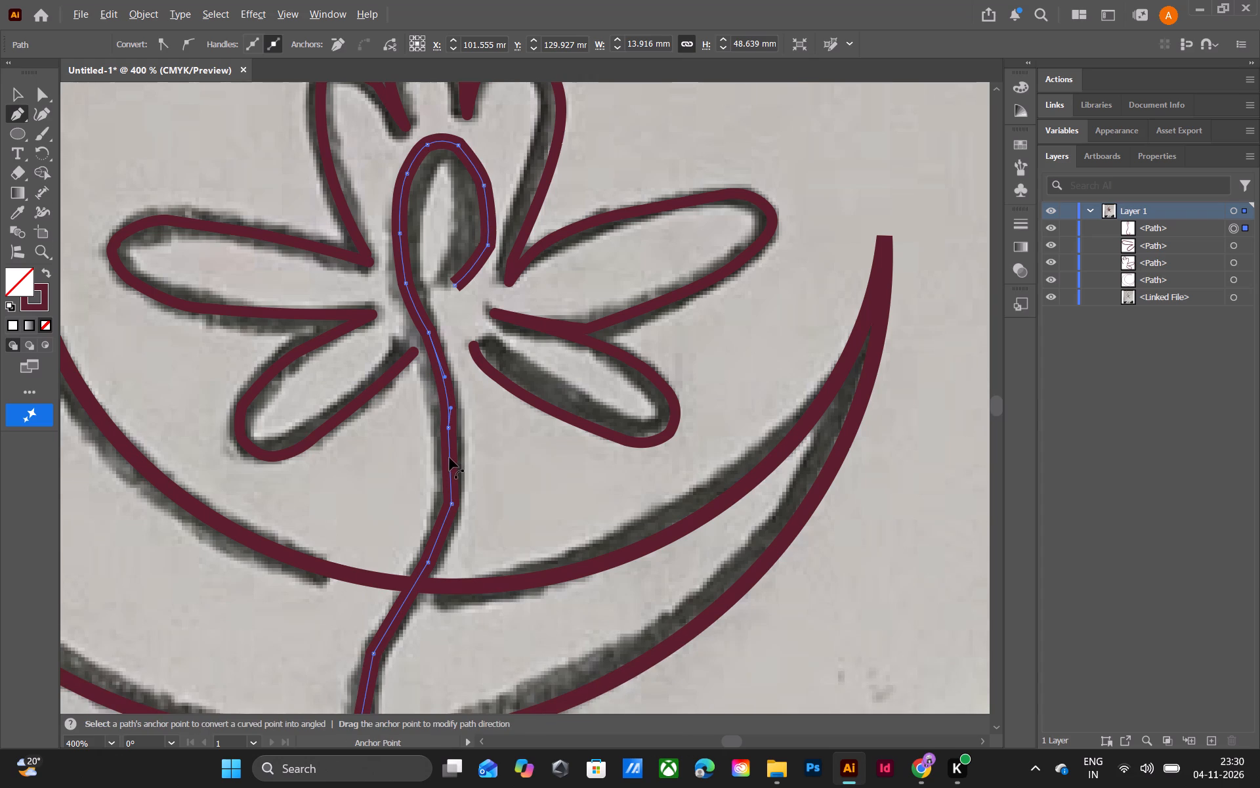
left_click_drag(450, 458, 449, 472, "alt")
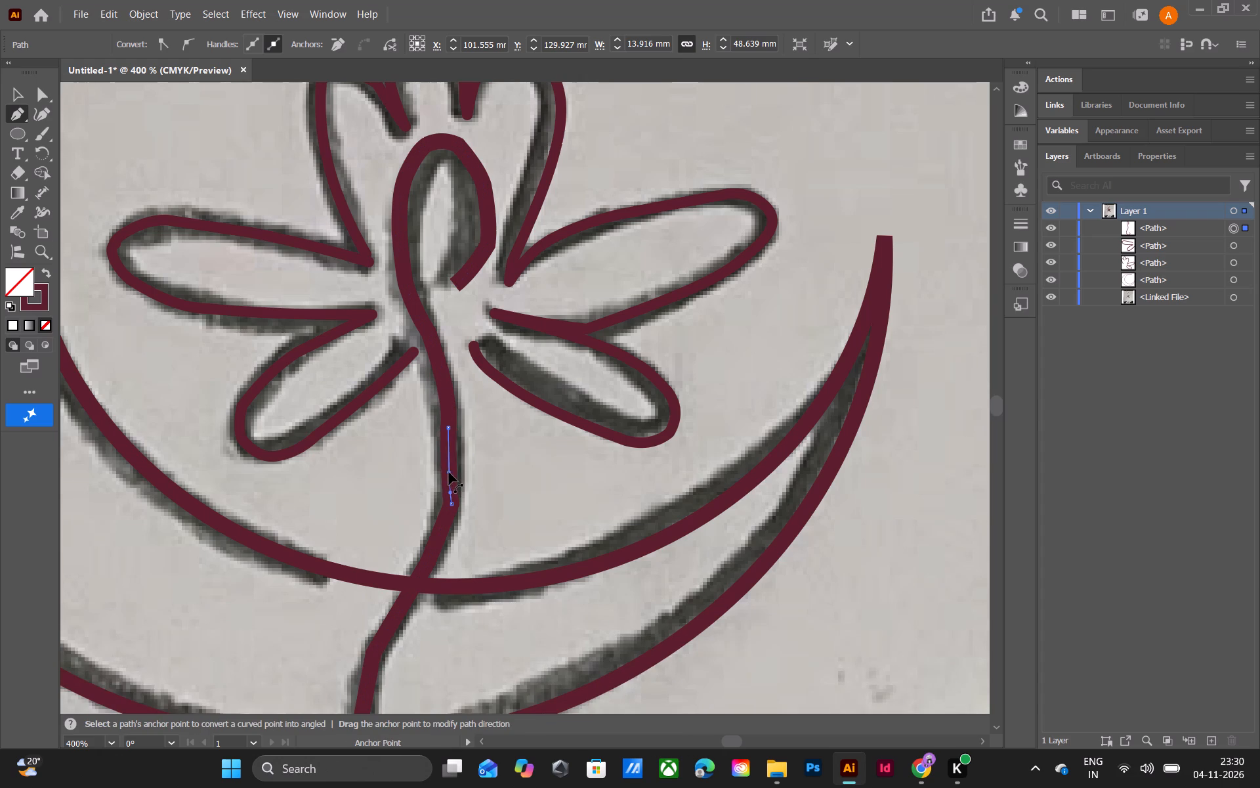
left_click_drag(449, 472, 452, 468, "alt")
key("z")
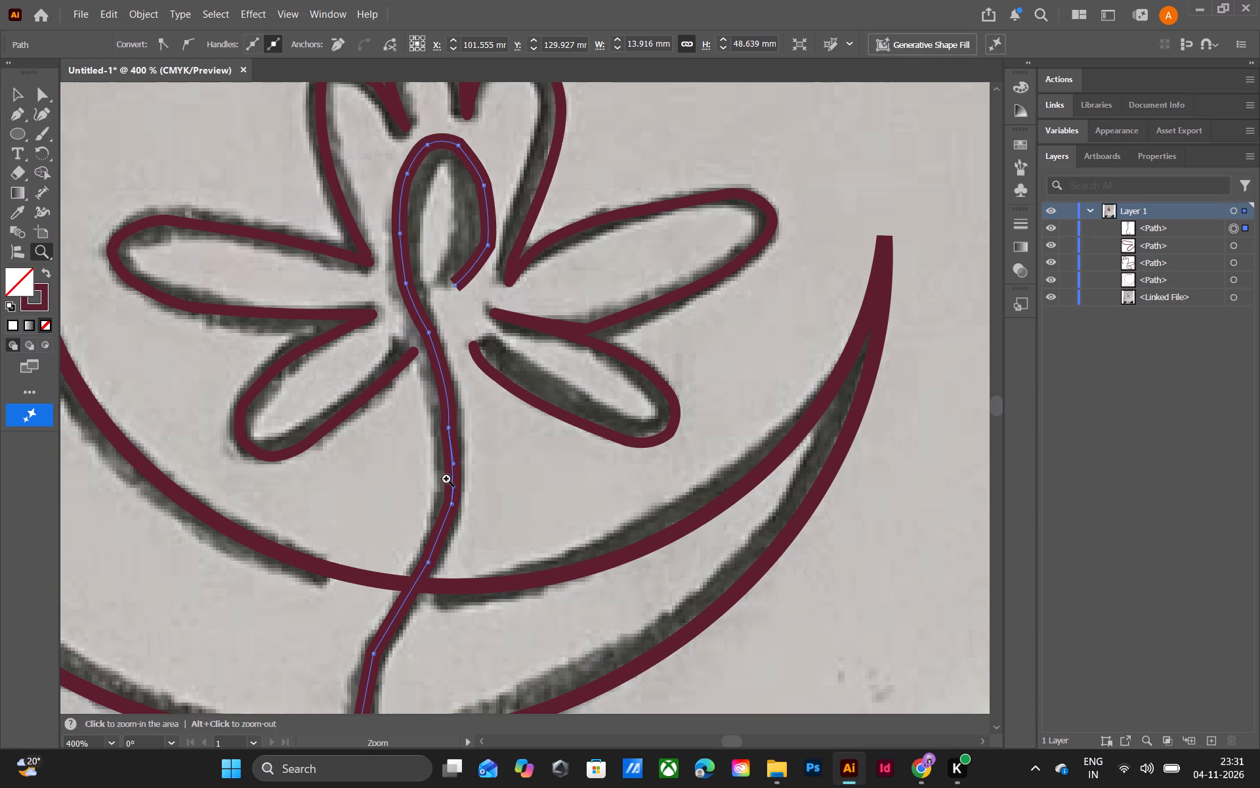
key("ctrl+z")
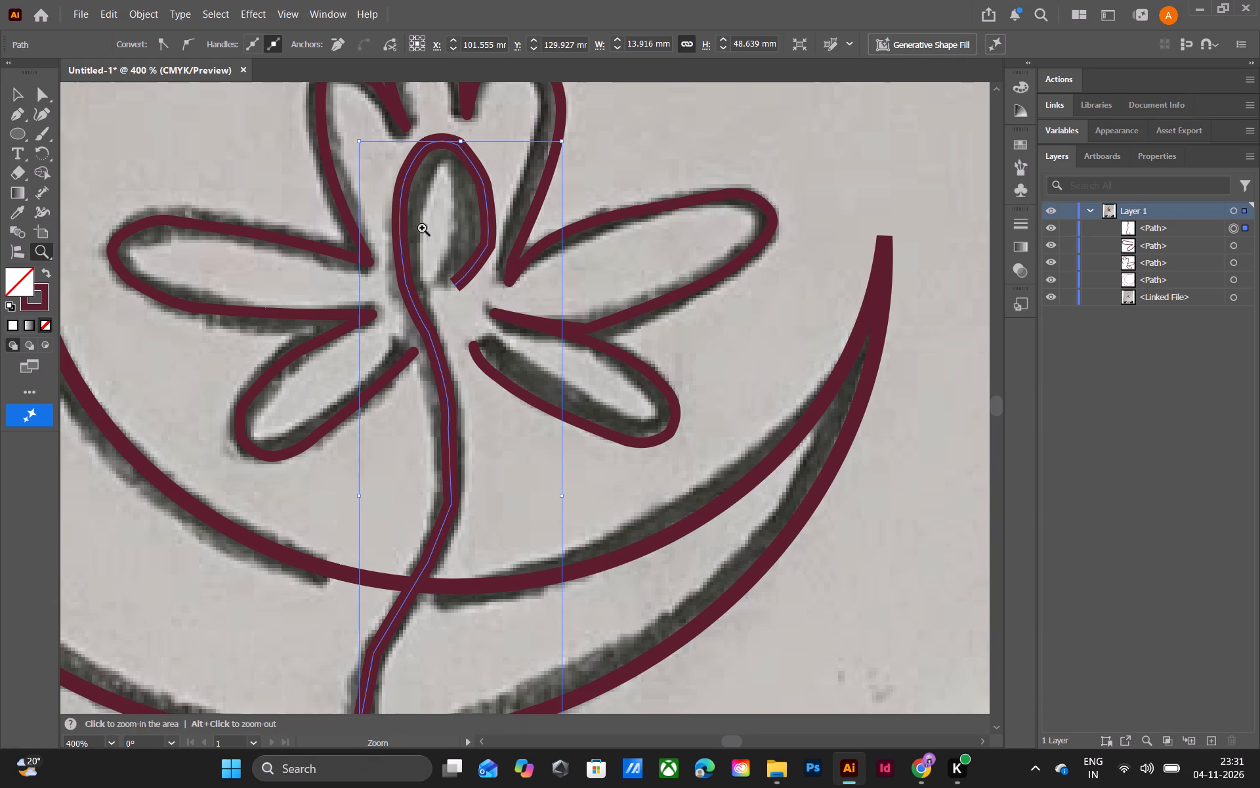
Bend the stem segment just above the inner crescent arc and the one just above the outer arc into smooth curves.
left_click(27, 104)
left_click(24, 114)
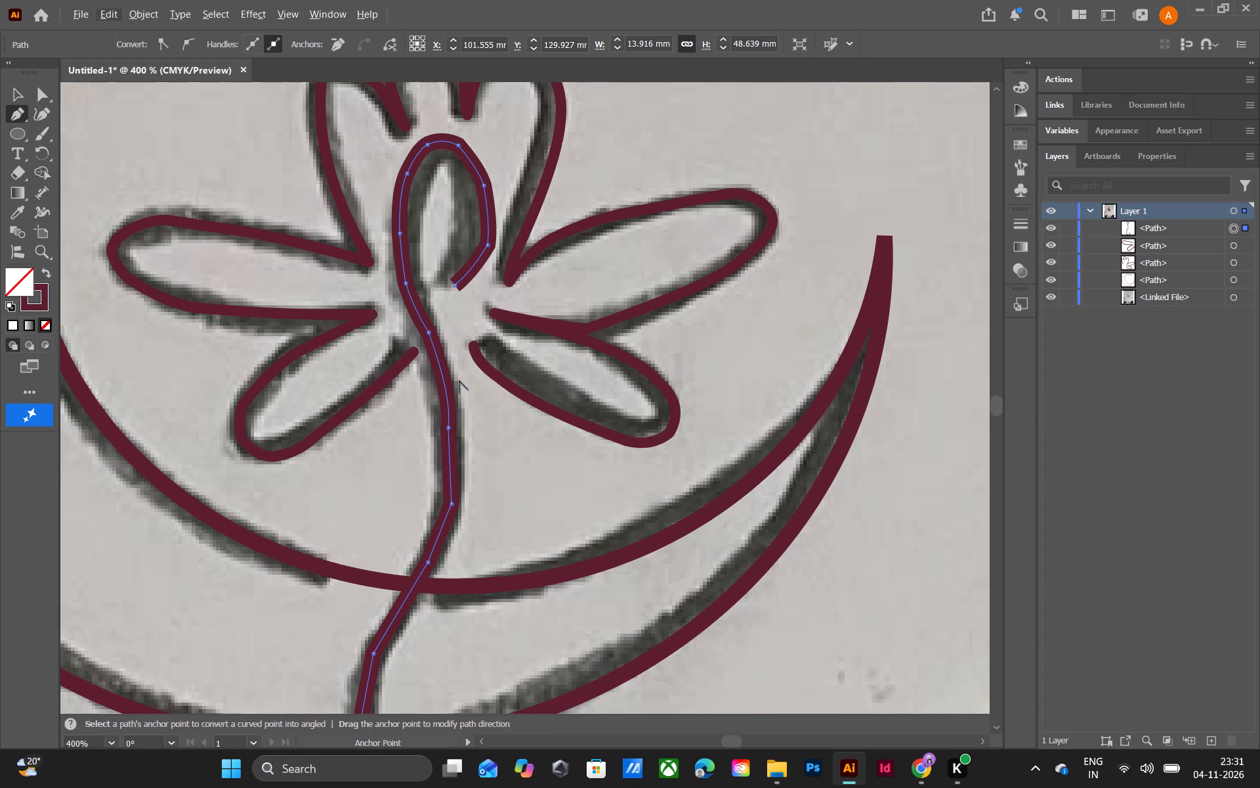
left_click(440, 536, "alt")
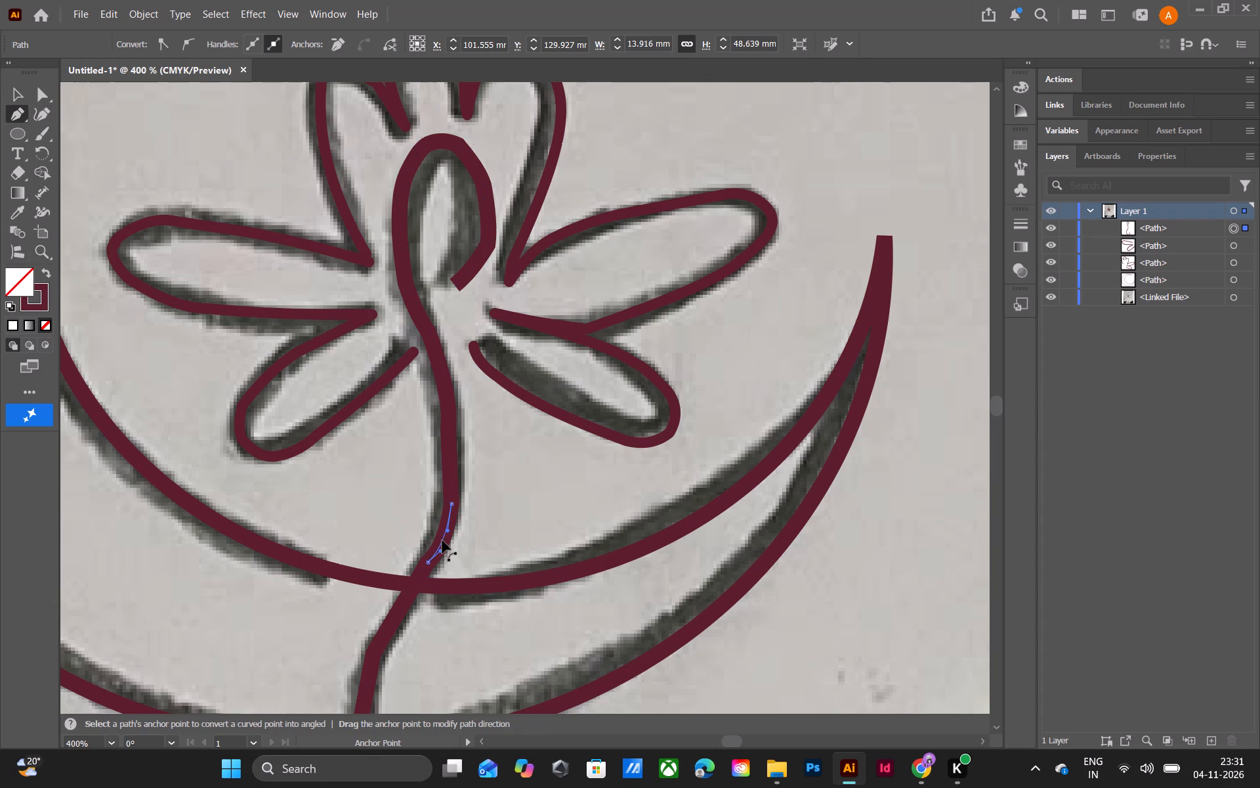
scroll(438, 483, "down", 7)
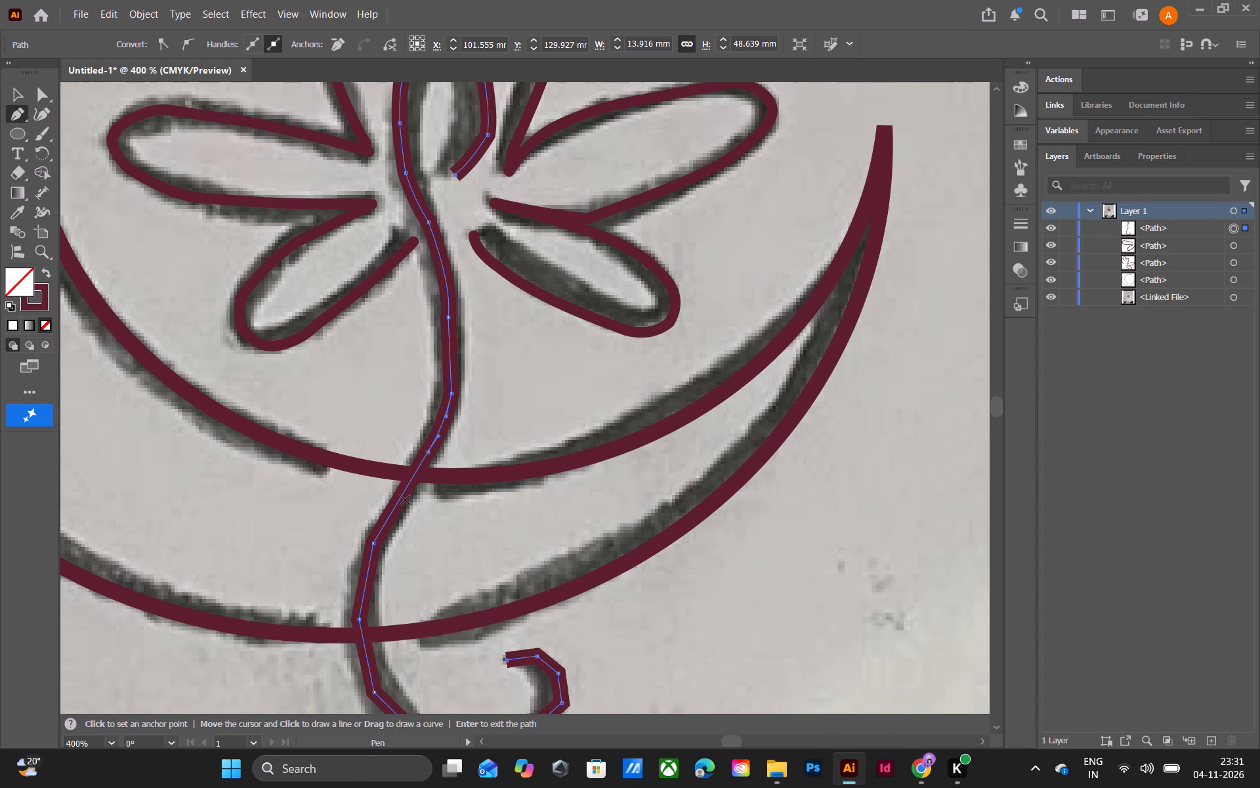
scroll(405, 514, "down", 5, "alt")
scroll(389, 359, "up", 9)
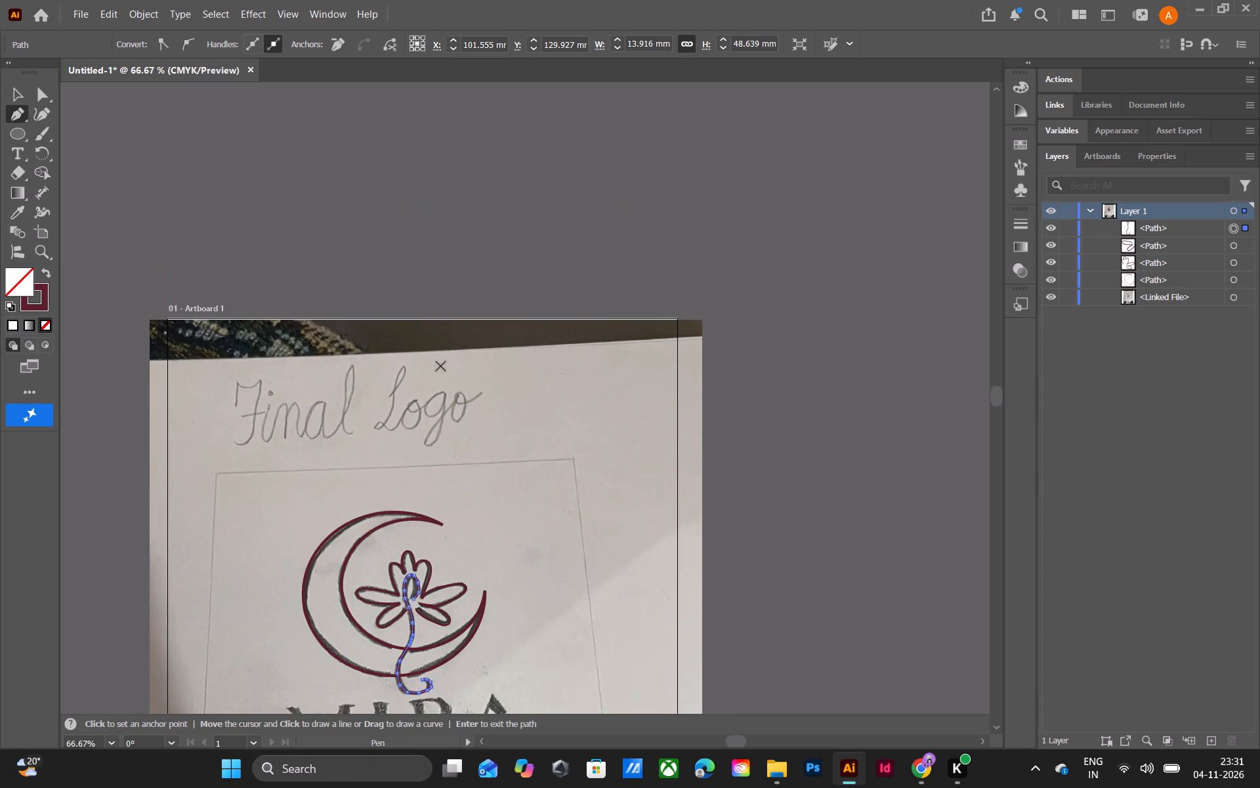
scroll(441, 389, "down", 12)
key("ctrl+equal")
key("ctrl+equal")
key("ctrl+equal")
key("ctrl+equal")
key("ctrl+equal")
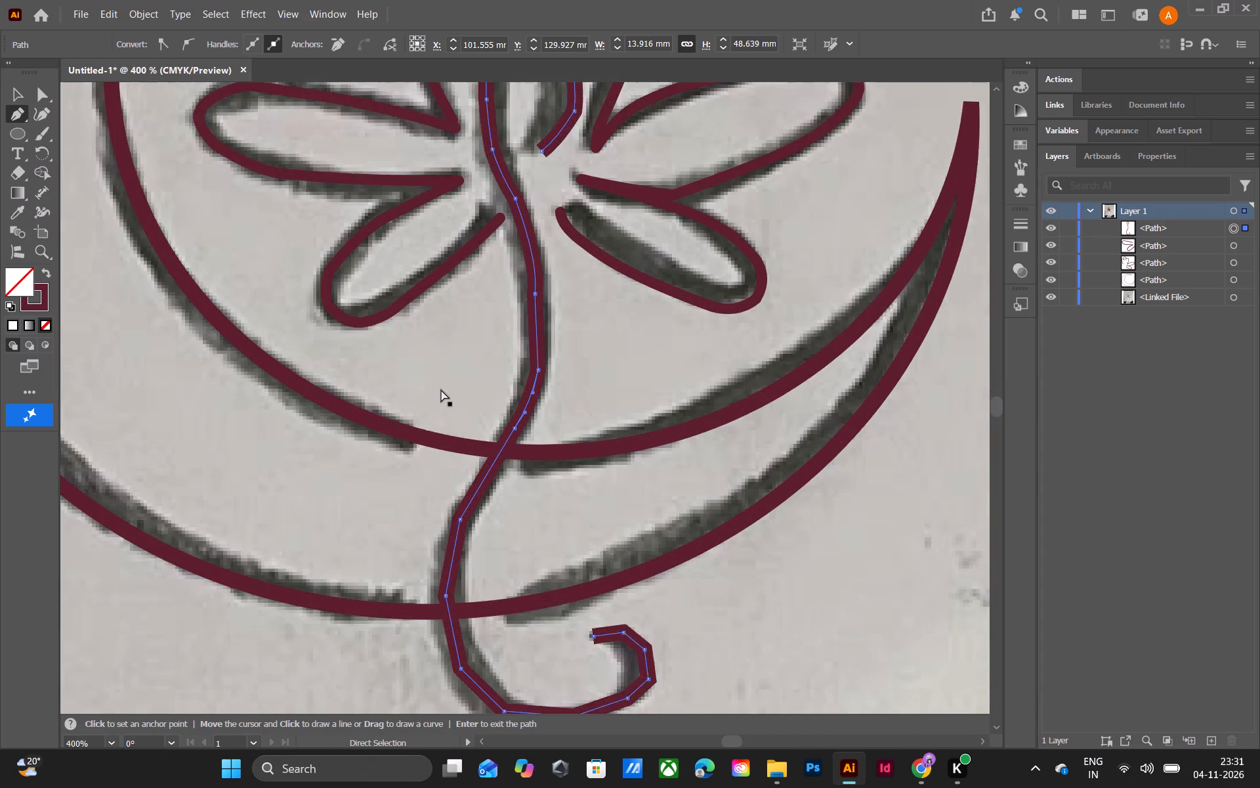
key("ctrl+equal")
key("ctrl+minus")
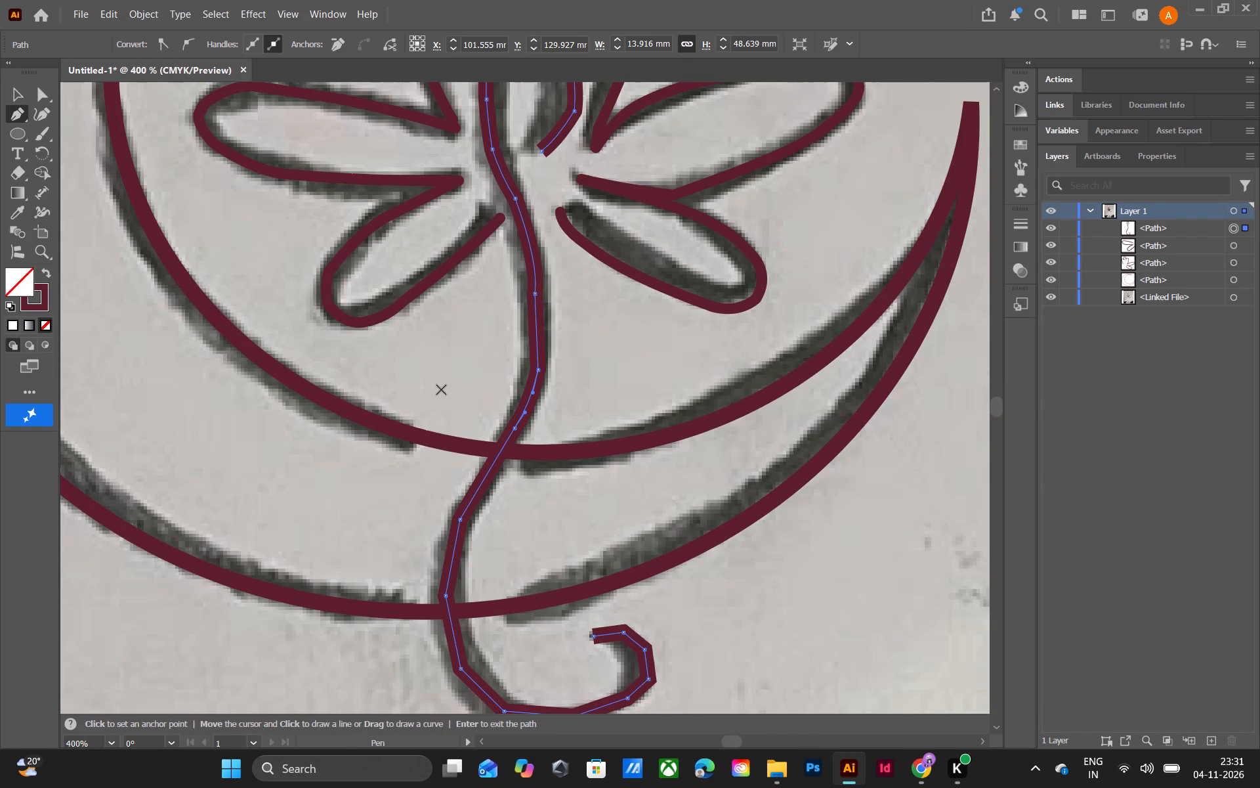
scroll(441, 389, "down", 12)
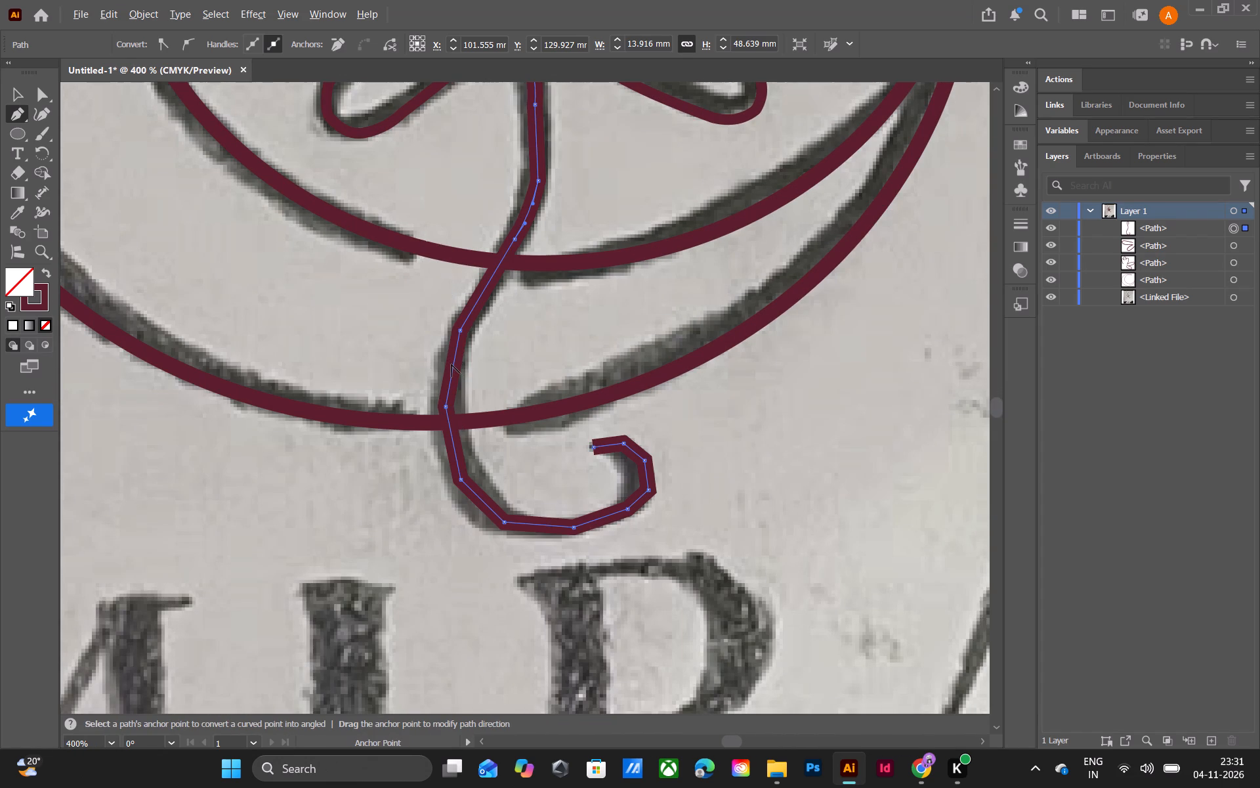
left_click(455, 364, "alt")
Round the straight segments of the hooked curl, from just below the outer crescent arc to near its tip, and deselect the path.
left_click_drag(451, 441, 446, 449, "alt")
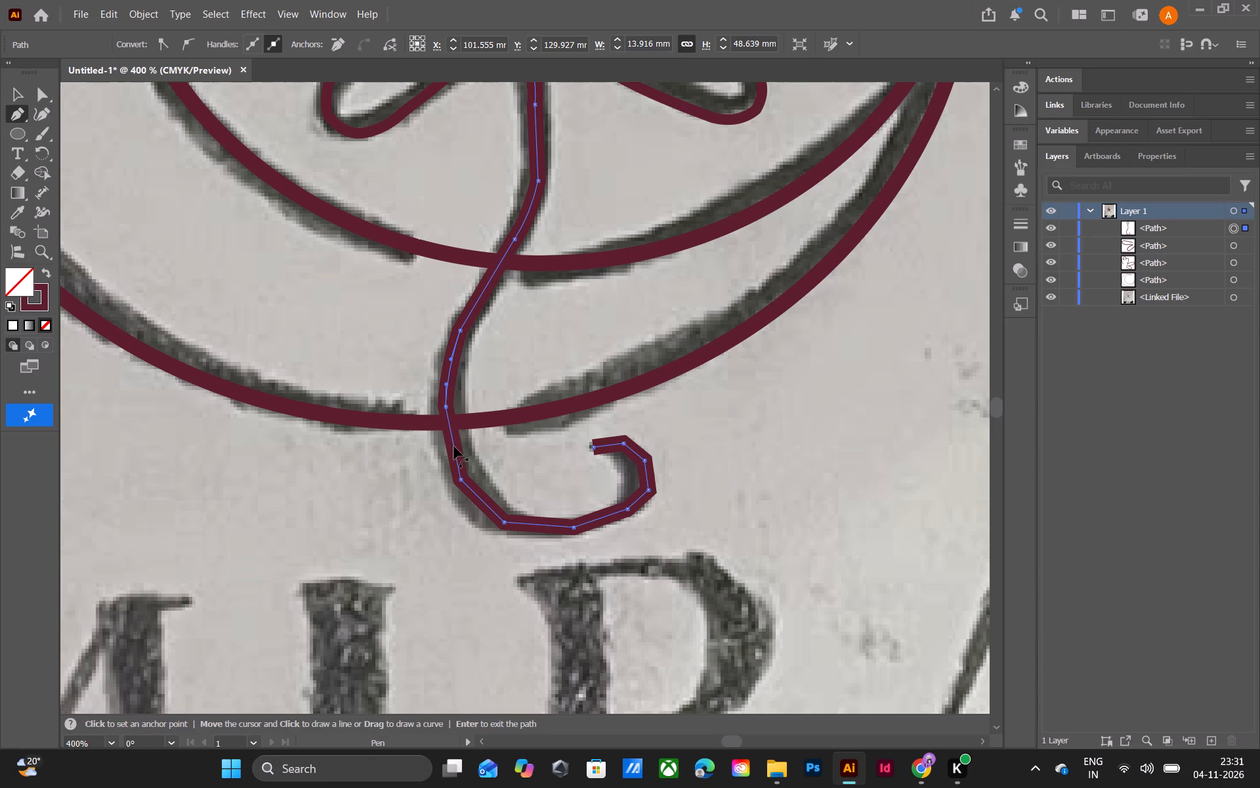
left_click(453, 445, "alt")
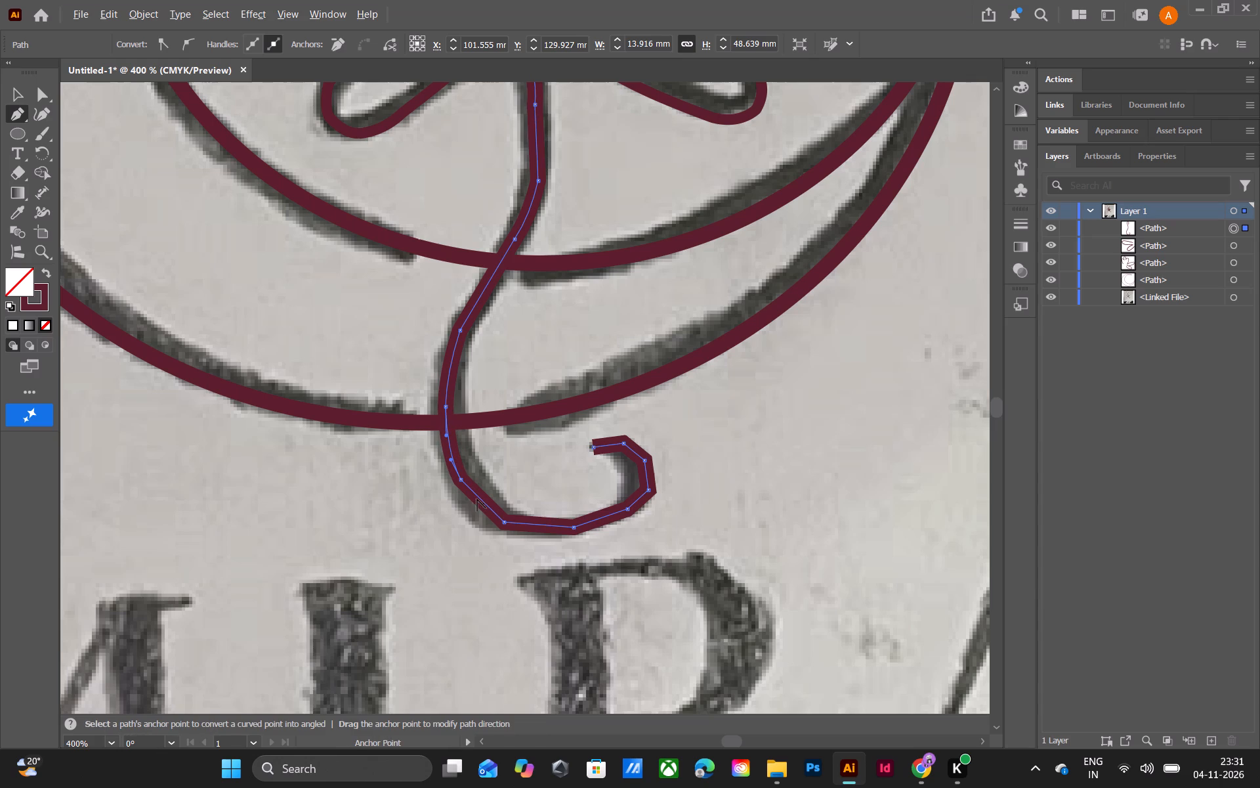
left_click(477, 496, "alt")
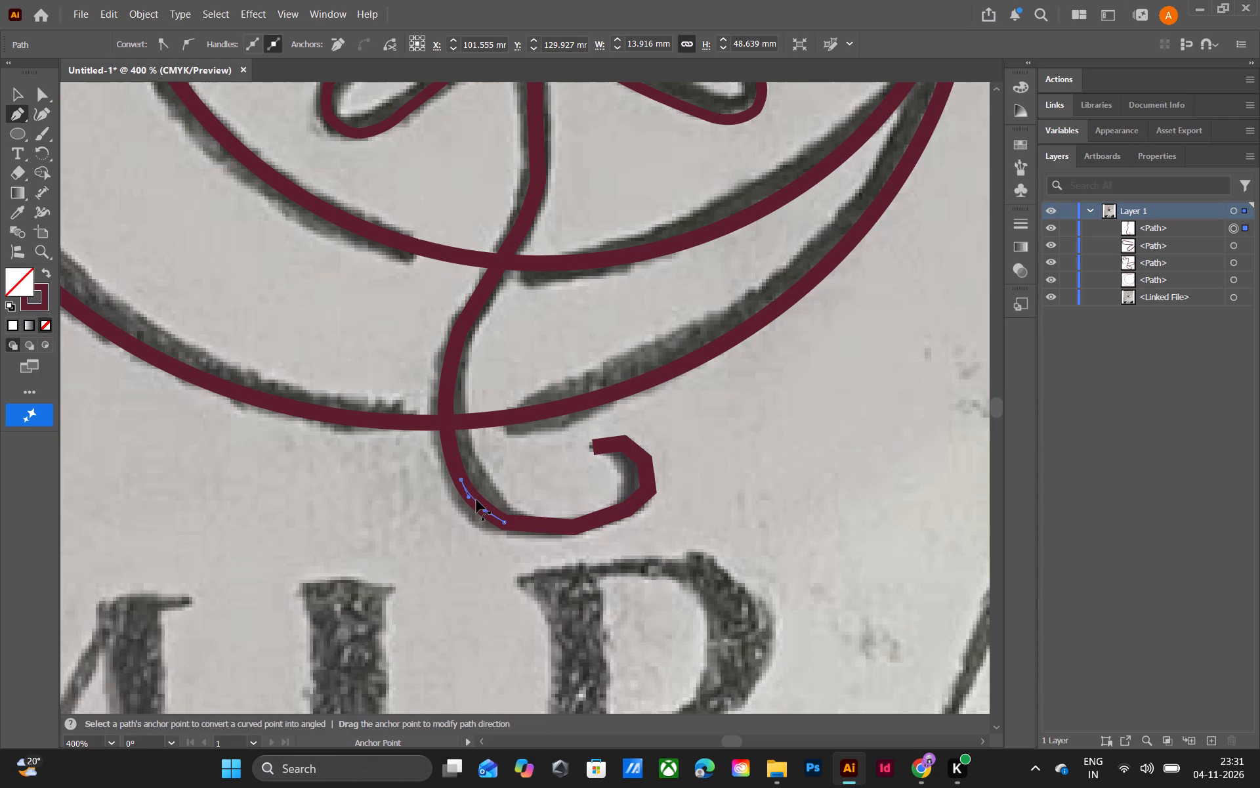
left_click(538, 525, "alt")
left_click(597, 521, "alt")
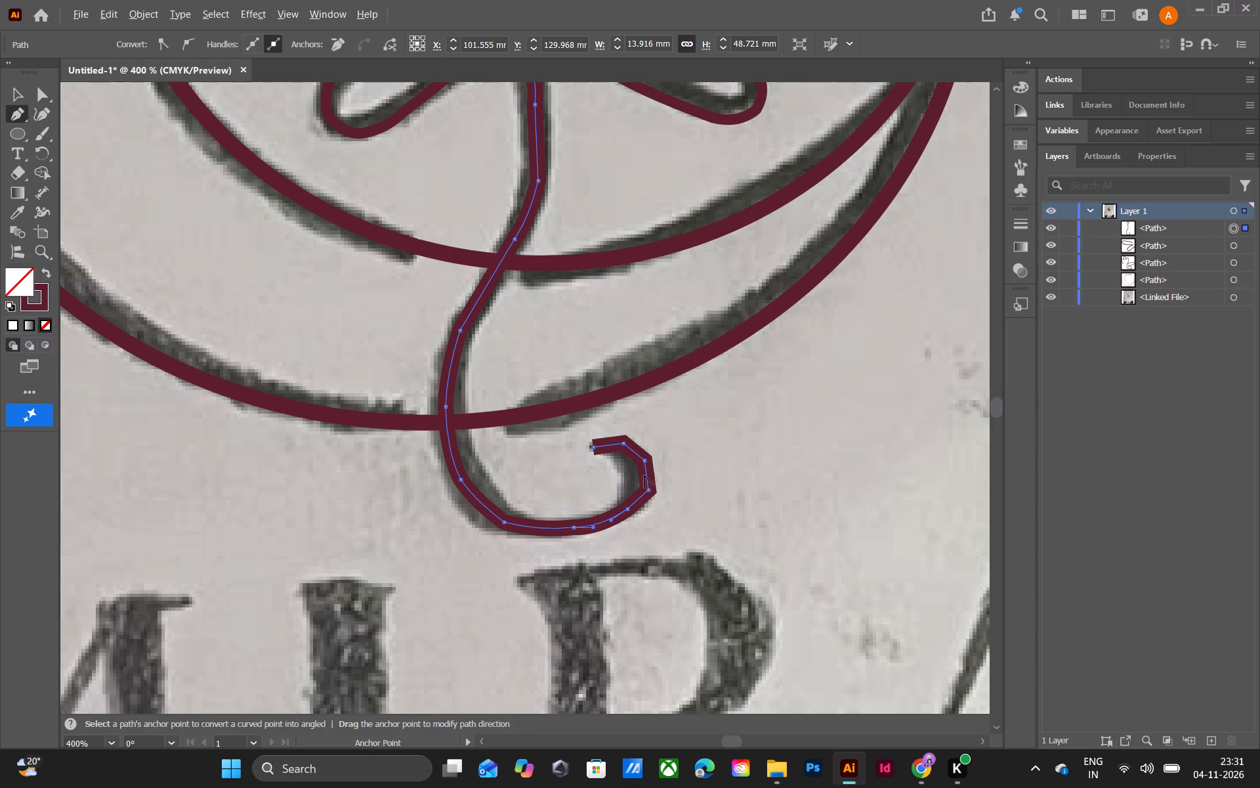
left_click_drag(646, 475, 654, 475, "alt")
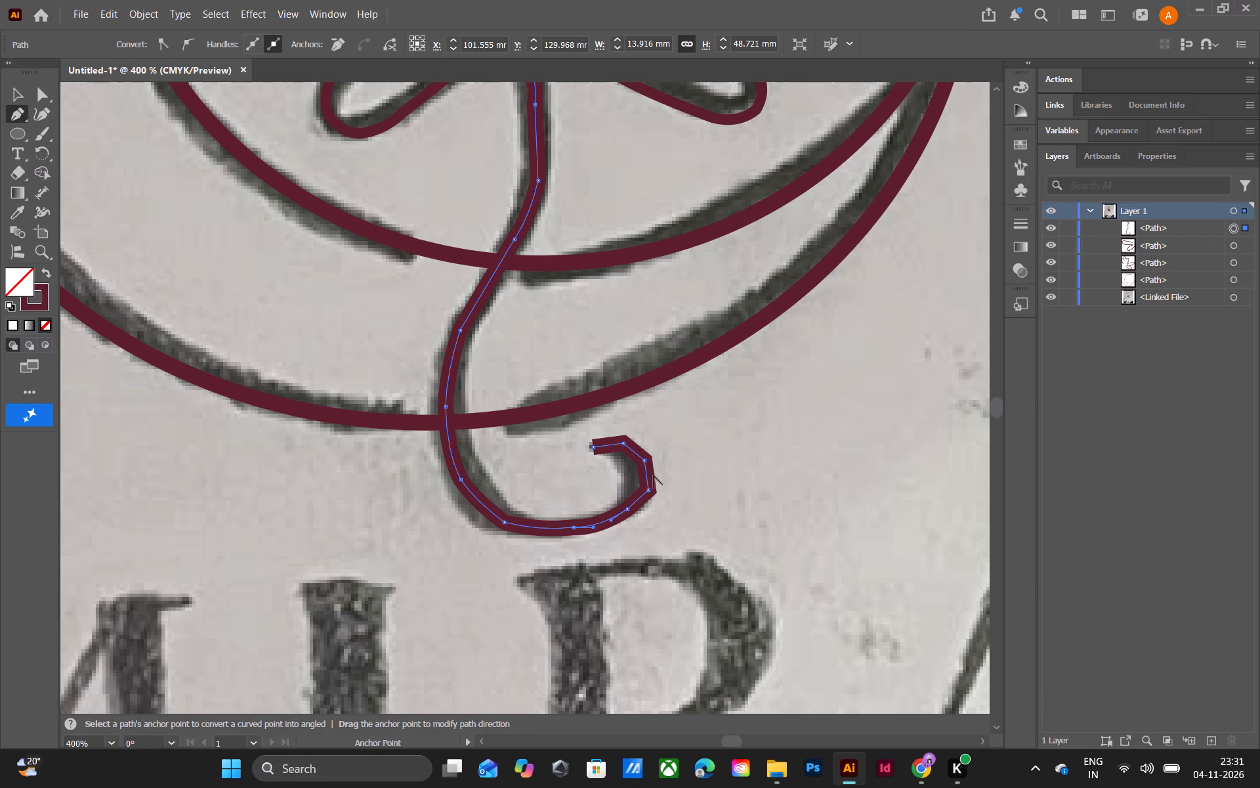
left_click_drag(654, 475, 654, 475, "alt")
left_click(647, 473, "alt")
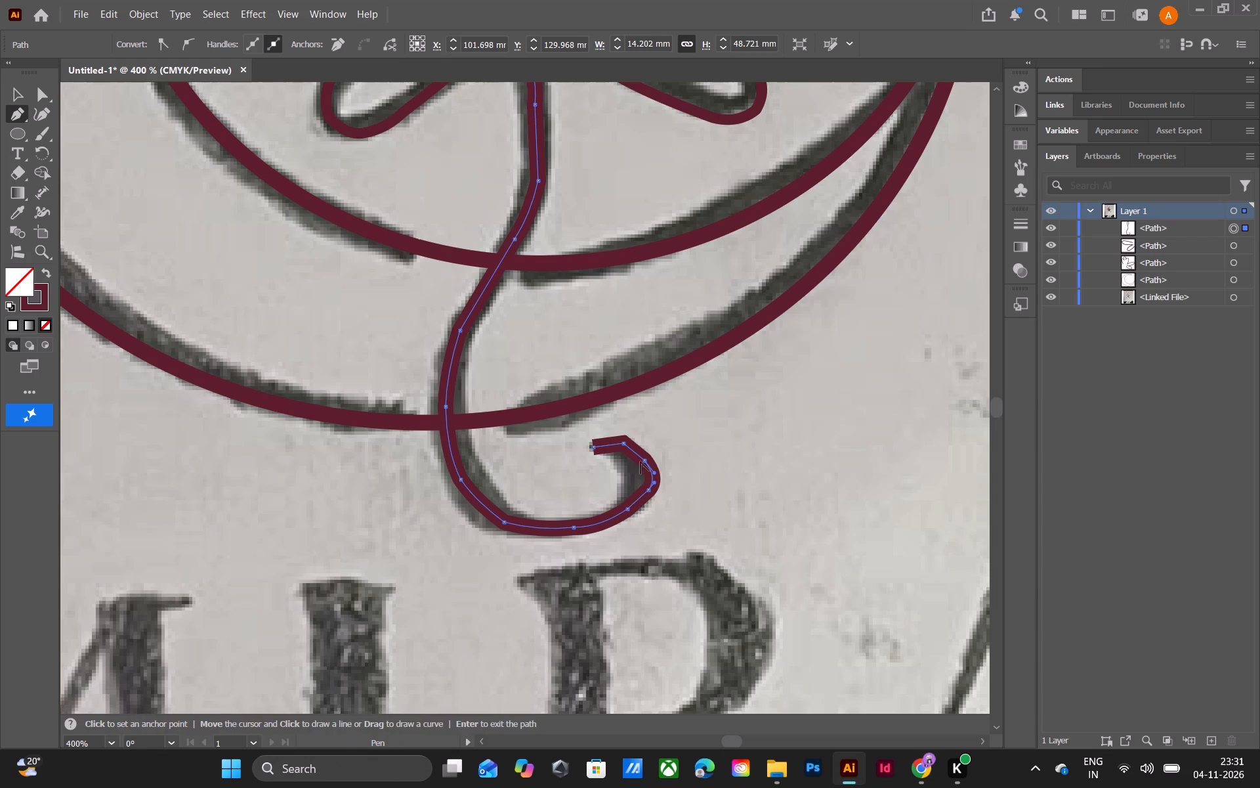
left_click(637, 455, "alt")
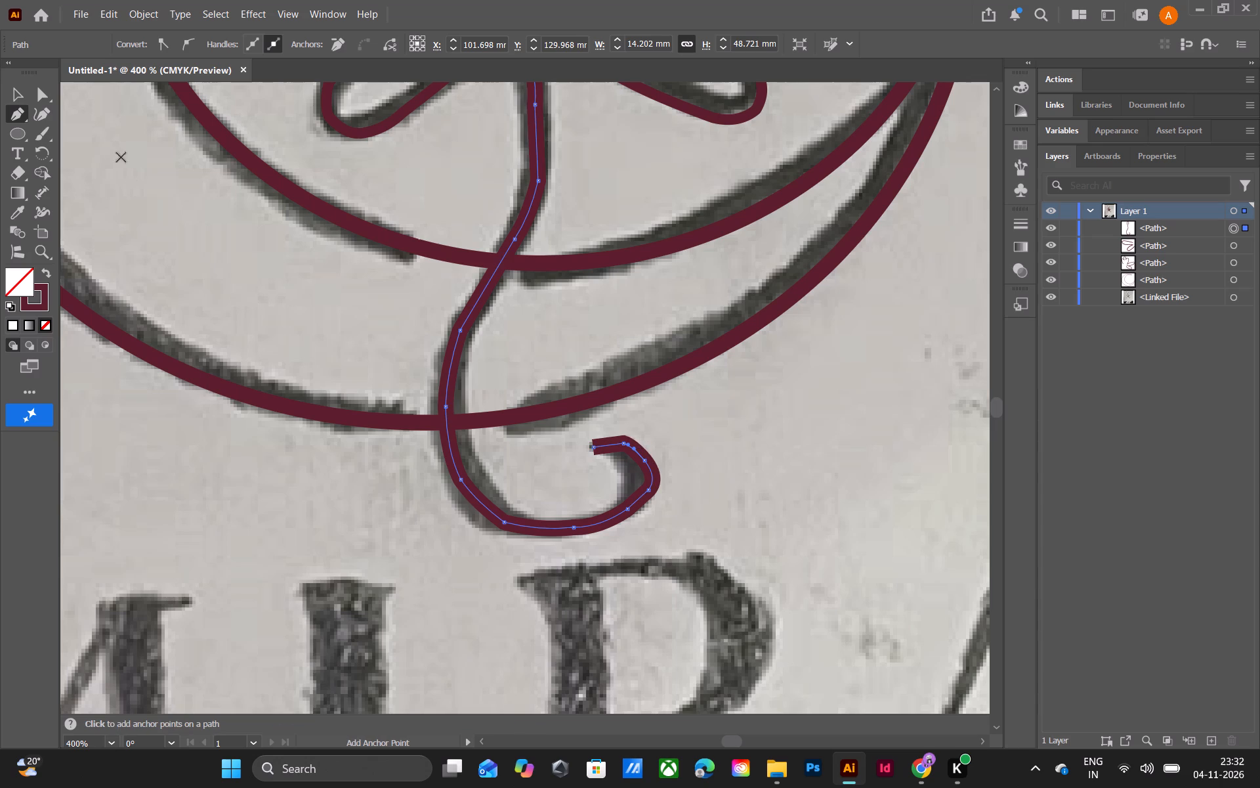
left_click(13, 91)
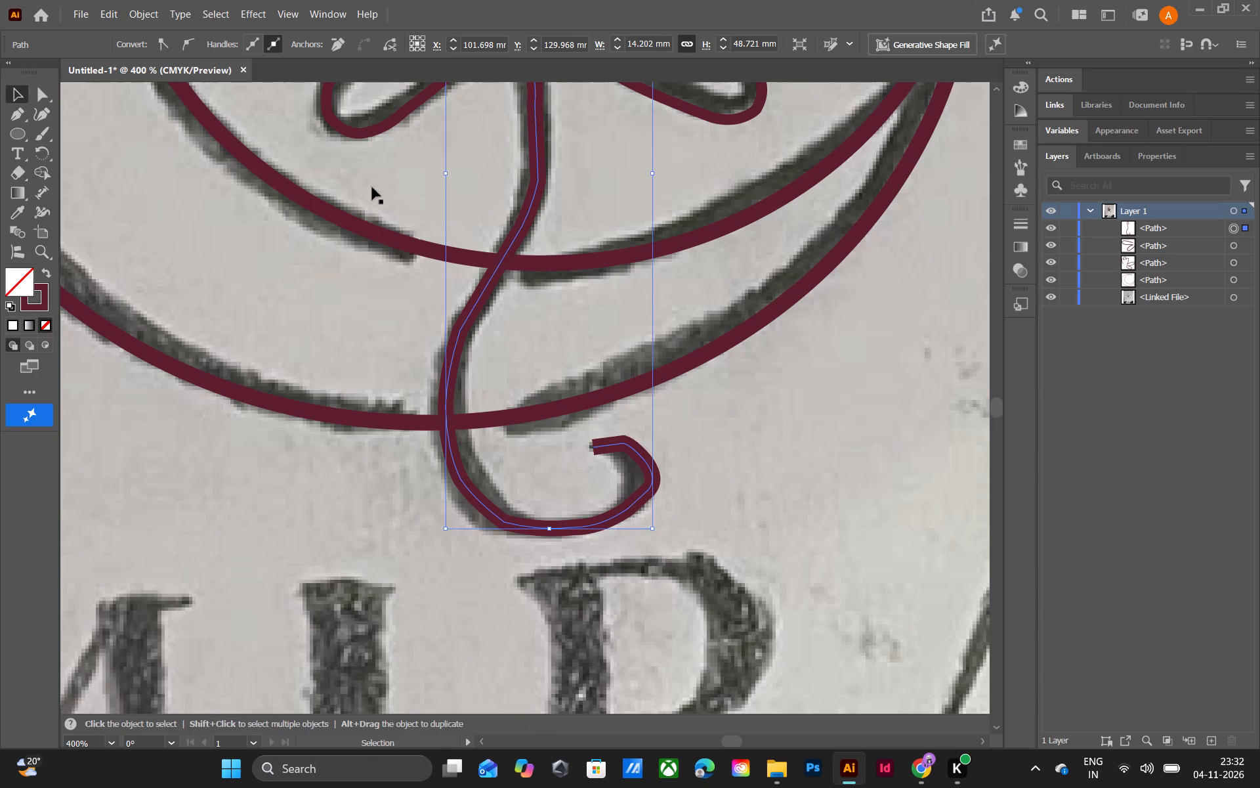
left_click(791, 372)
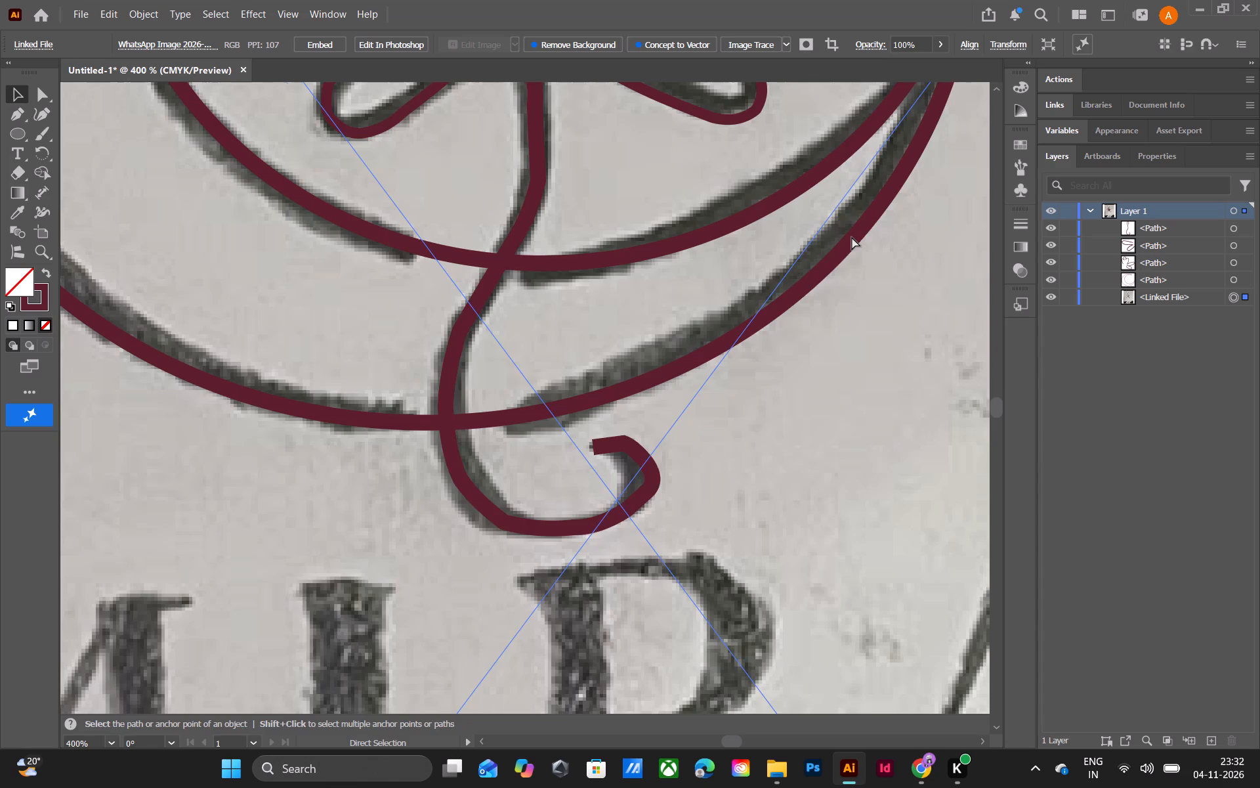
Hide the linked sketch image to review the traced crescent, flower and stem paths on their own.
key("ctrl+minus")
key("ctrl+minus")
key("ctrl+minus")
scroll(661, 196, "up", 3, "ctrl")
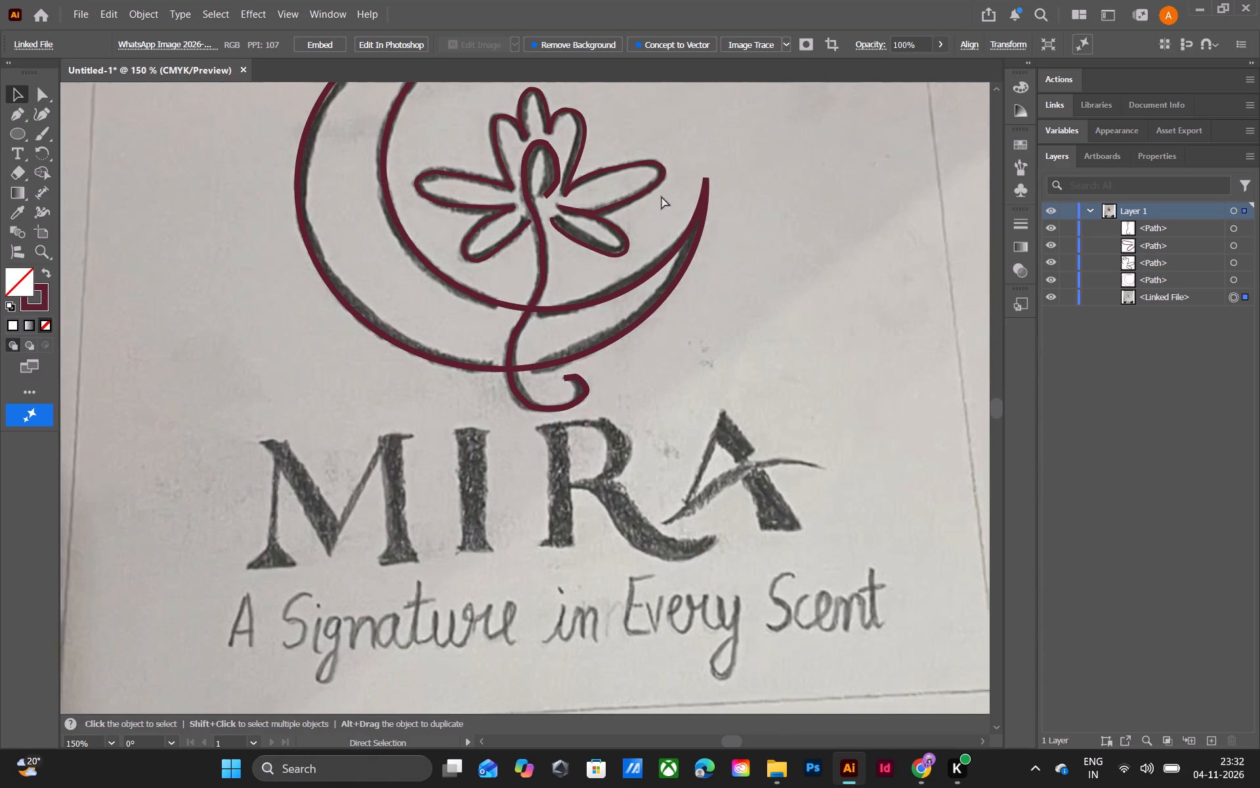
scroll(661, 196, "up", 4, "ctrl")
scroll(766, 242, "up", 10)
scroll(790, 251, "down", 5)
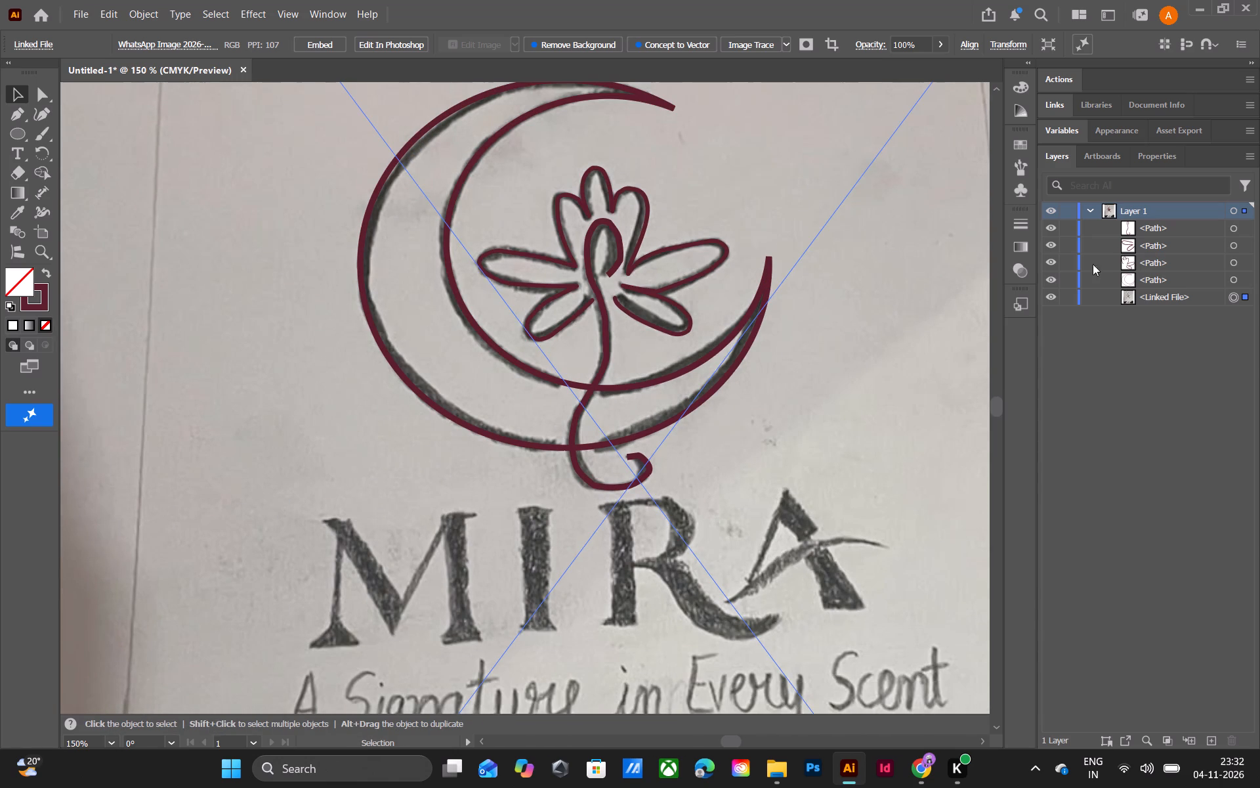
left_click(1052, 300)
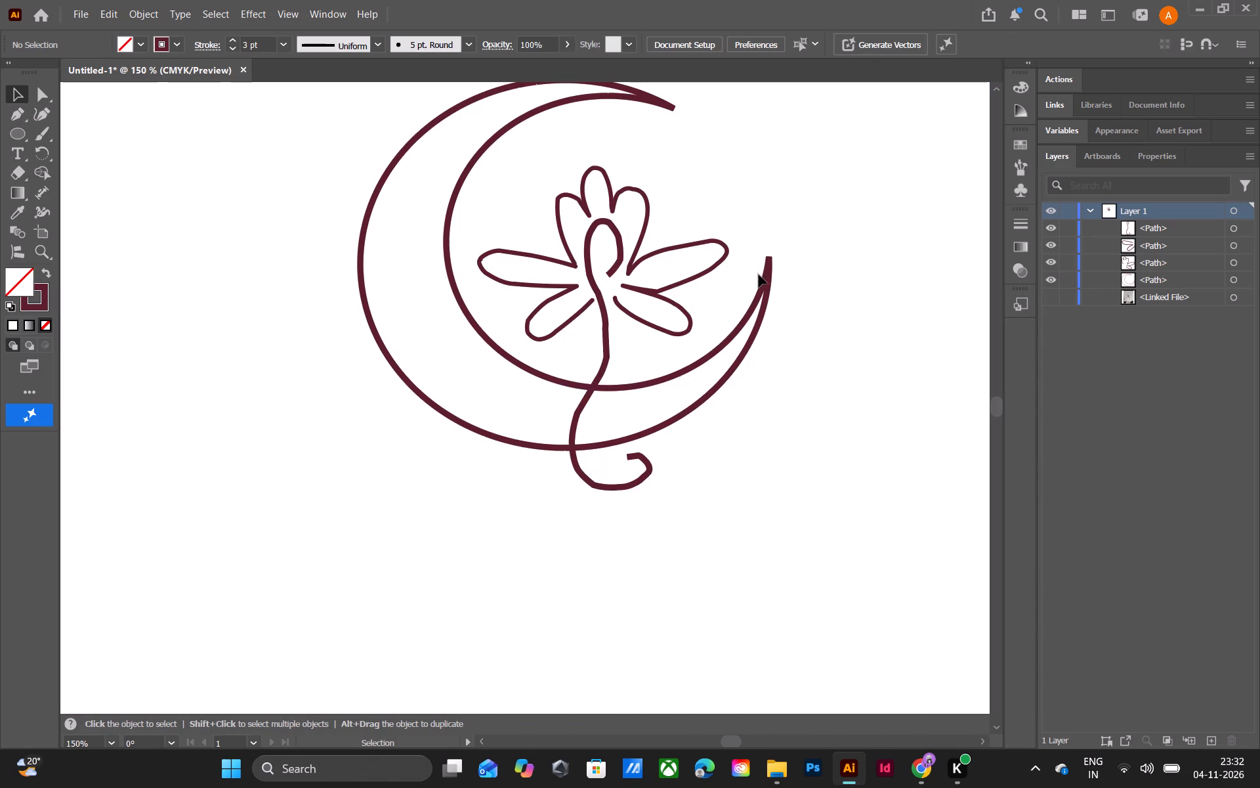
scroll(759, 272, "up", 3)
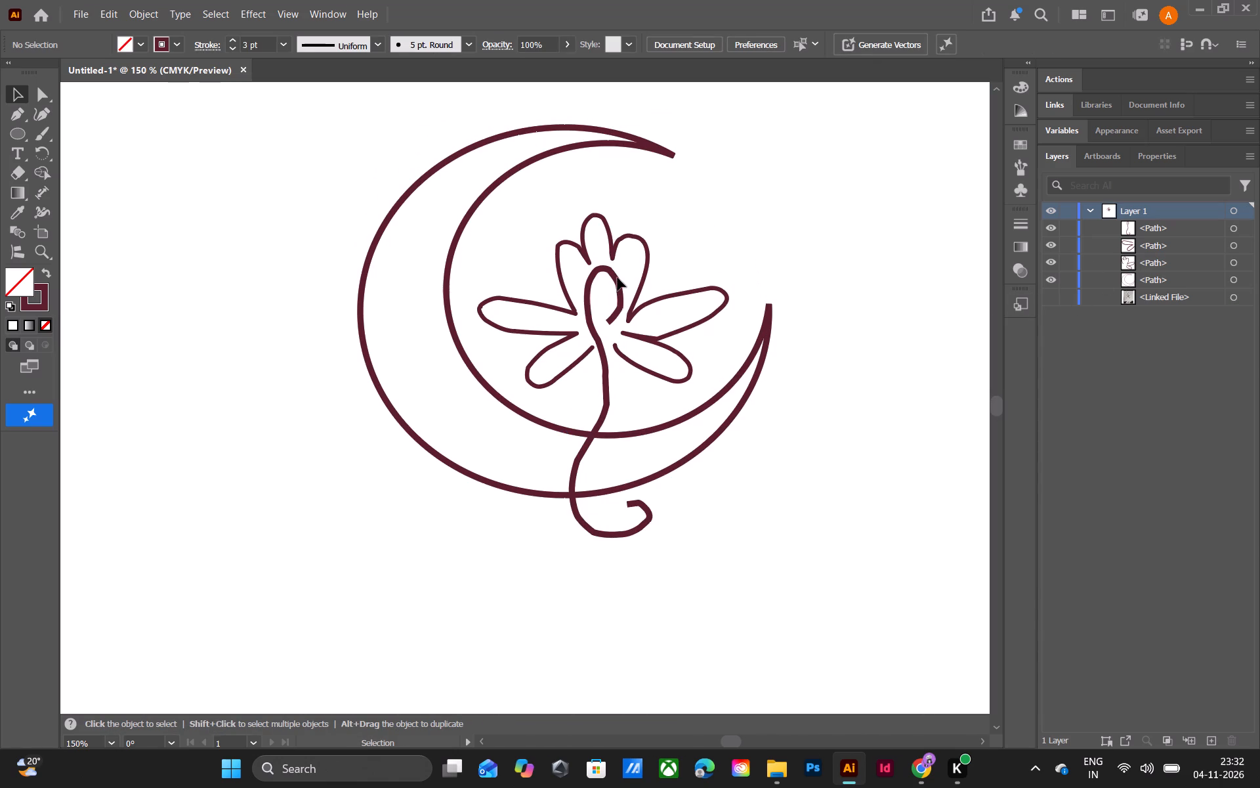
Set the stroke weight of the central bud and curling stem path to 2 pt, and deselect it.
left_click(618, 280)
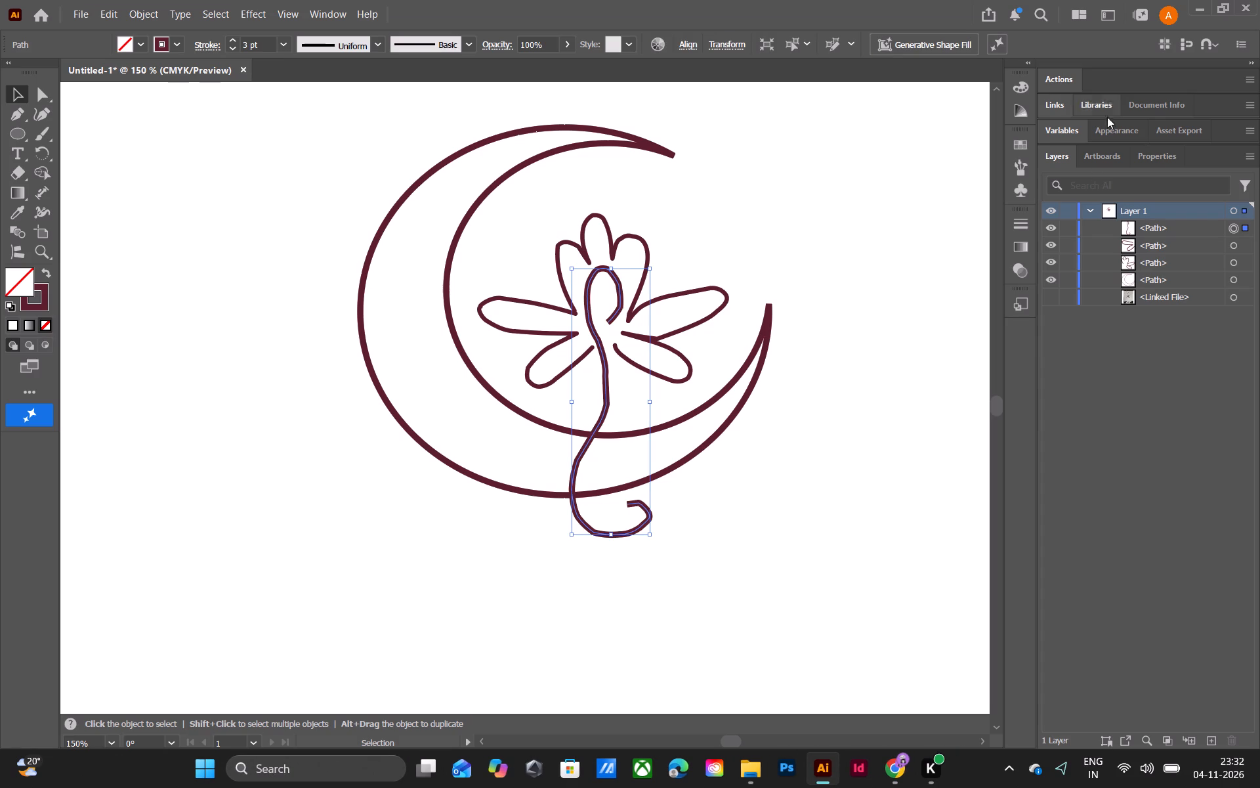
left_click(1144, 156)
left_click(1158, 383)
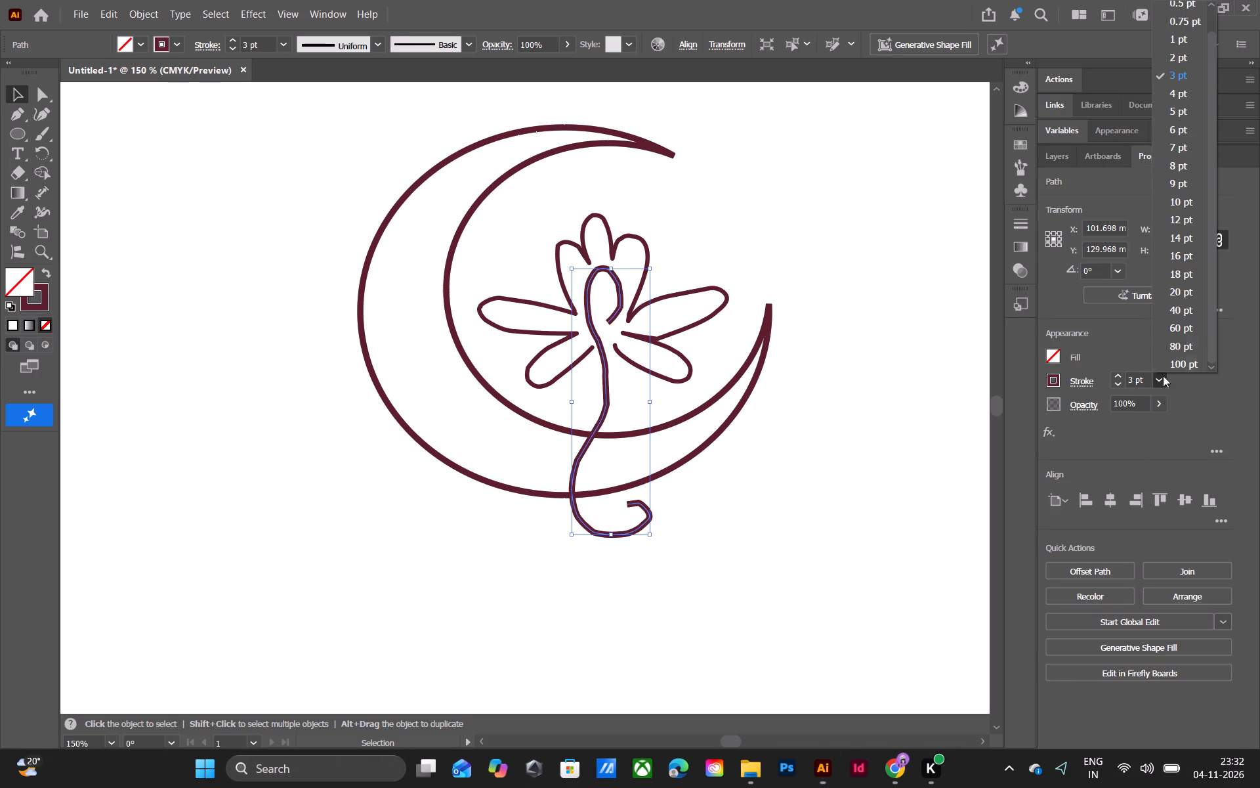
left_click(1173, 58)
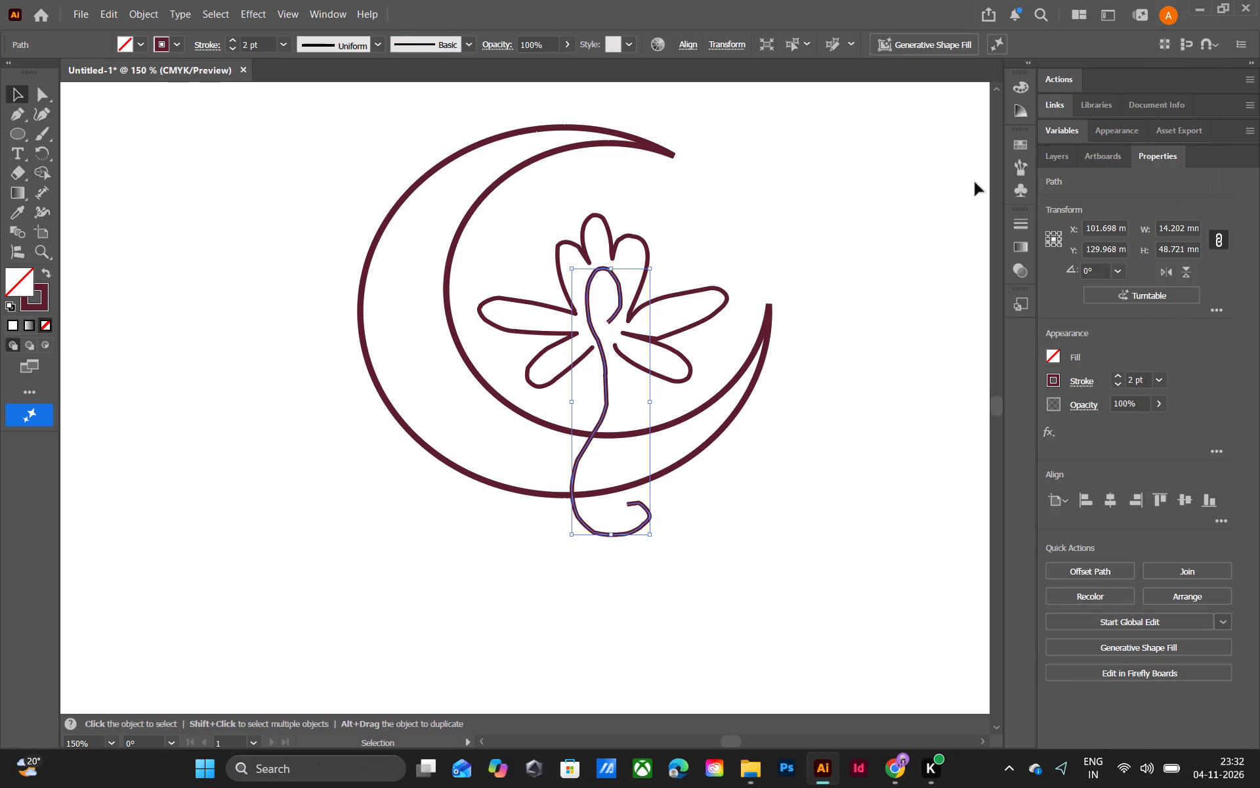
left_click(917, 206)
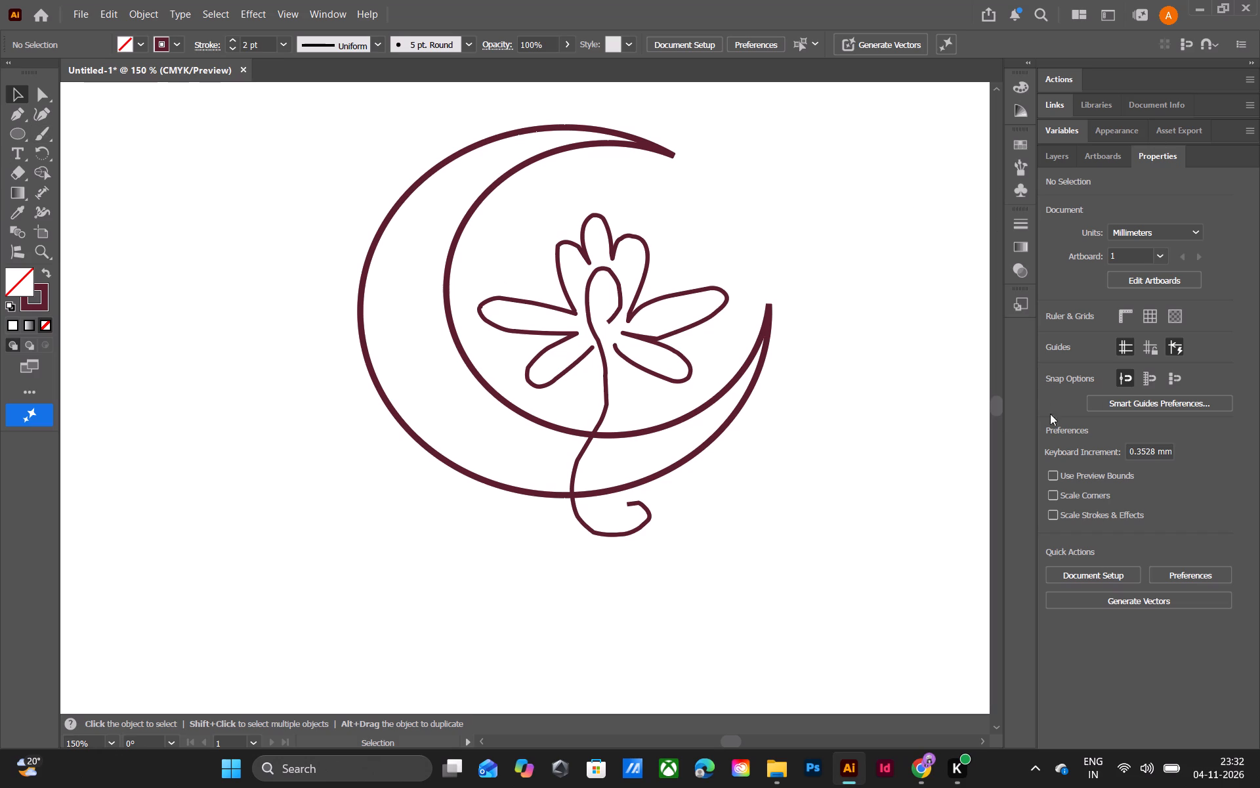
Make the linked sketch image visible again and bring the MIRA lettering into view.
left_click(1056, 154)
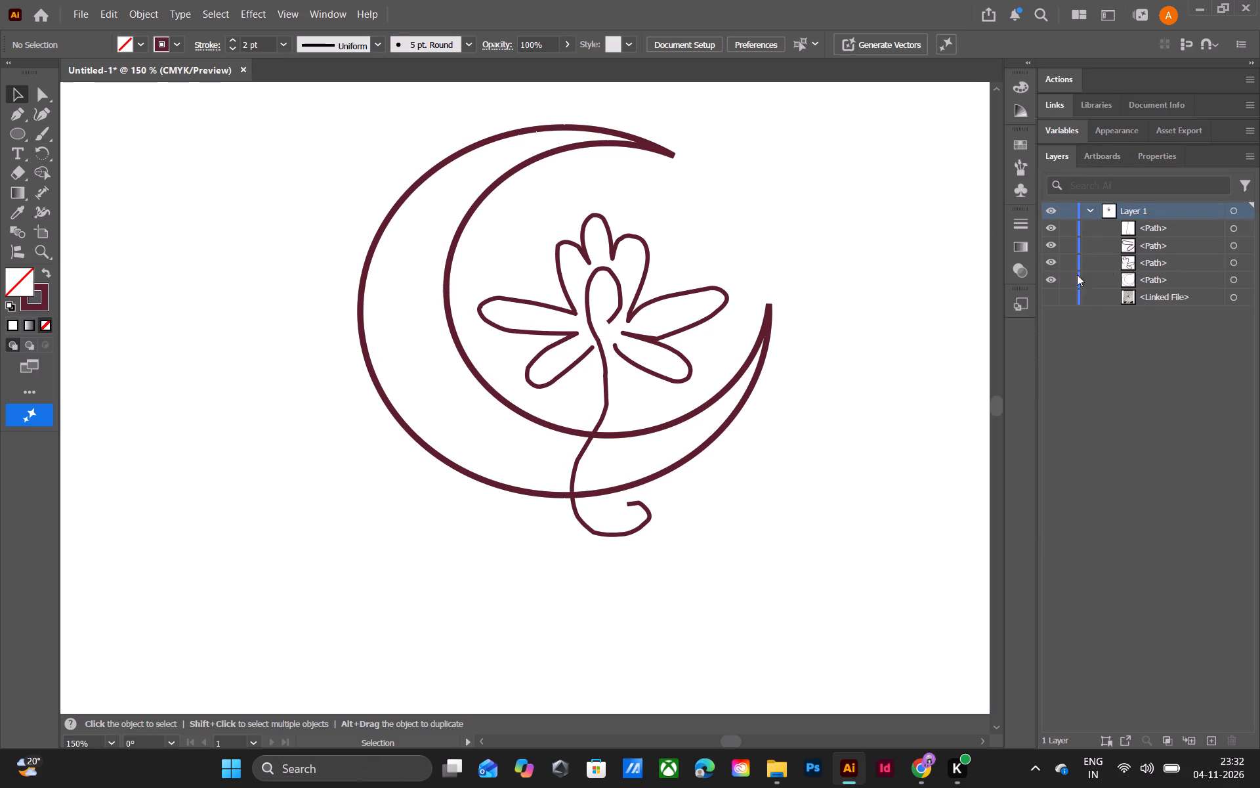
left_click(1053, 298)
scroll(784, 252, "down", 14)
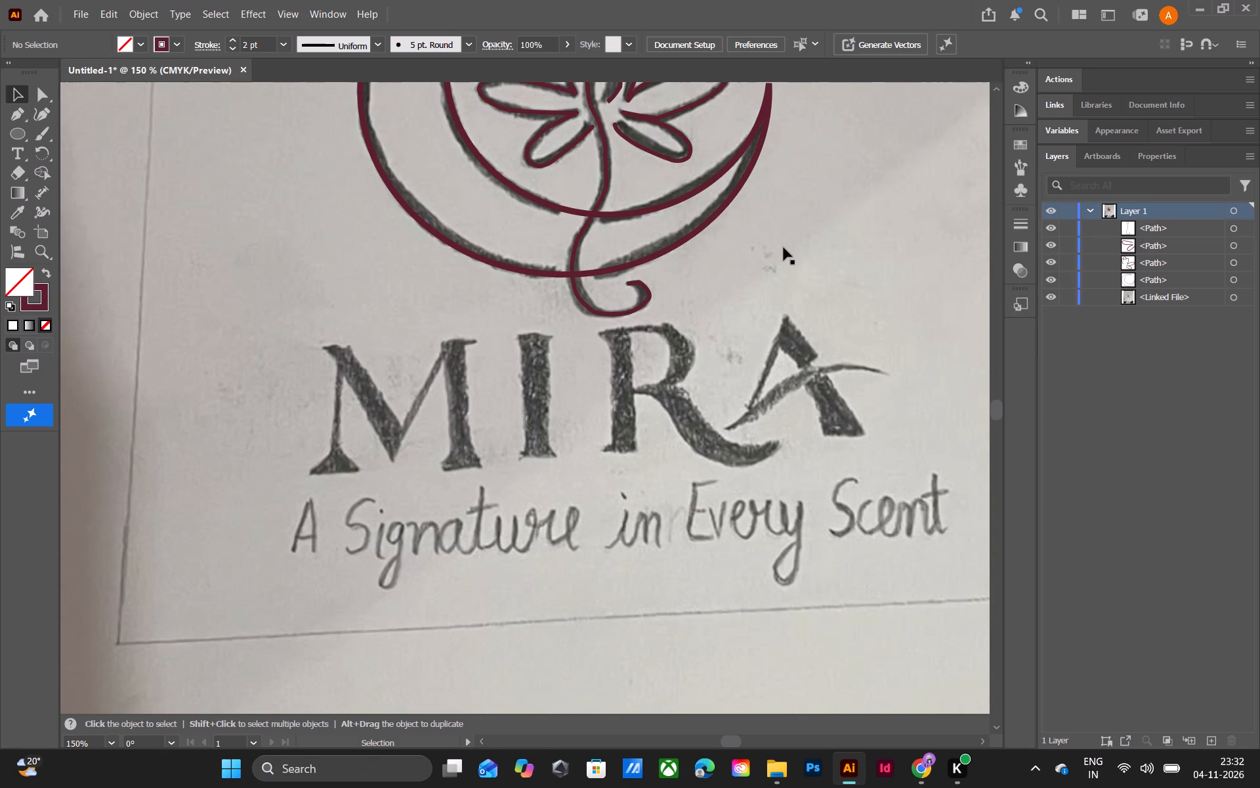
scroll(784, 248, "down", 6, "ctrl")
scroll(784, 248, "up", 2, "ctrl")
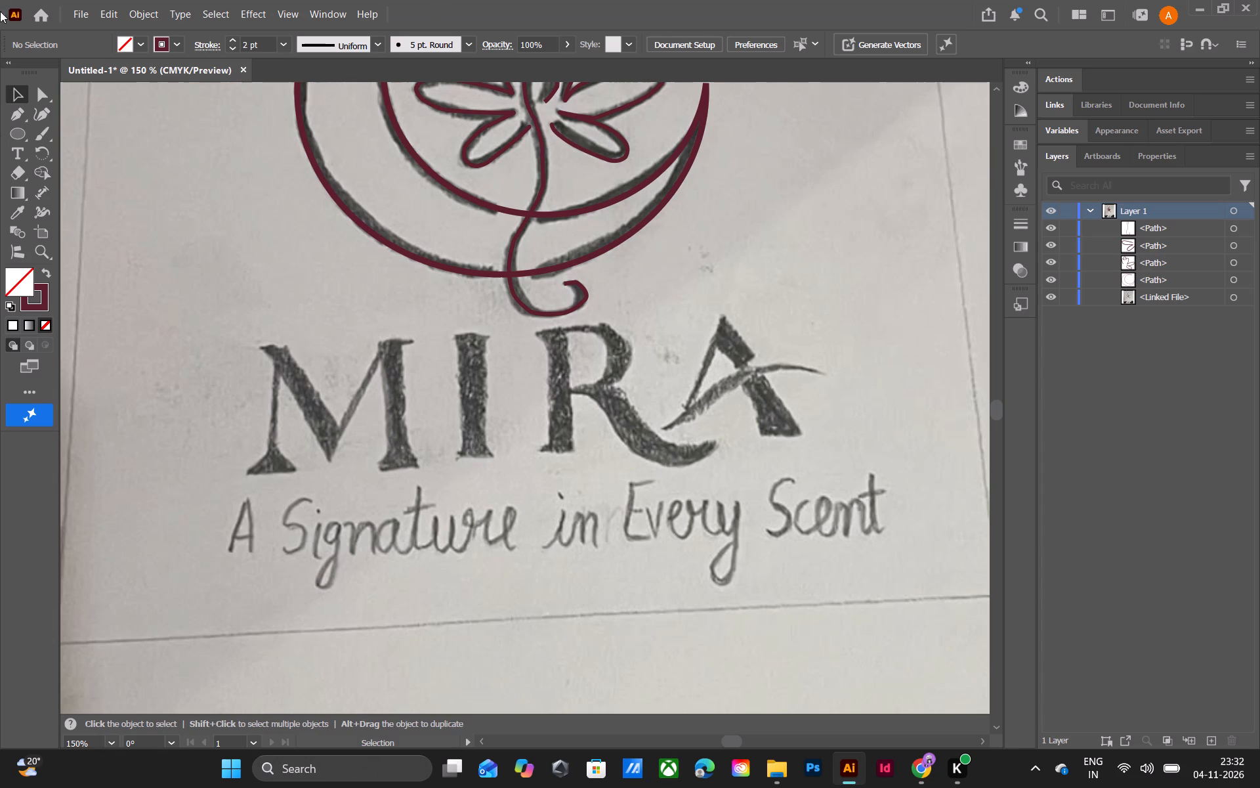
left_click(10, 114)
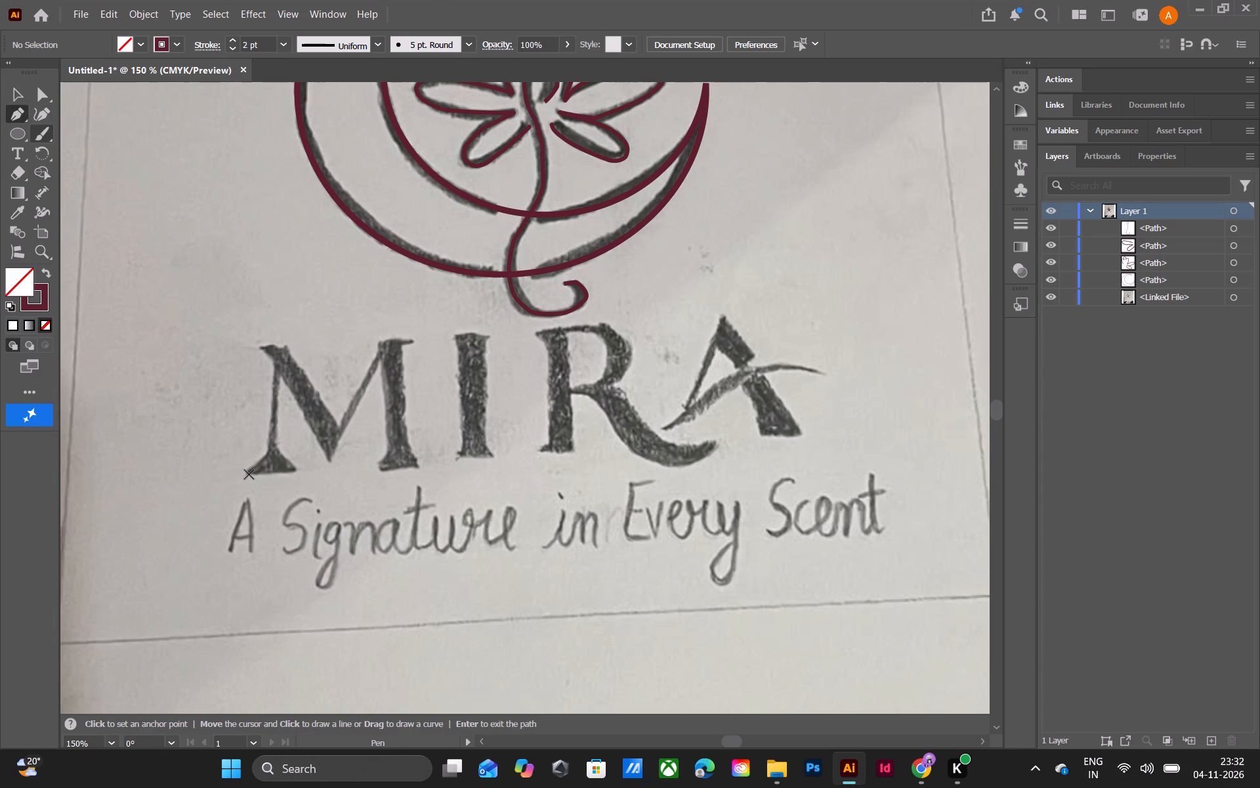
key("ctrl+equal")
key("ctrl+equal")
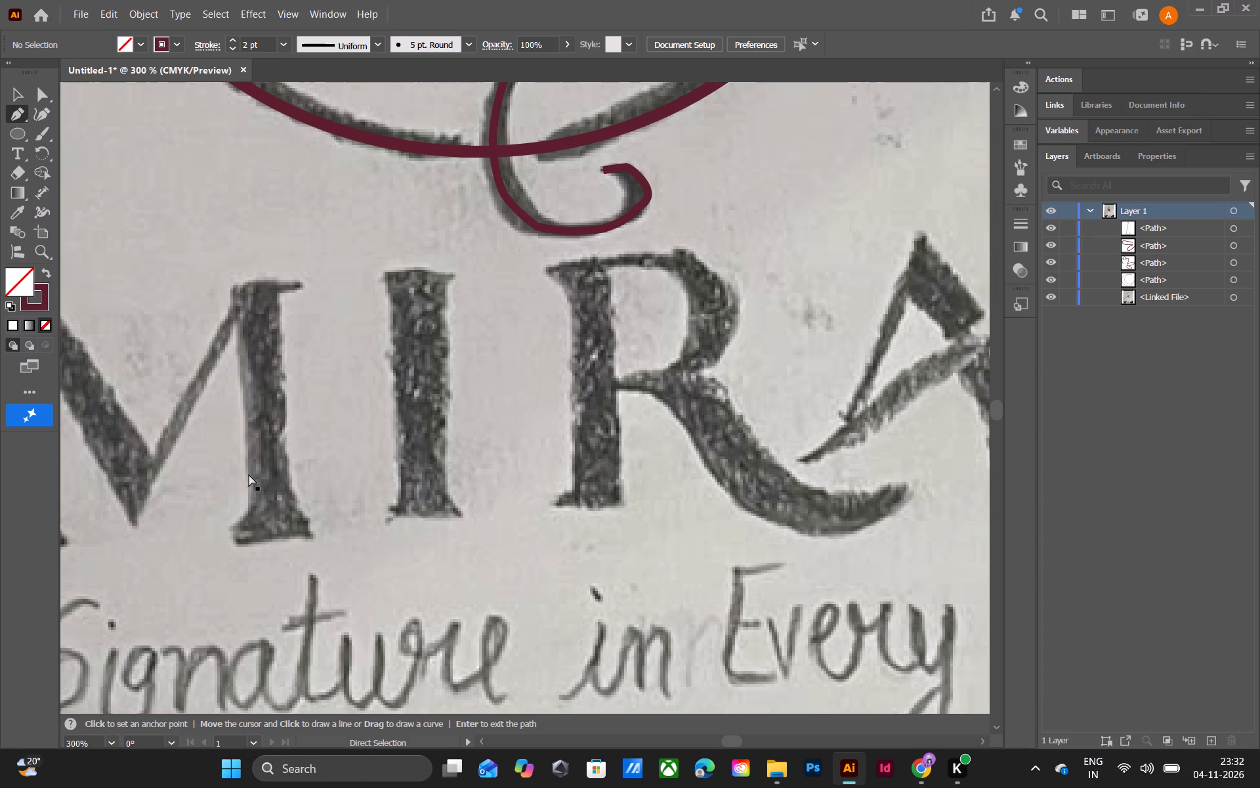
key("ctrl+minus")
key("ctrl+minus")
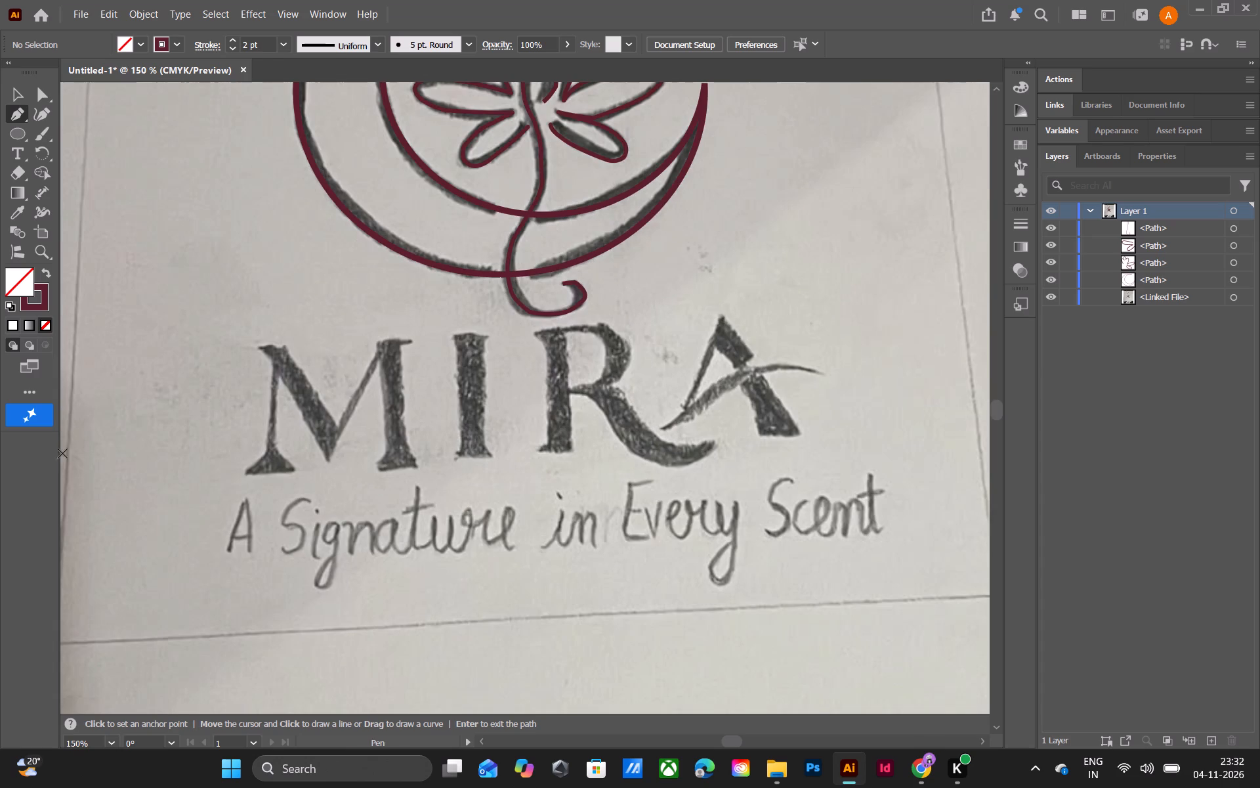
Show the document rulers.
left_click(317, 9)
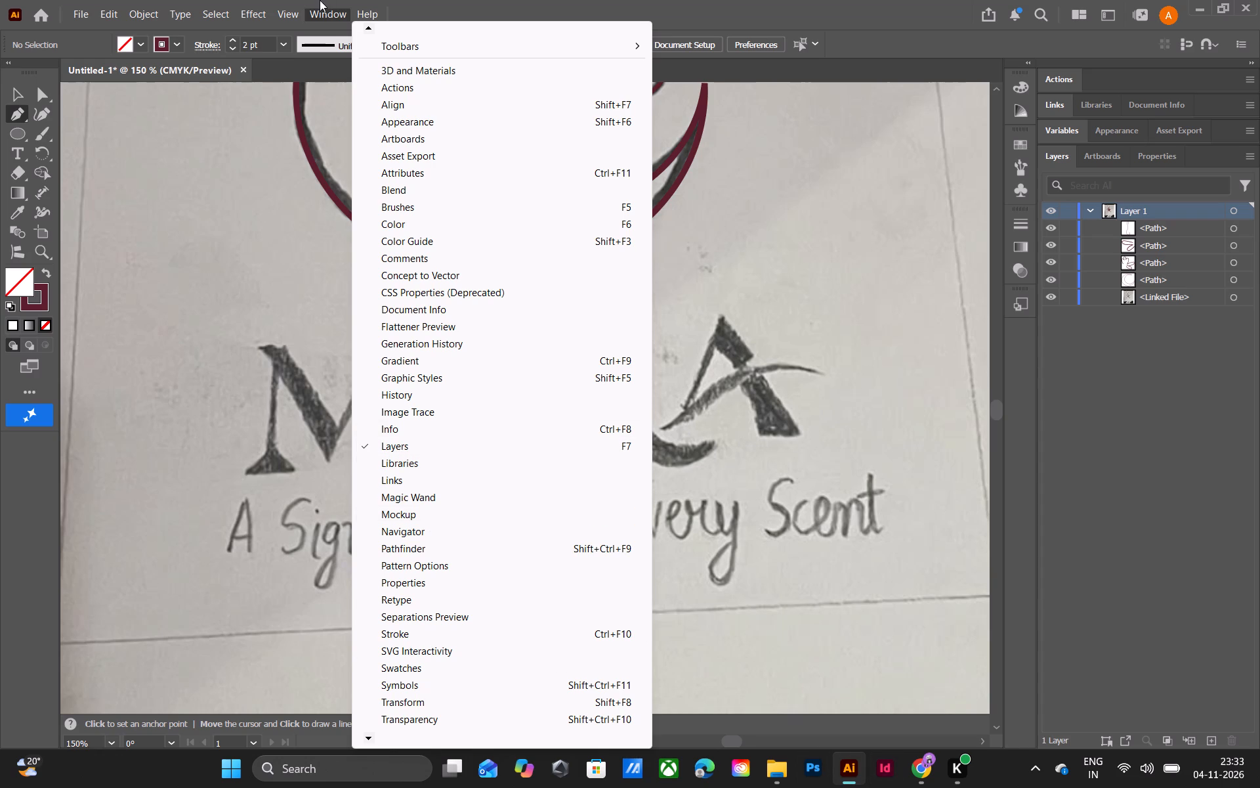
left_click(293, 17)
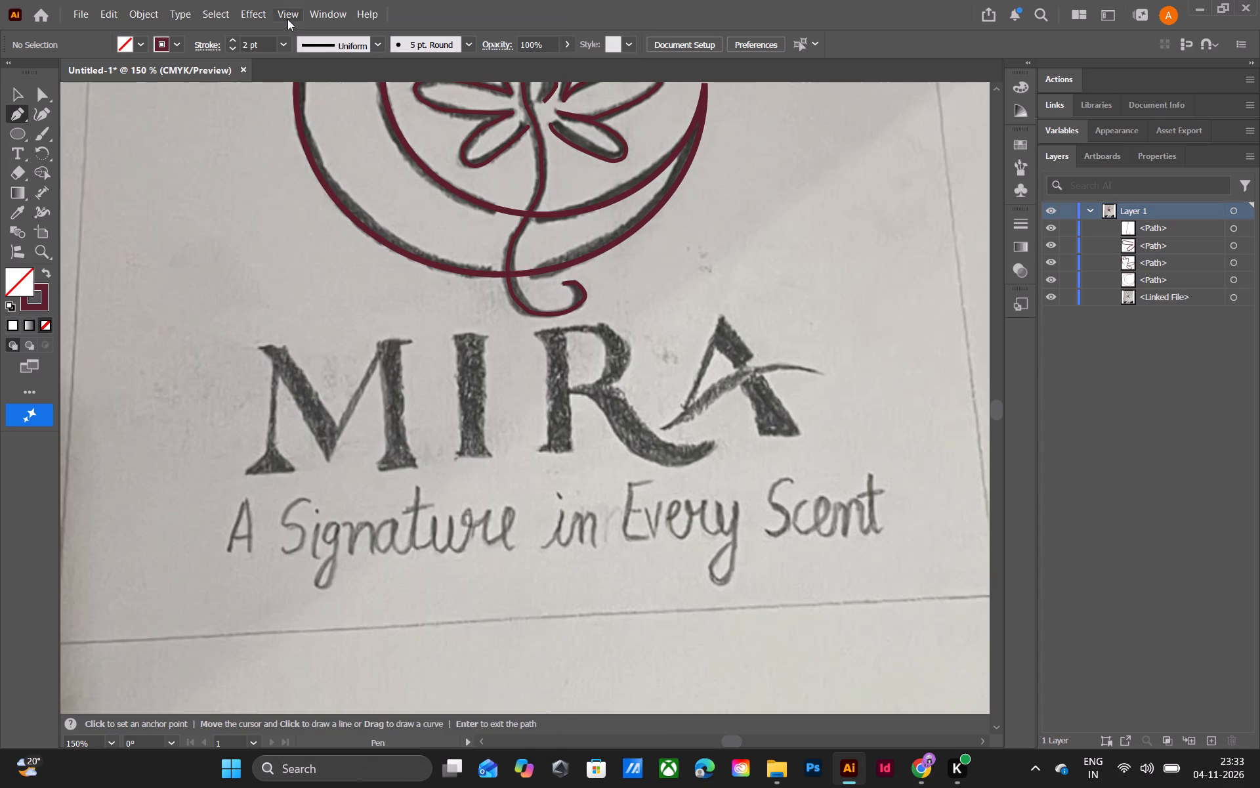
left_click(285, 16)
left_click(387, 625)
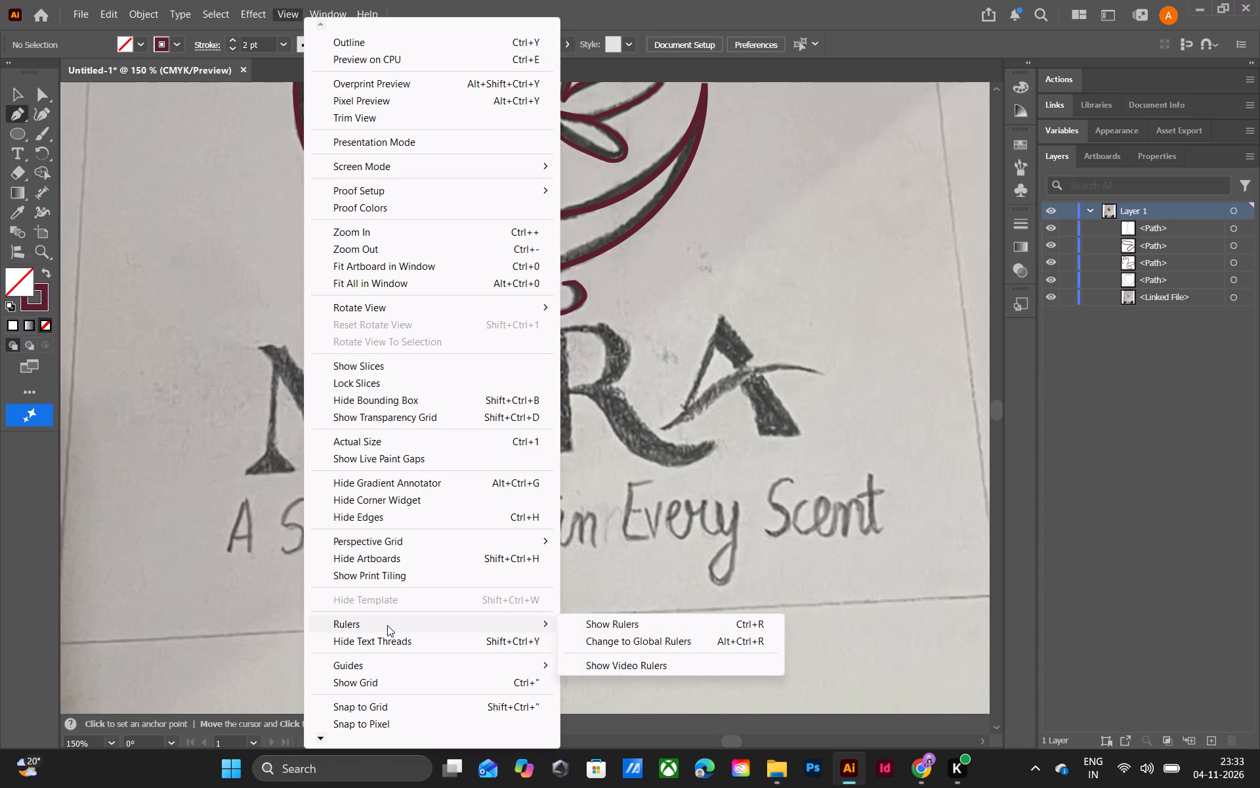
left_click(509, 623)
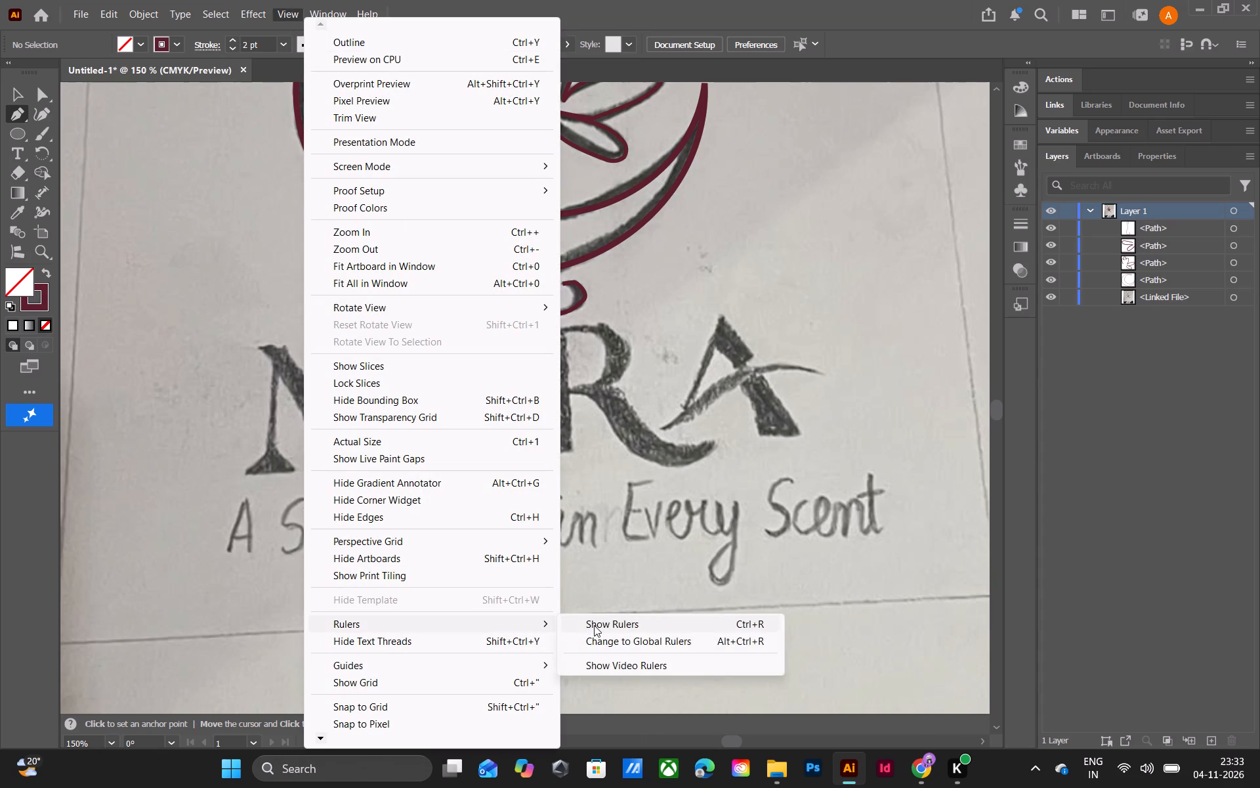
left_click(594, 625)
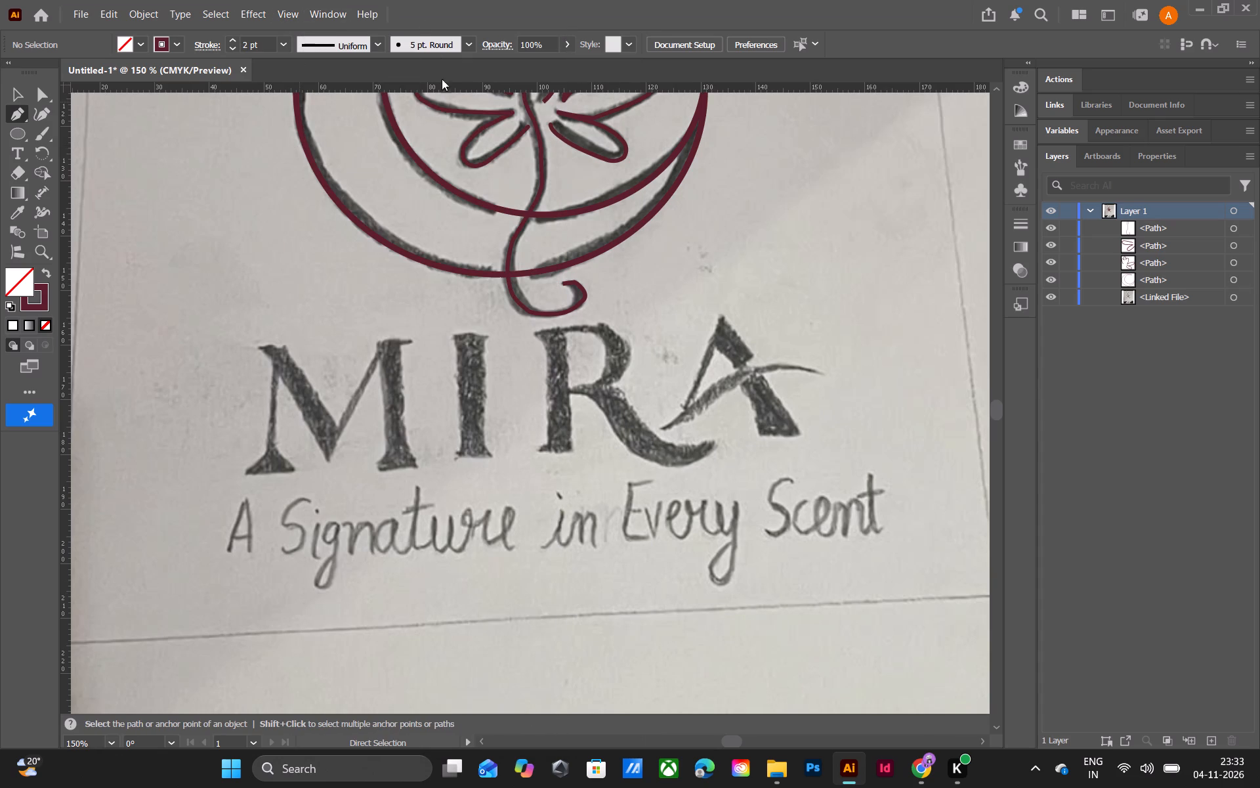
Place two horizontal guides bounding the MIRA lettering, one just above the letters and one along the base of the M.
left_click_drag(443, 87, 457, 318)
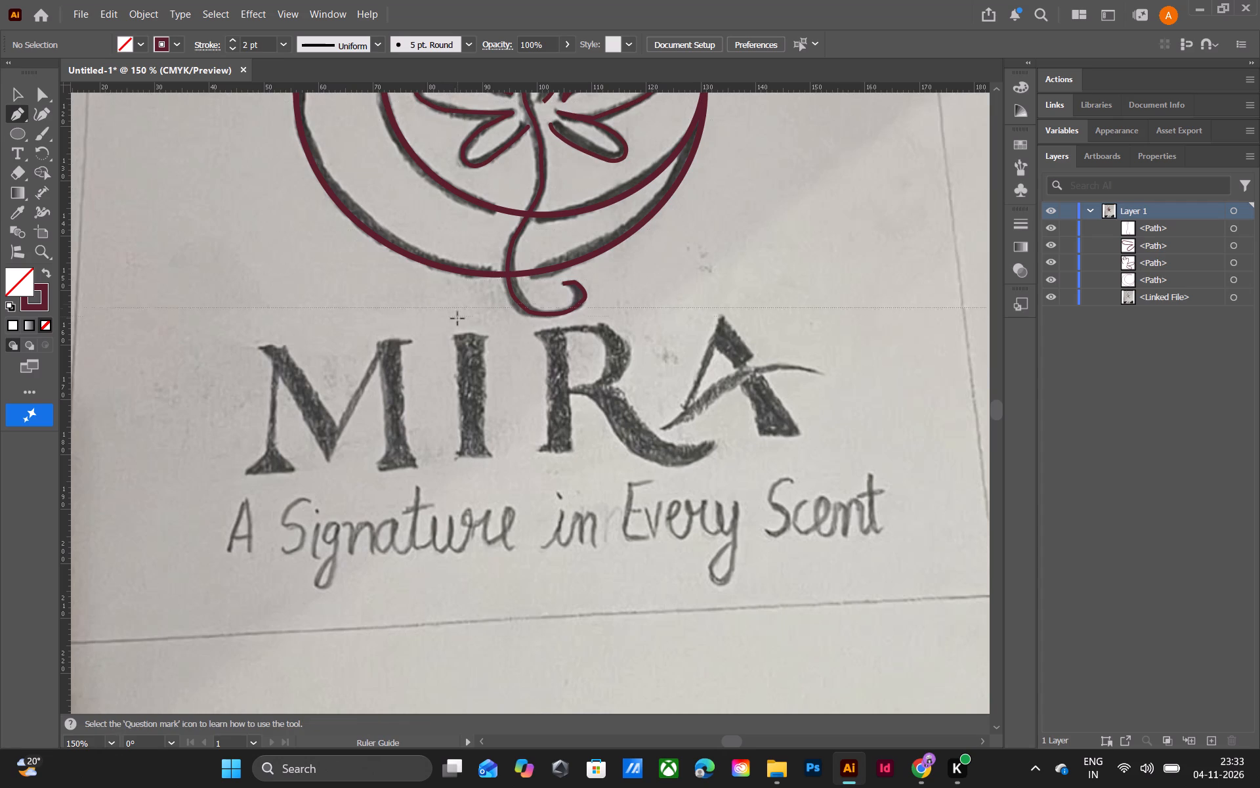
left_click_drag(457, 318, 457, 315)
left_click_drag(457, 315, 457, 313)
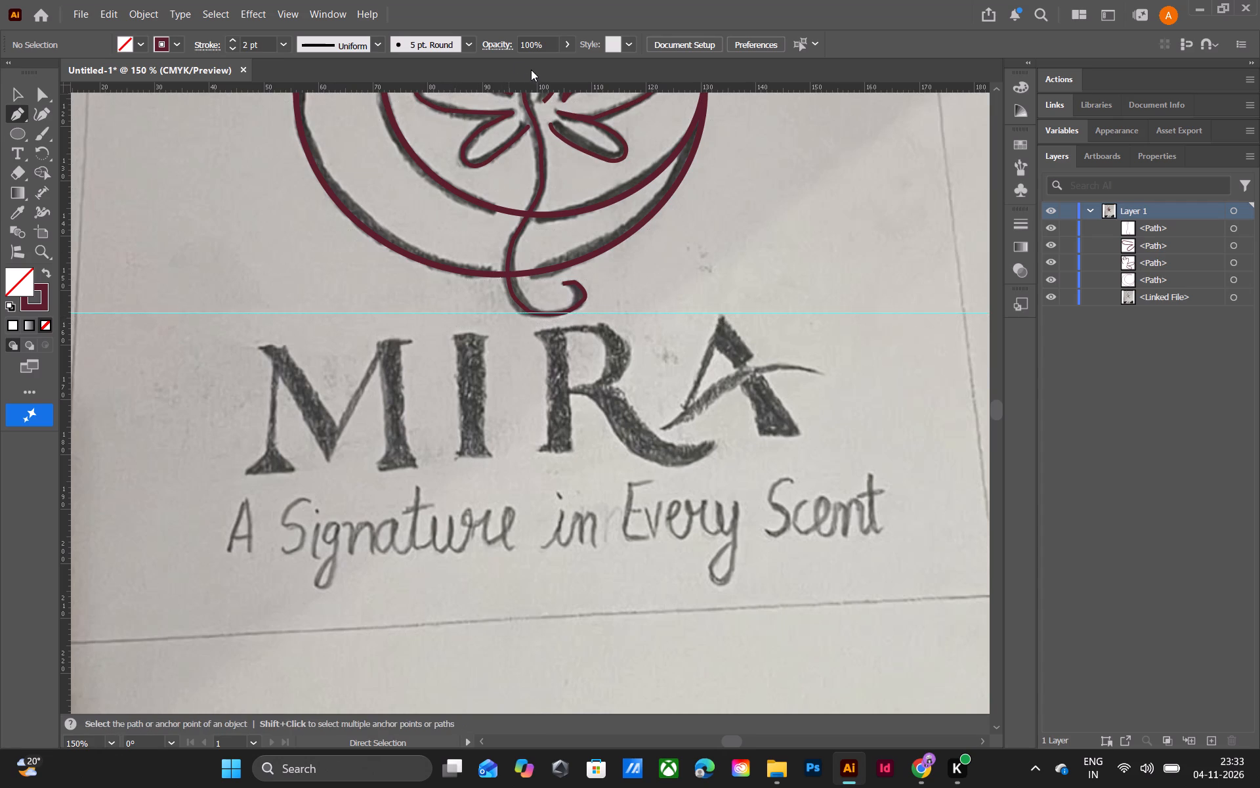
left_click_drag(538, 87, 561, 461)
left_click_drag(561, 461, 556, 471)
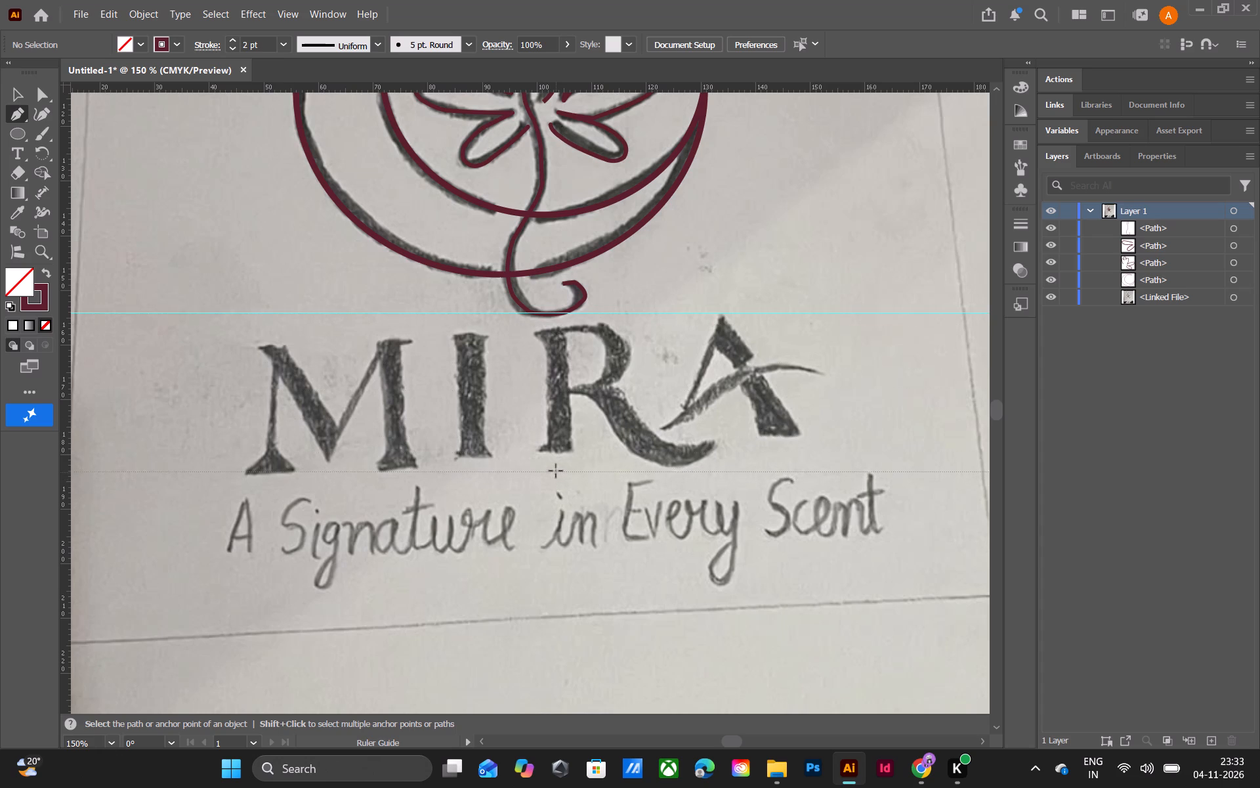
left_click_drag(556, 471, 553, 457)
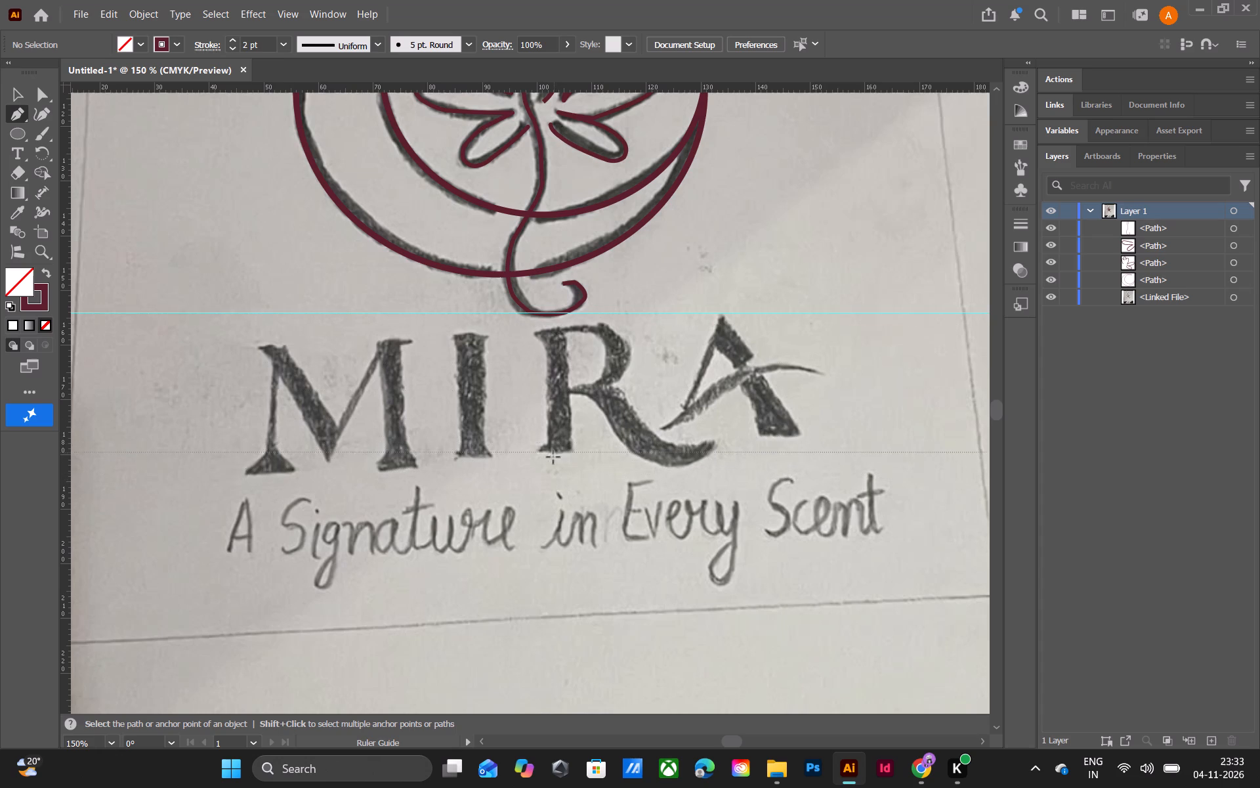
left_click_drag(553, 457, 553, 470)
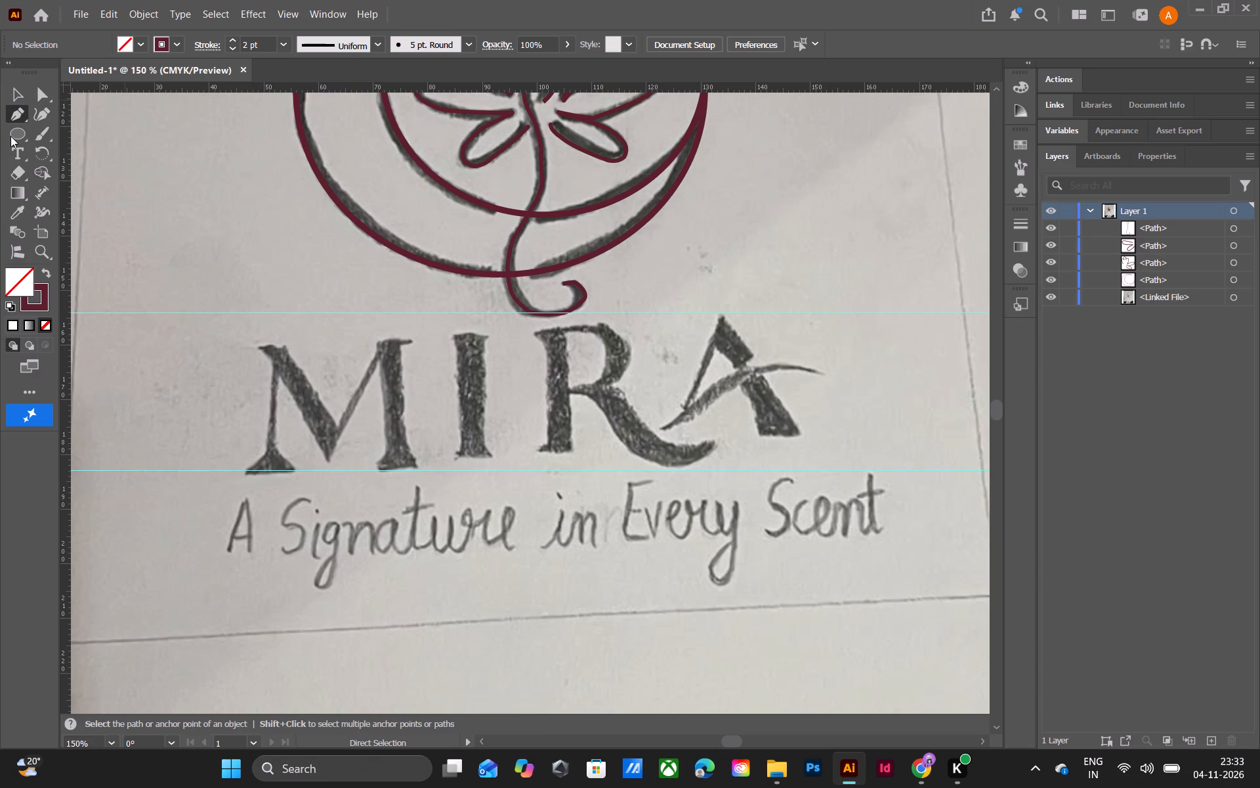
Start the M outline with the Pen tool, from its lower-left serif corner on the bottom guide to the foot of the left stem.
left_click(12, 117)
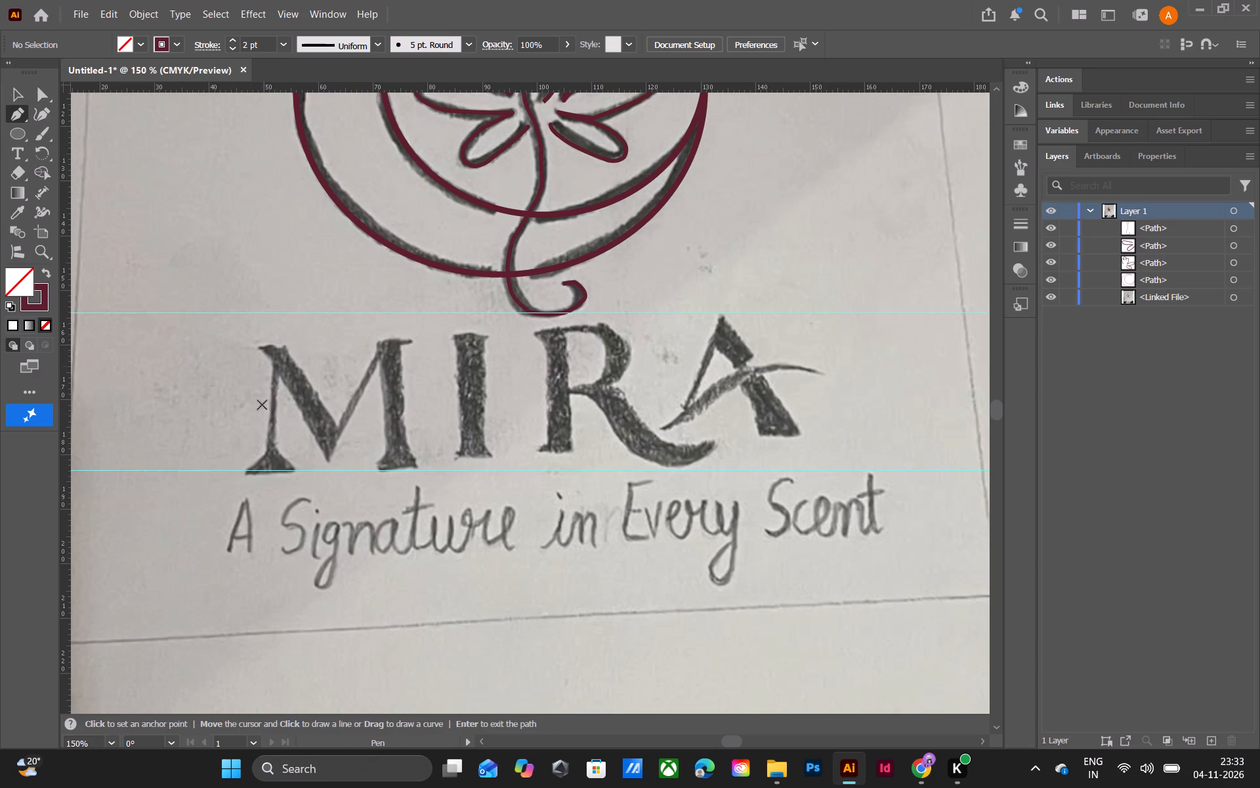
left_click(247, 471)
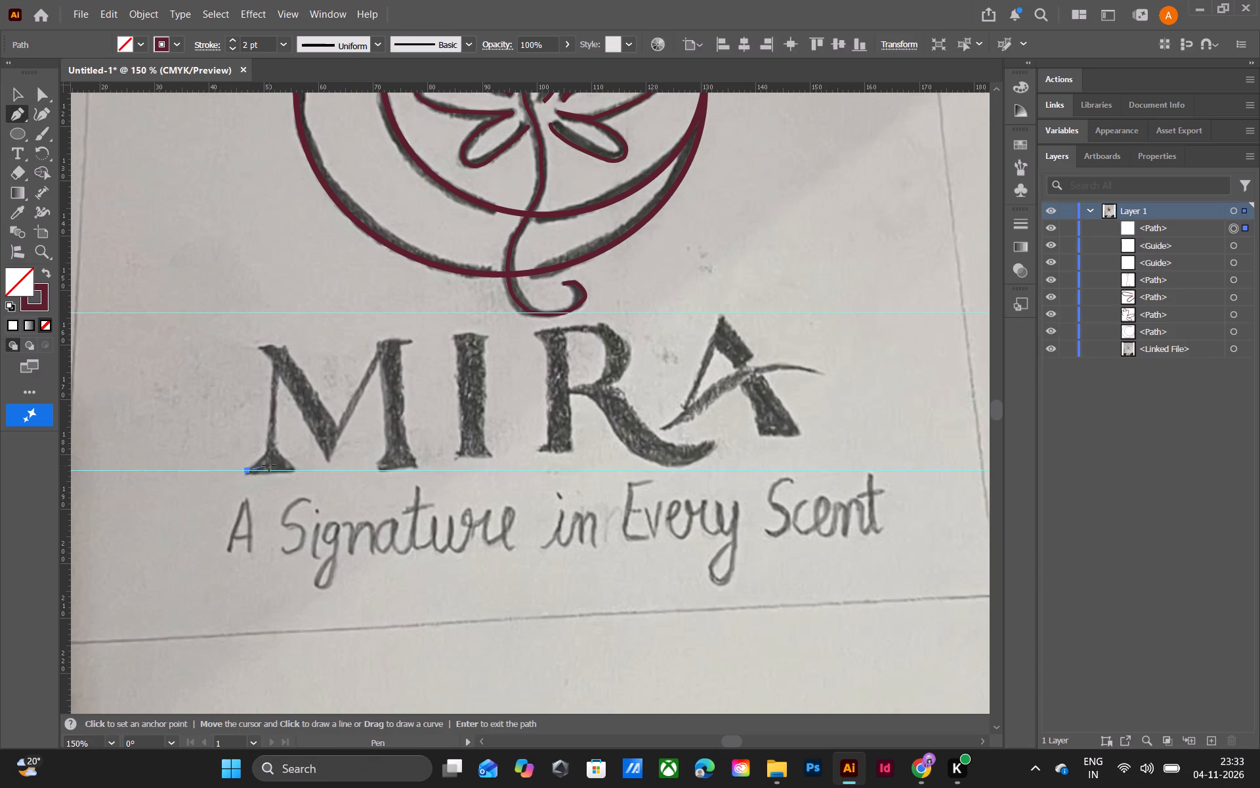
left_click(266, 452)
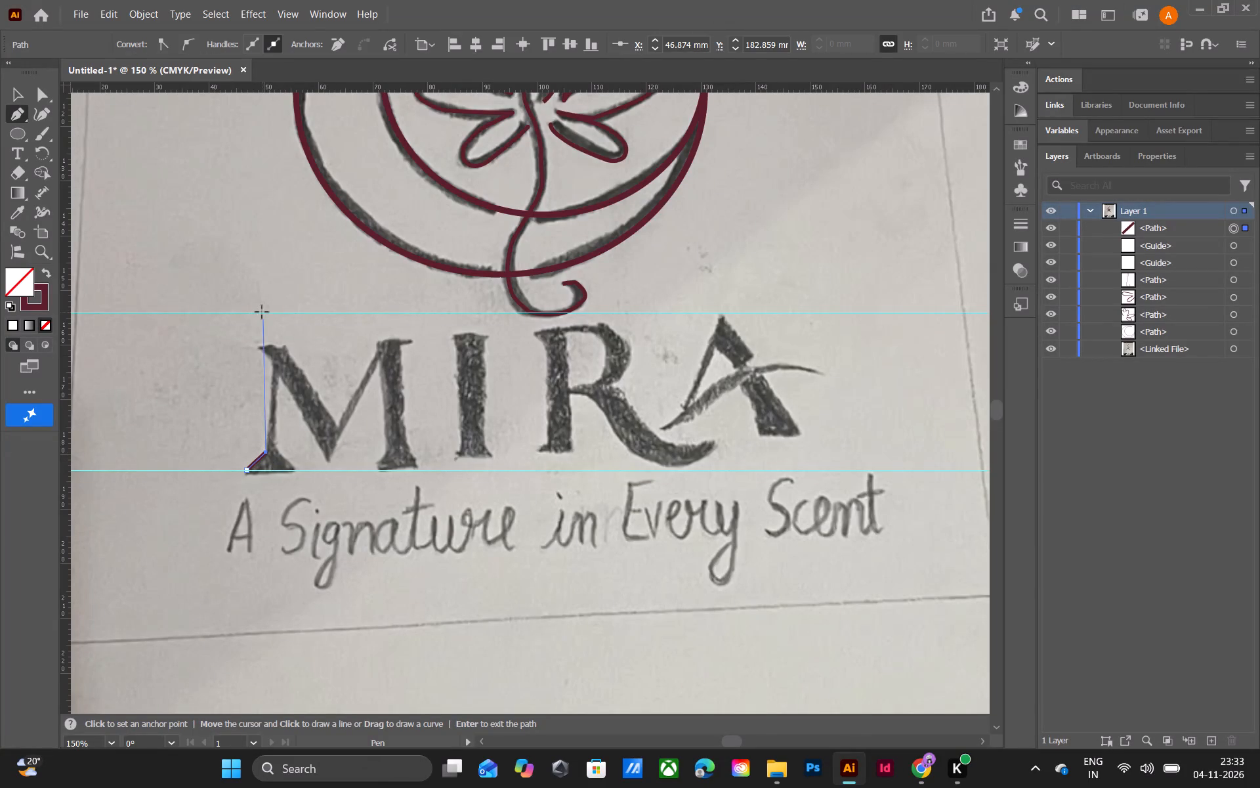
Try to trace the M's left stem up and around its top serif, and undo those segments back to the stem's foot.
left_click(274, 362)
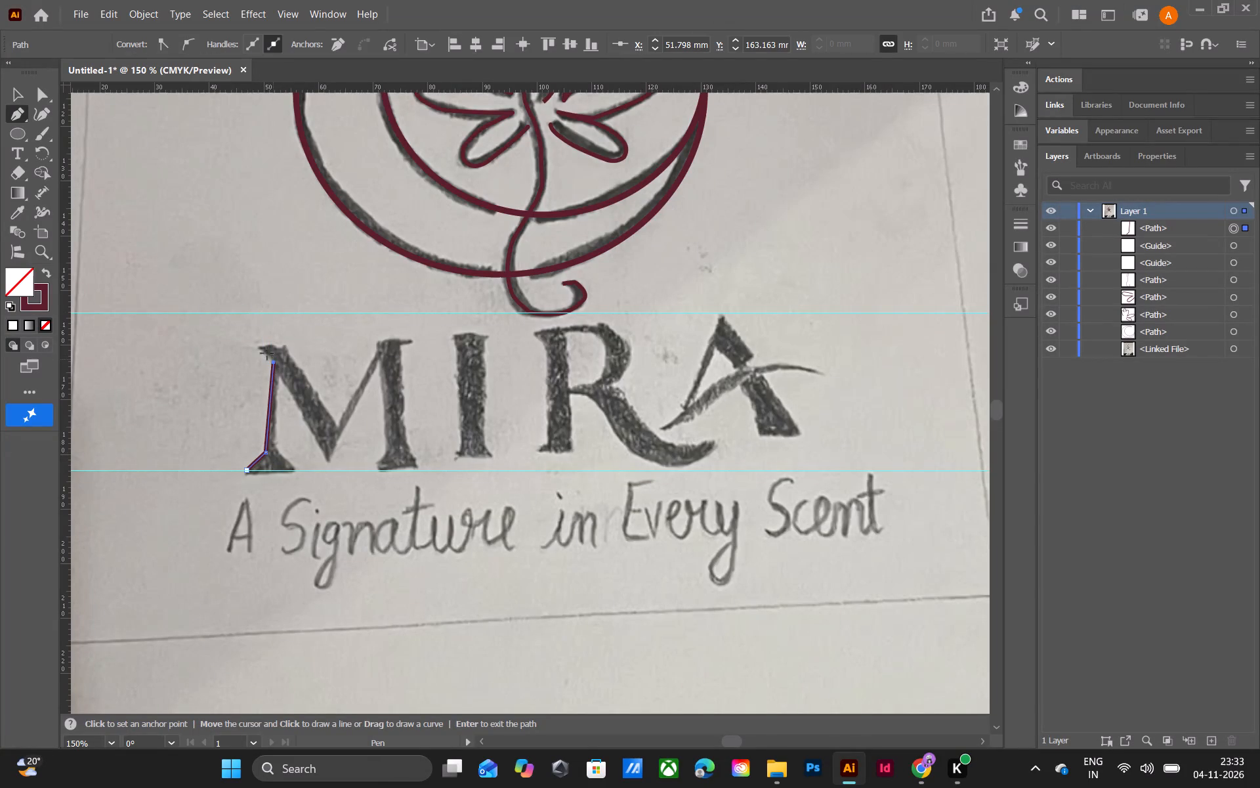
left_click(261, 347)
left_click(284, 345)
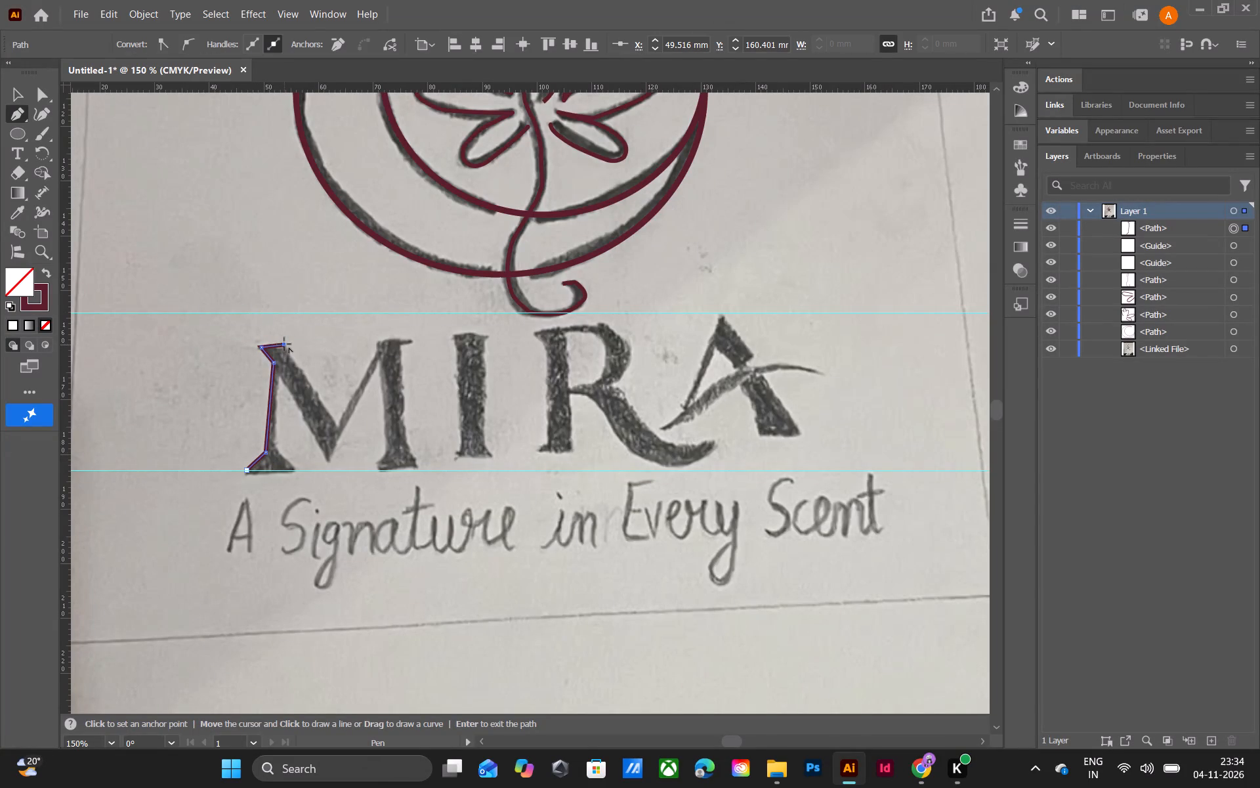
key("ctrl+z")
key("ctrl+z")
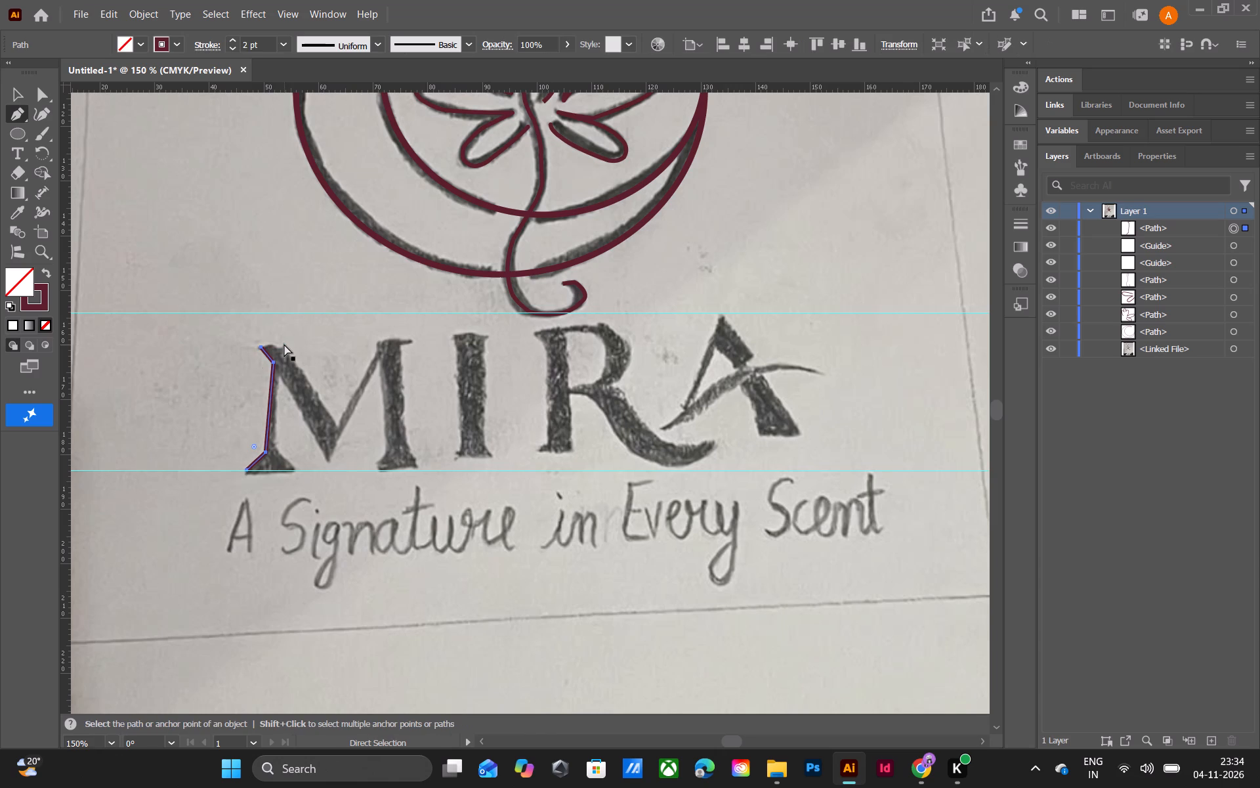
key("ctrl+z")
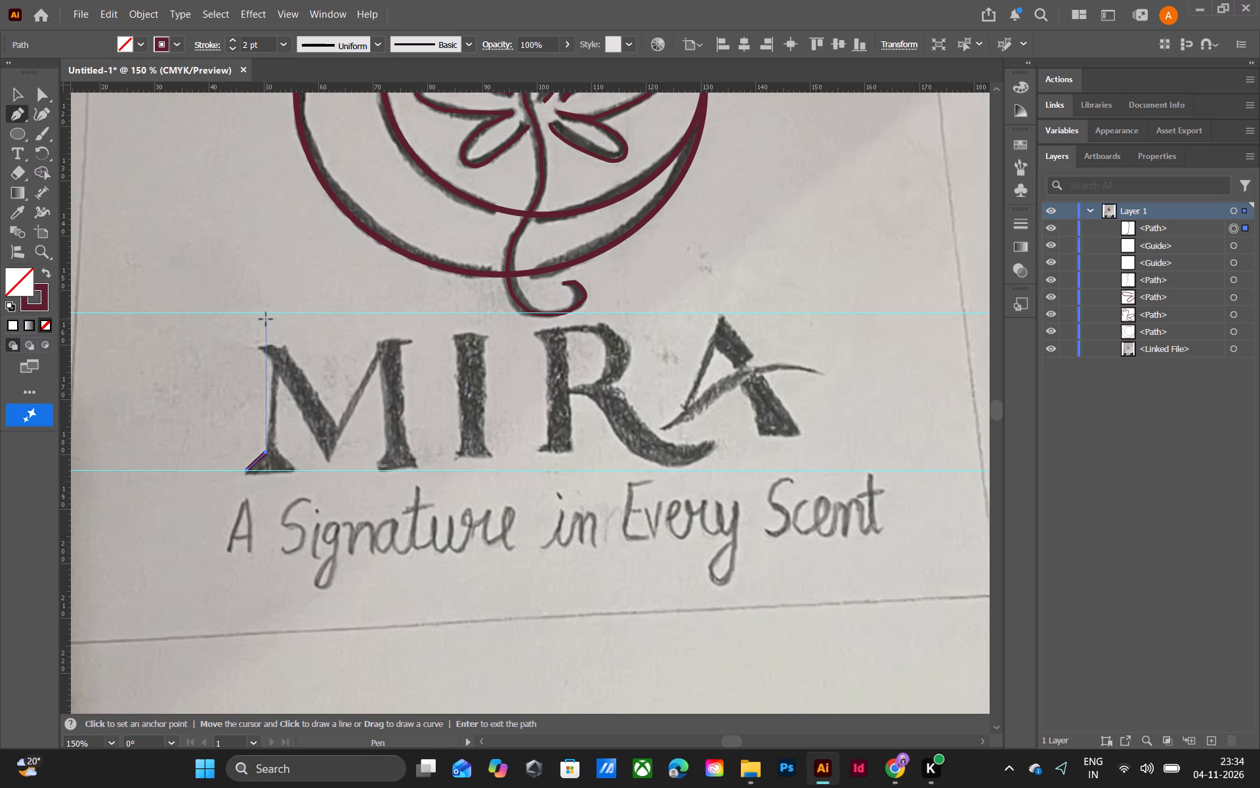
Trace the M's left stem up to its top serif on the upper guide, down to the central notch, and up across the right stem's top.
left_click(266, 319)
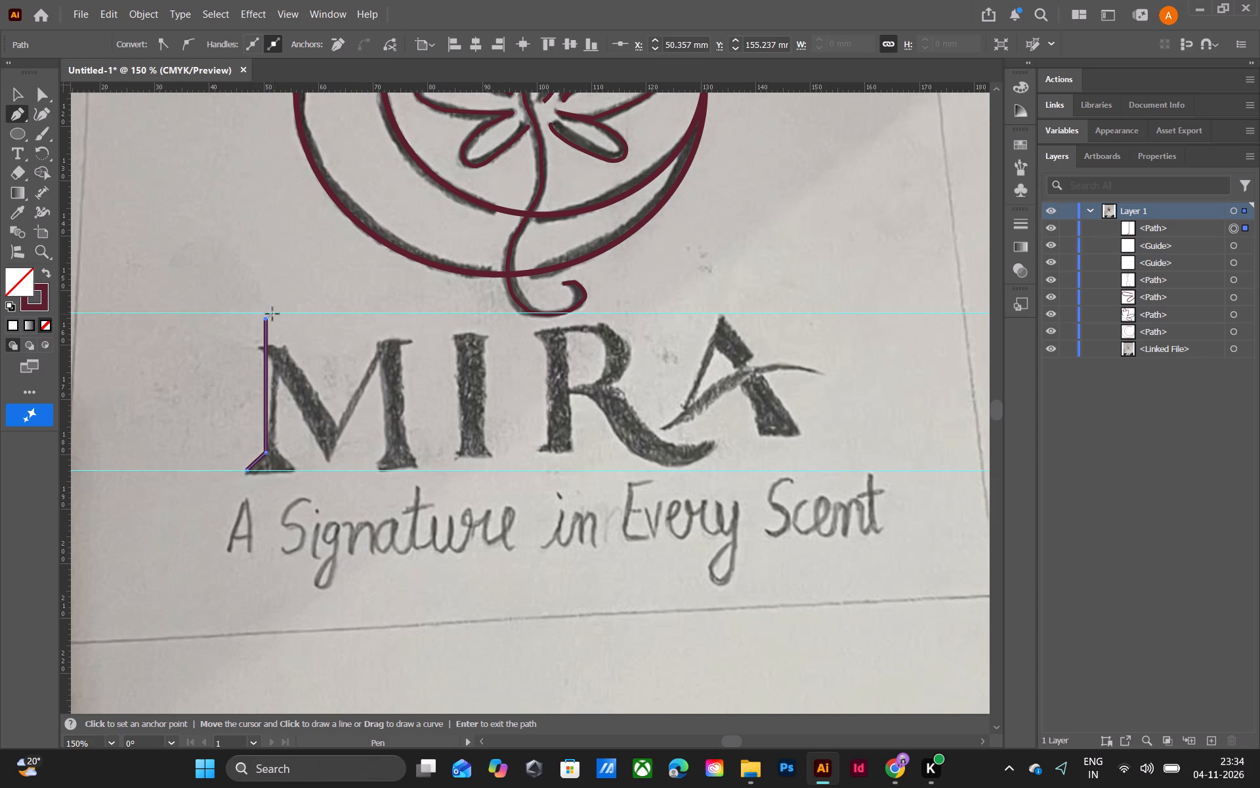
left_click(250, 313)
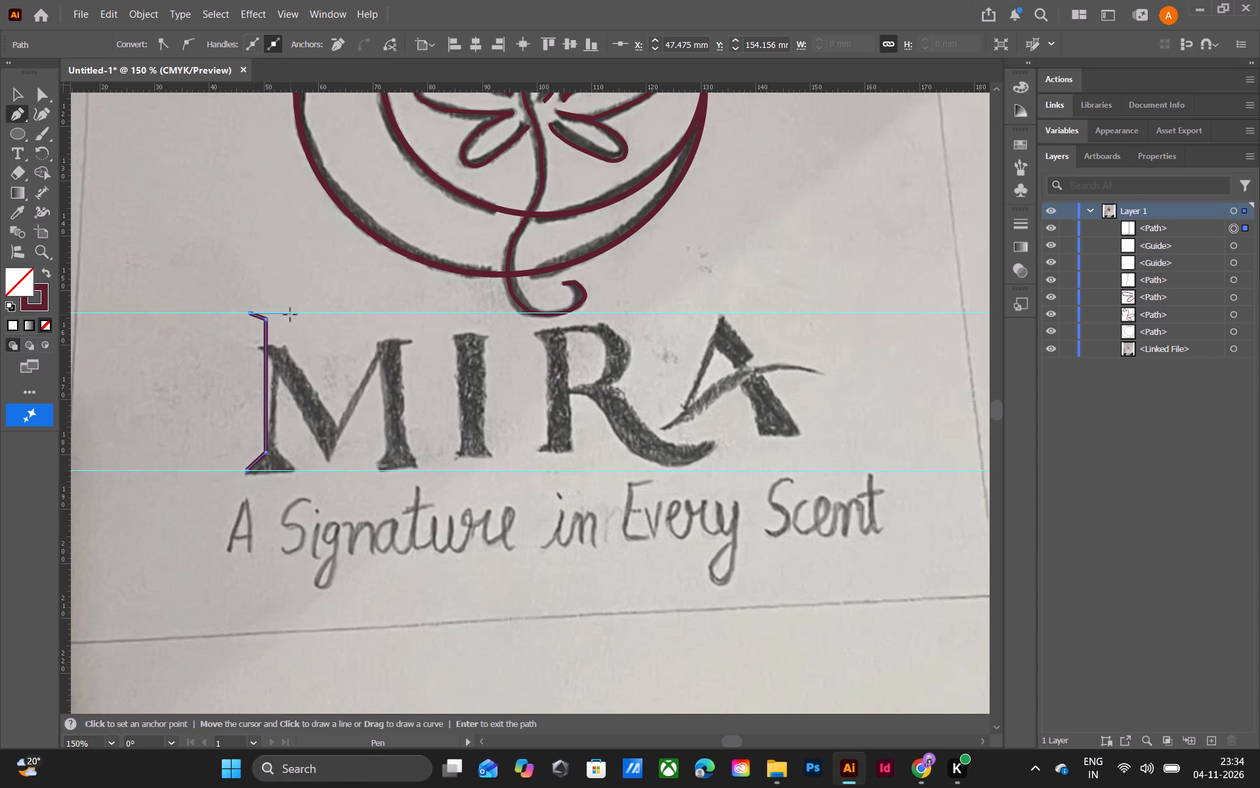
left_click(278, 315)
left_click(339, 427)
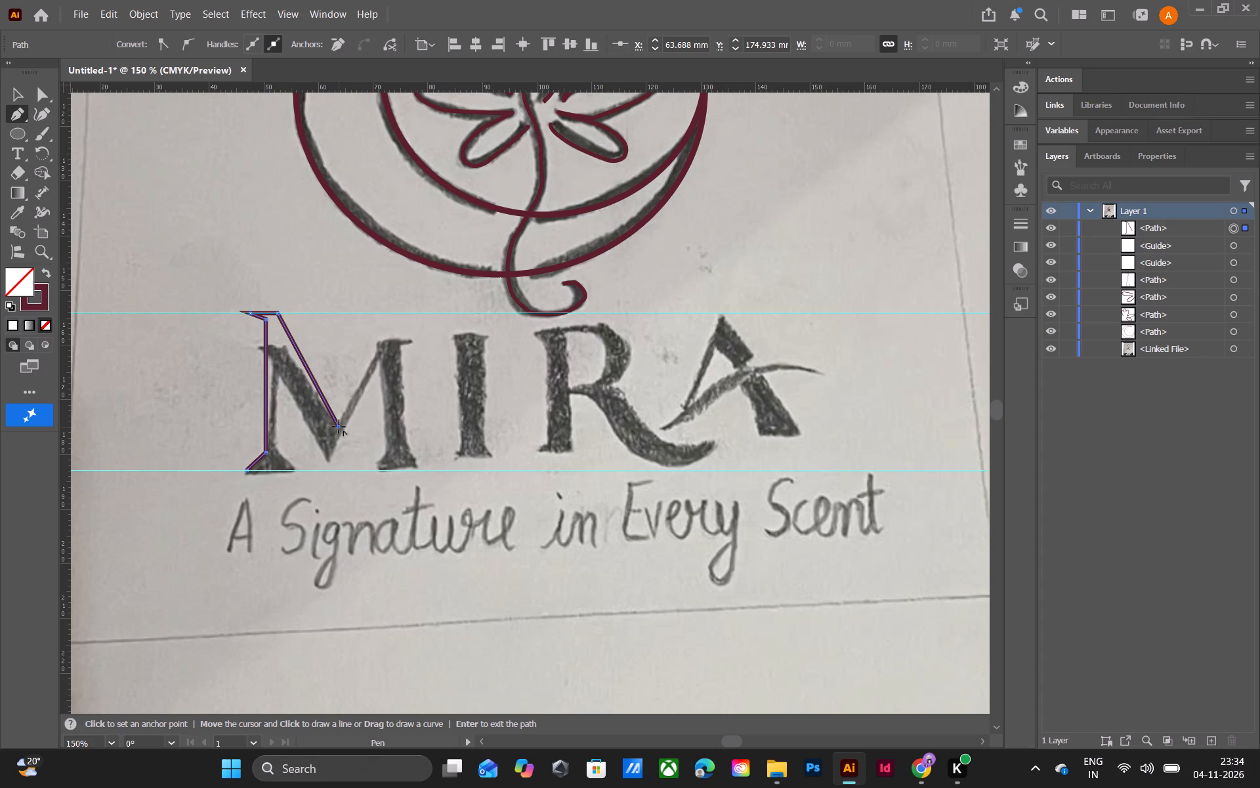
left_click(375, 355)
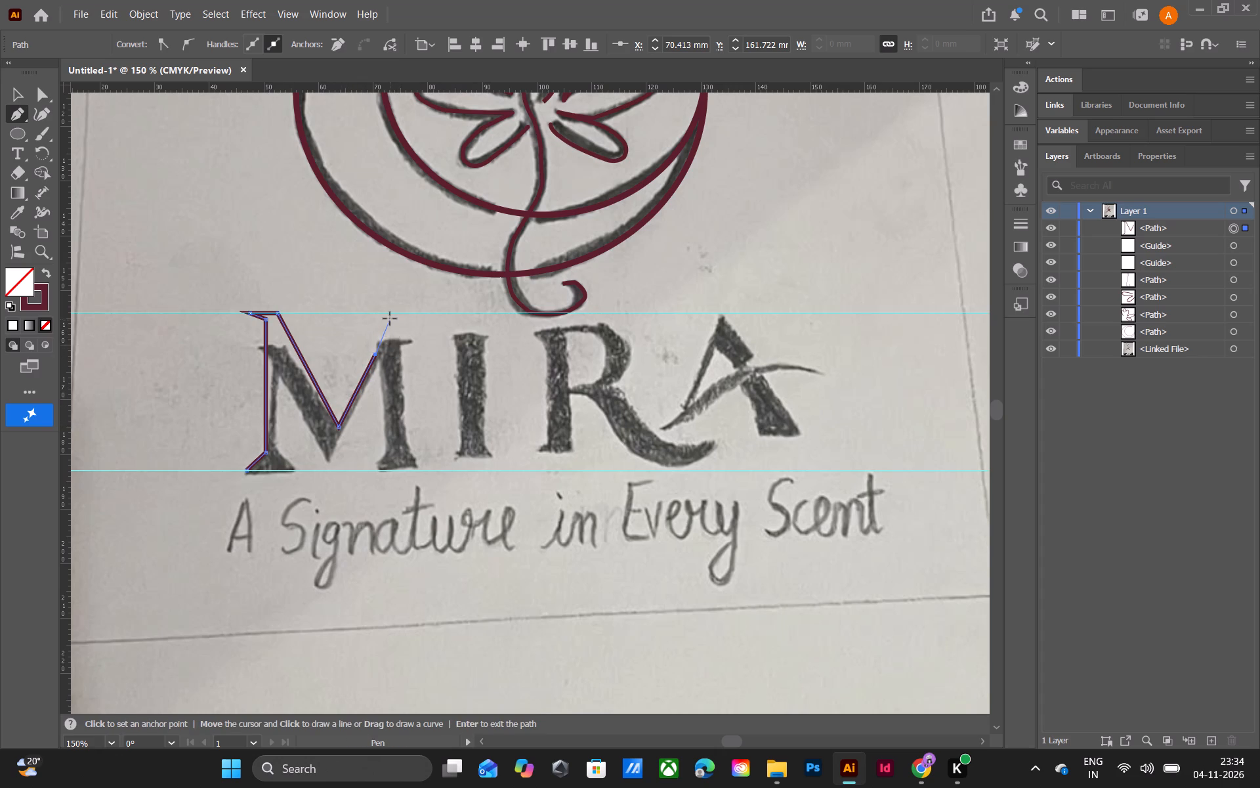
key("ctrl+z")
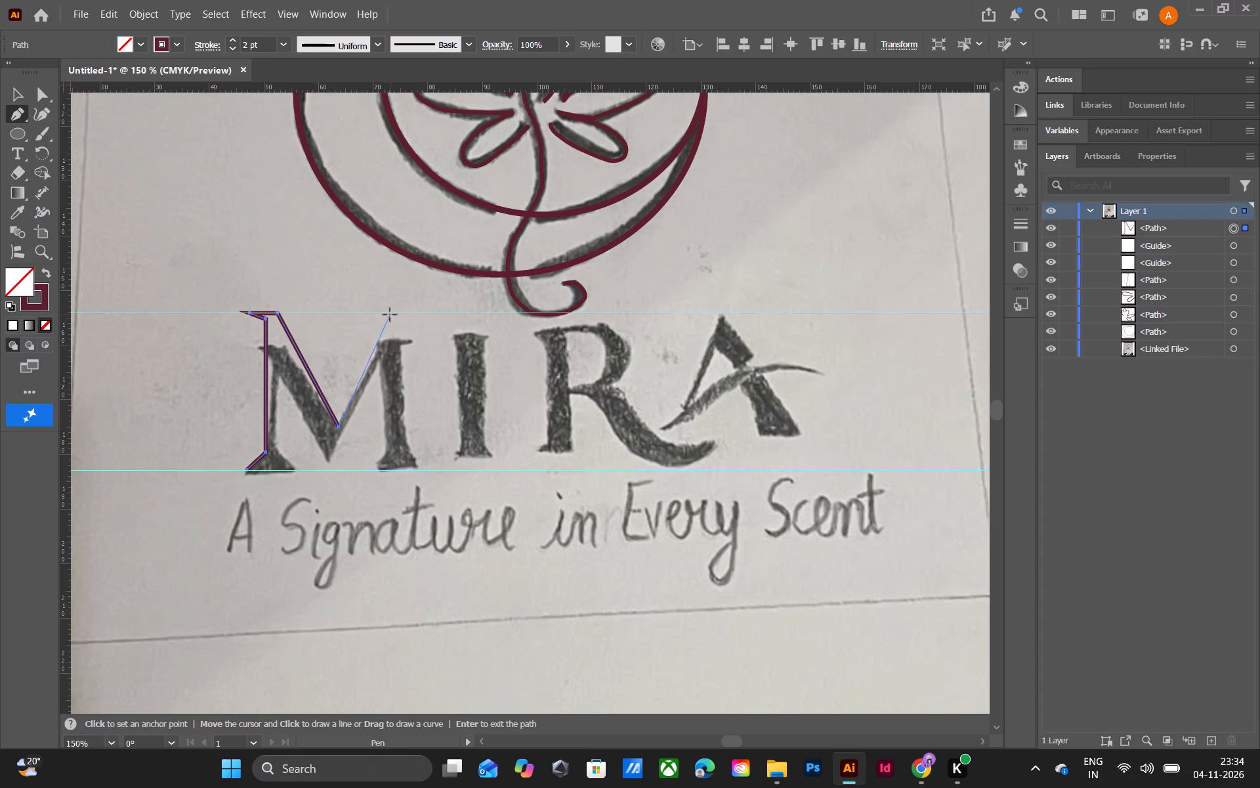
left_click(390, 315)
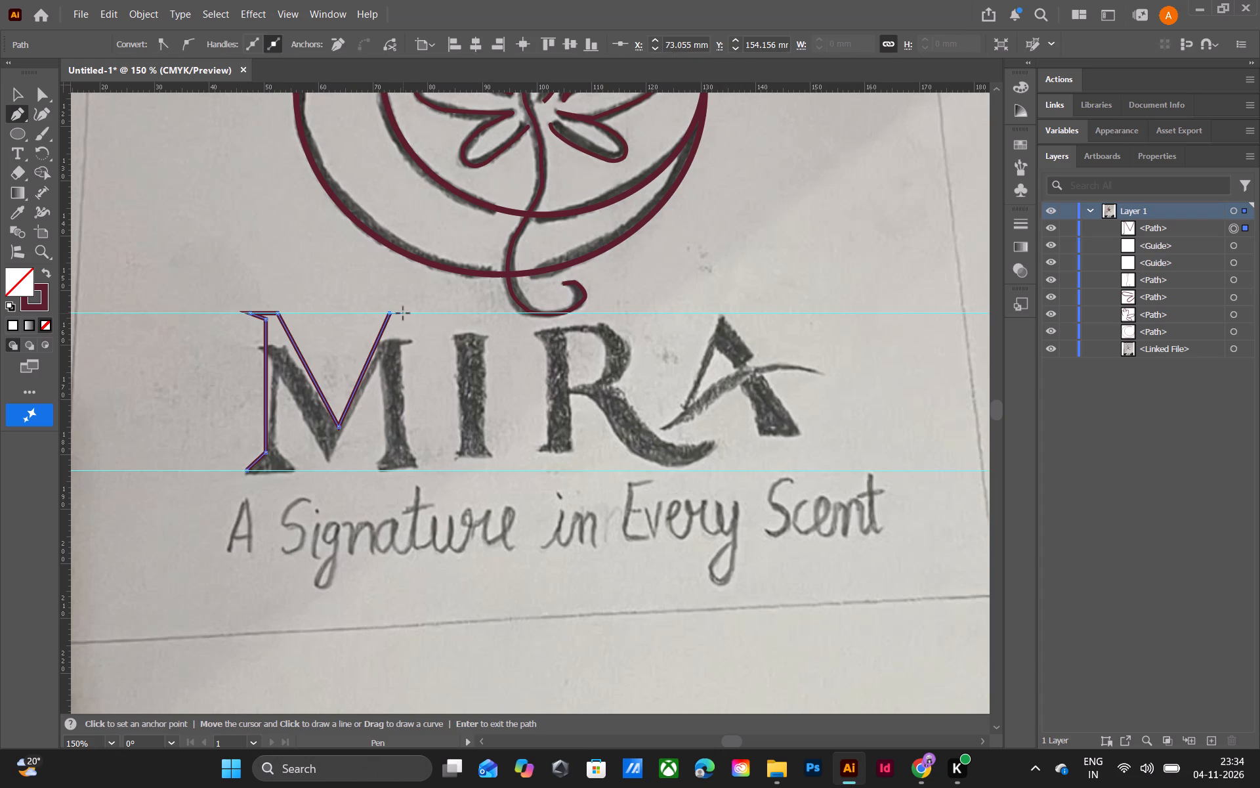
left_click(404, 313)
Continue the M outline down the right stem's outer edge, around its foot serif on the bottom guide, and up its inner edge.
left_click(410, 456)
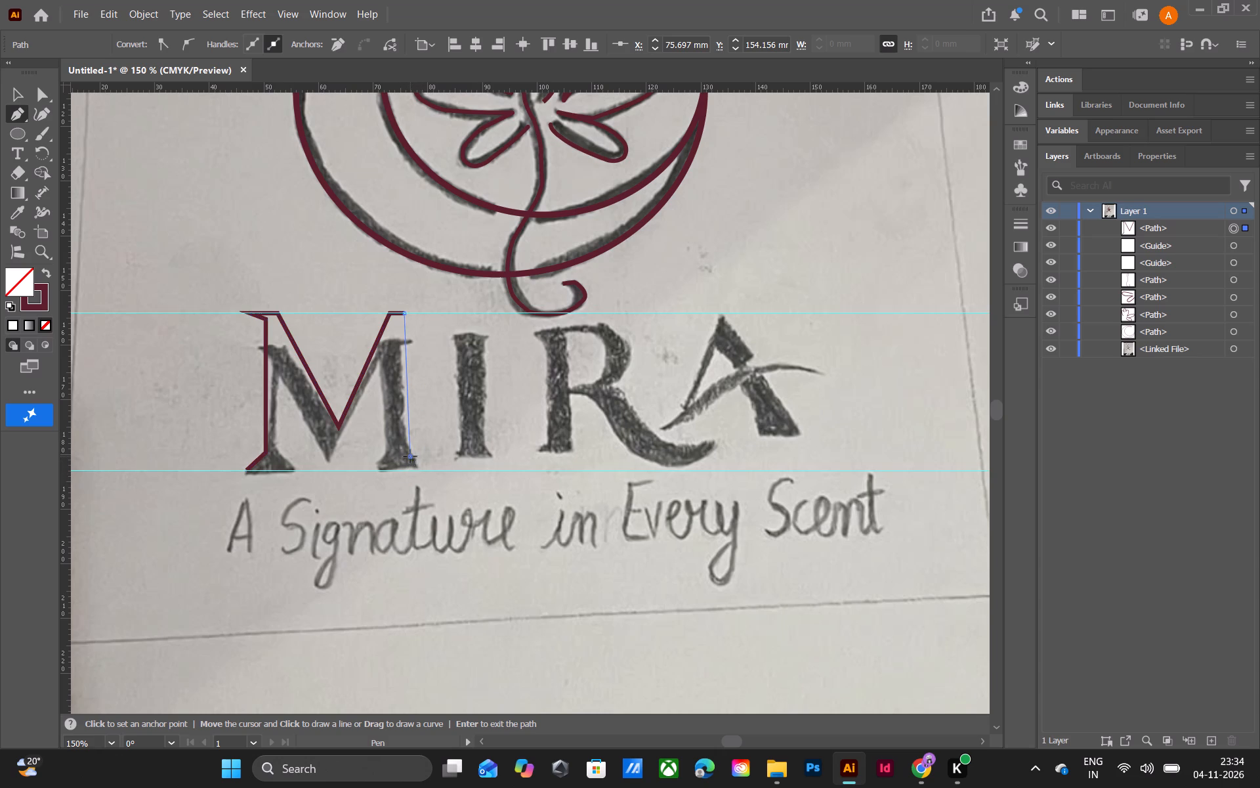
left_click(423, 470)
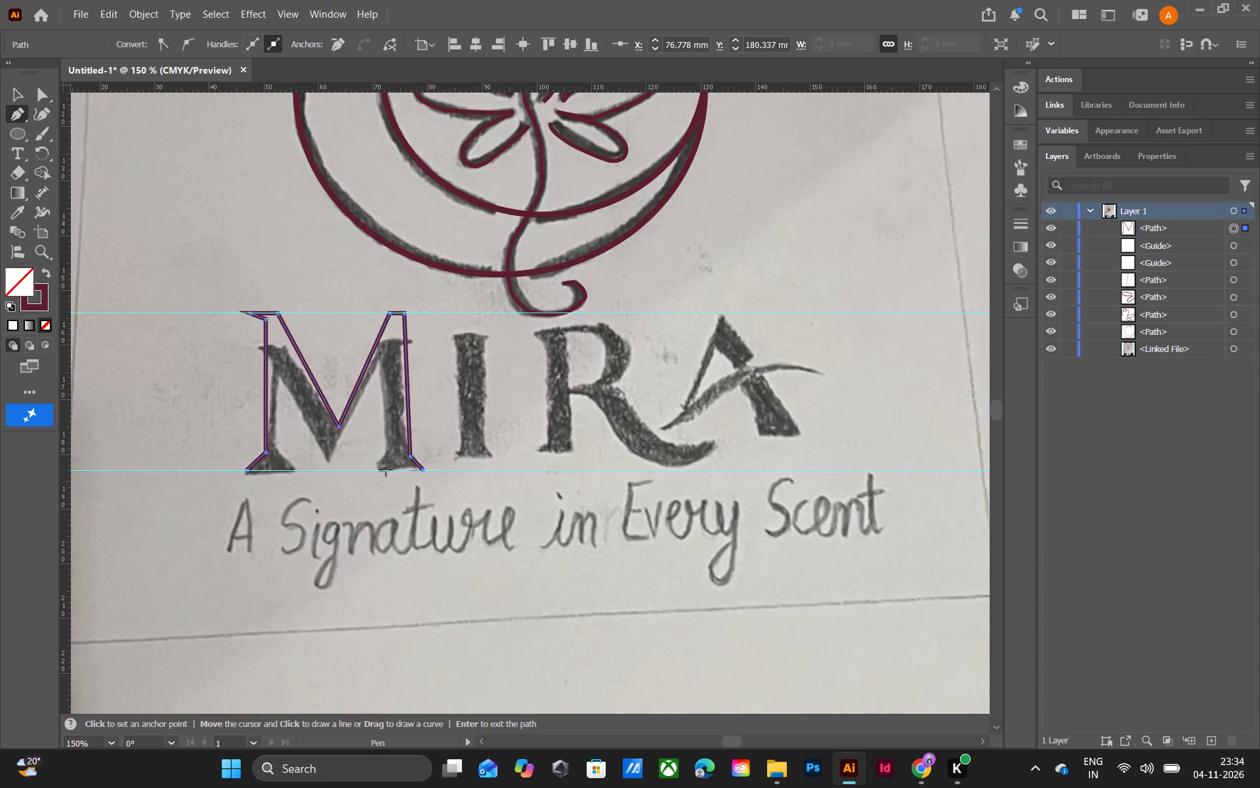
left_click(379, 470)
left_click(388, 453)
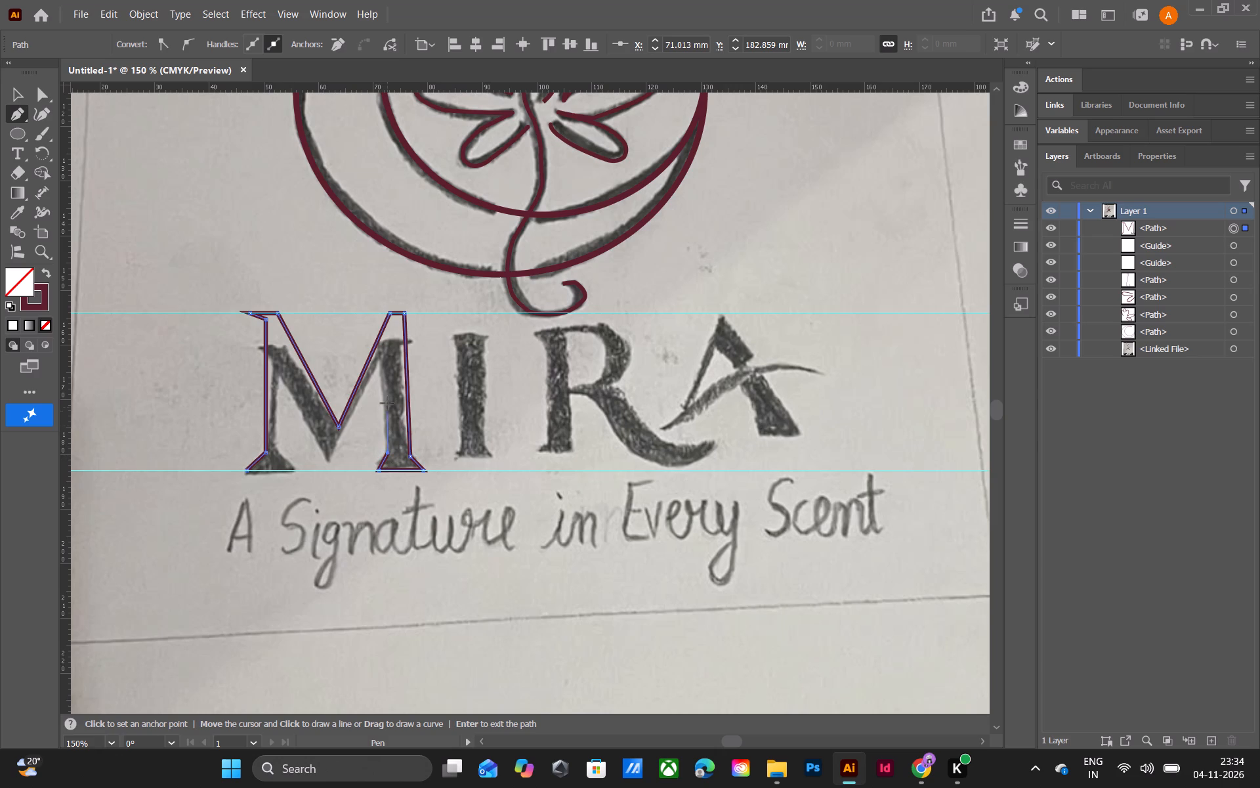
left_click(381, 355)
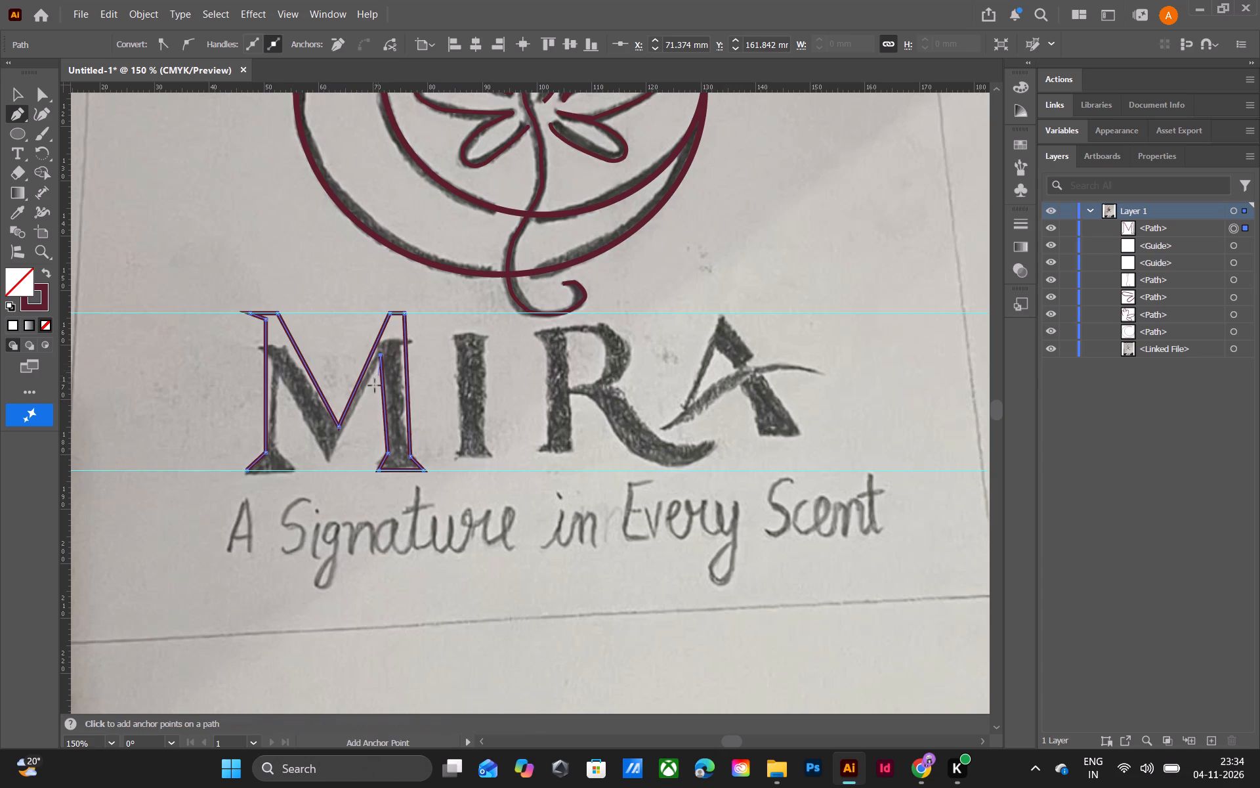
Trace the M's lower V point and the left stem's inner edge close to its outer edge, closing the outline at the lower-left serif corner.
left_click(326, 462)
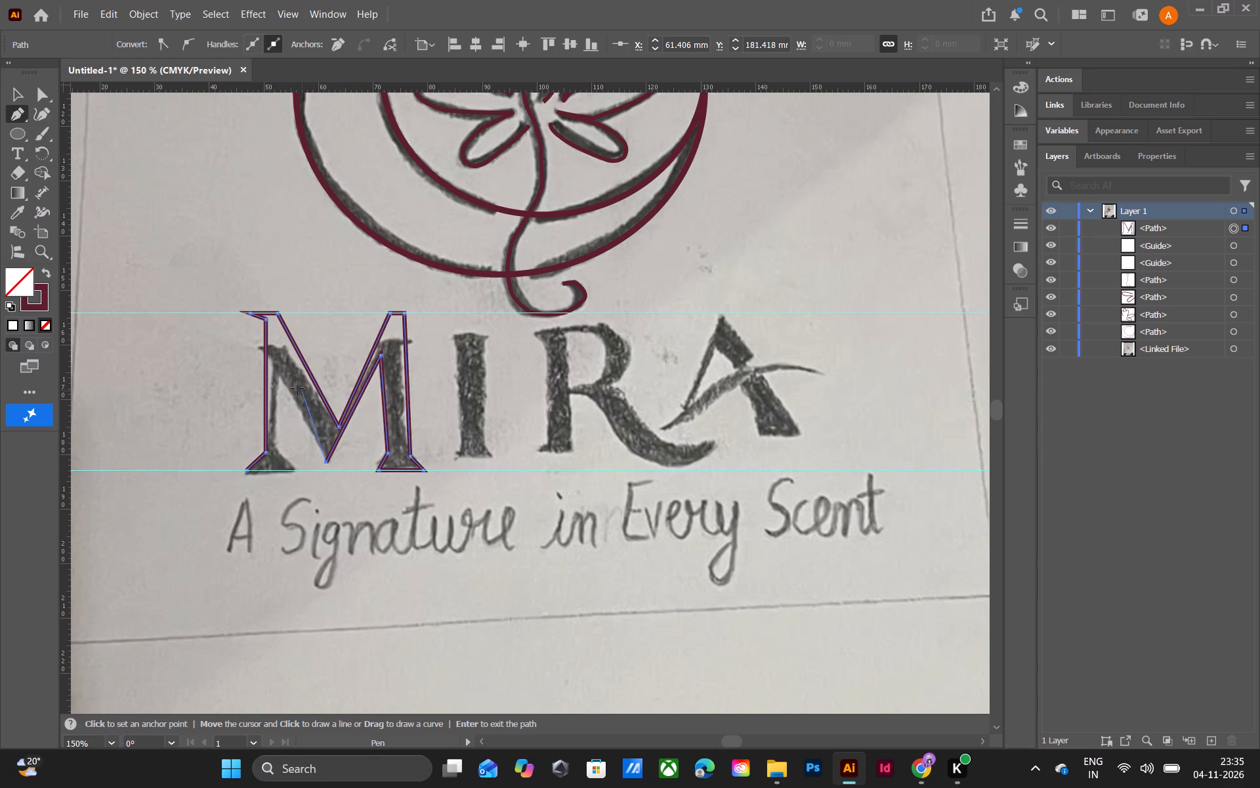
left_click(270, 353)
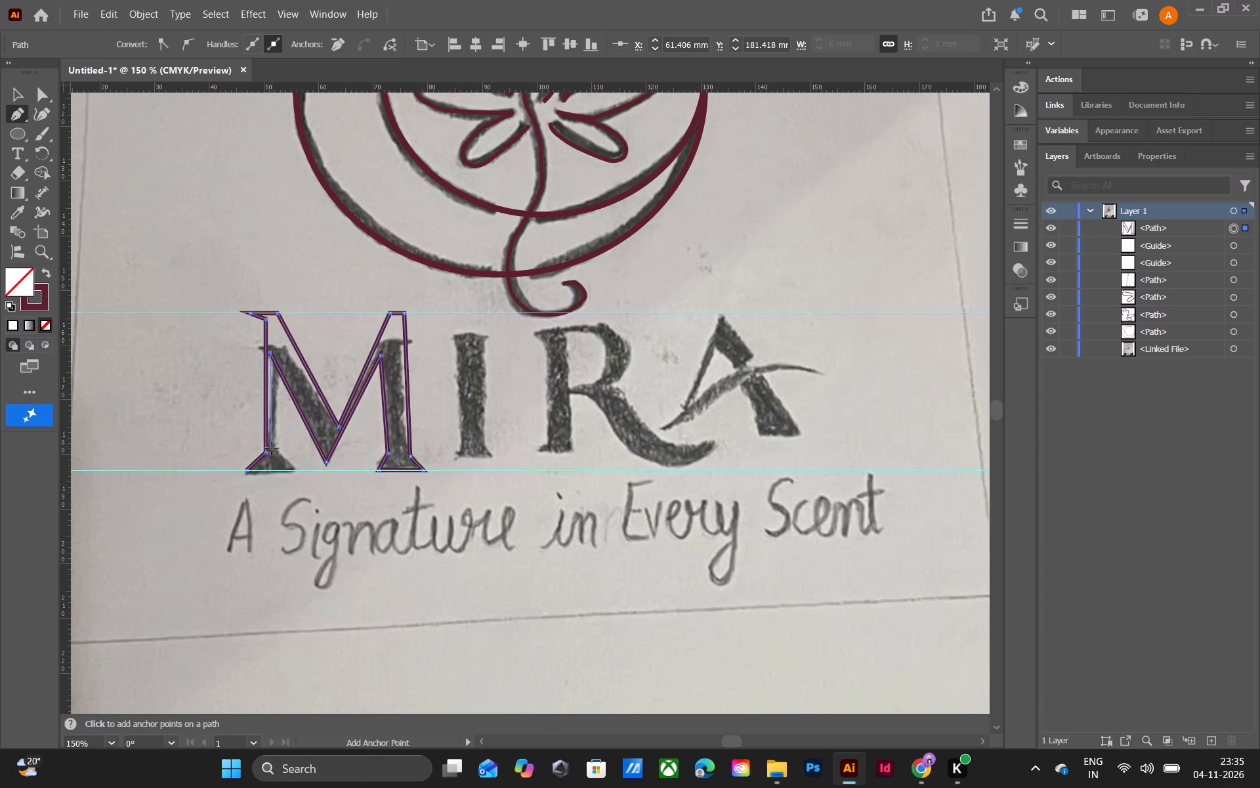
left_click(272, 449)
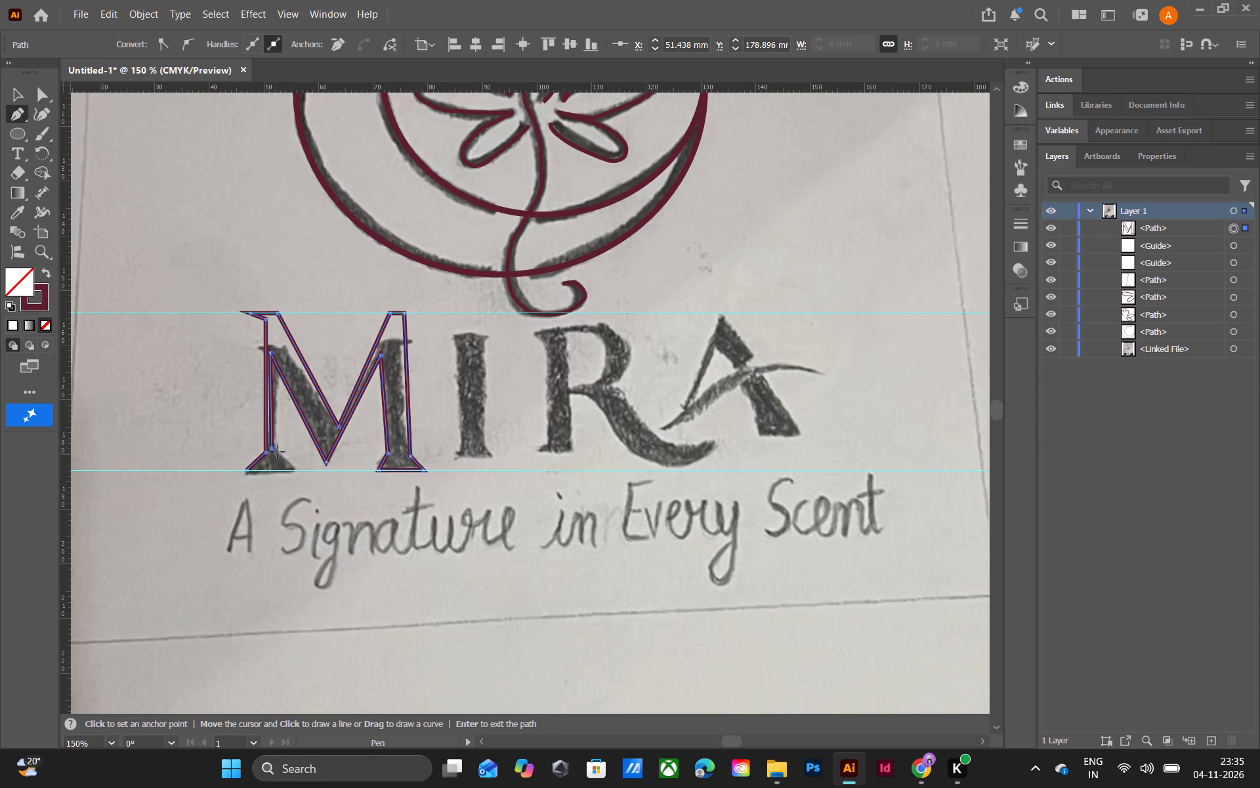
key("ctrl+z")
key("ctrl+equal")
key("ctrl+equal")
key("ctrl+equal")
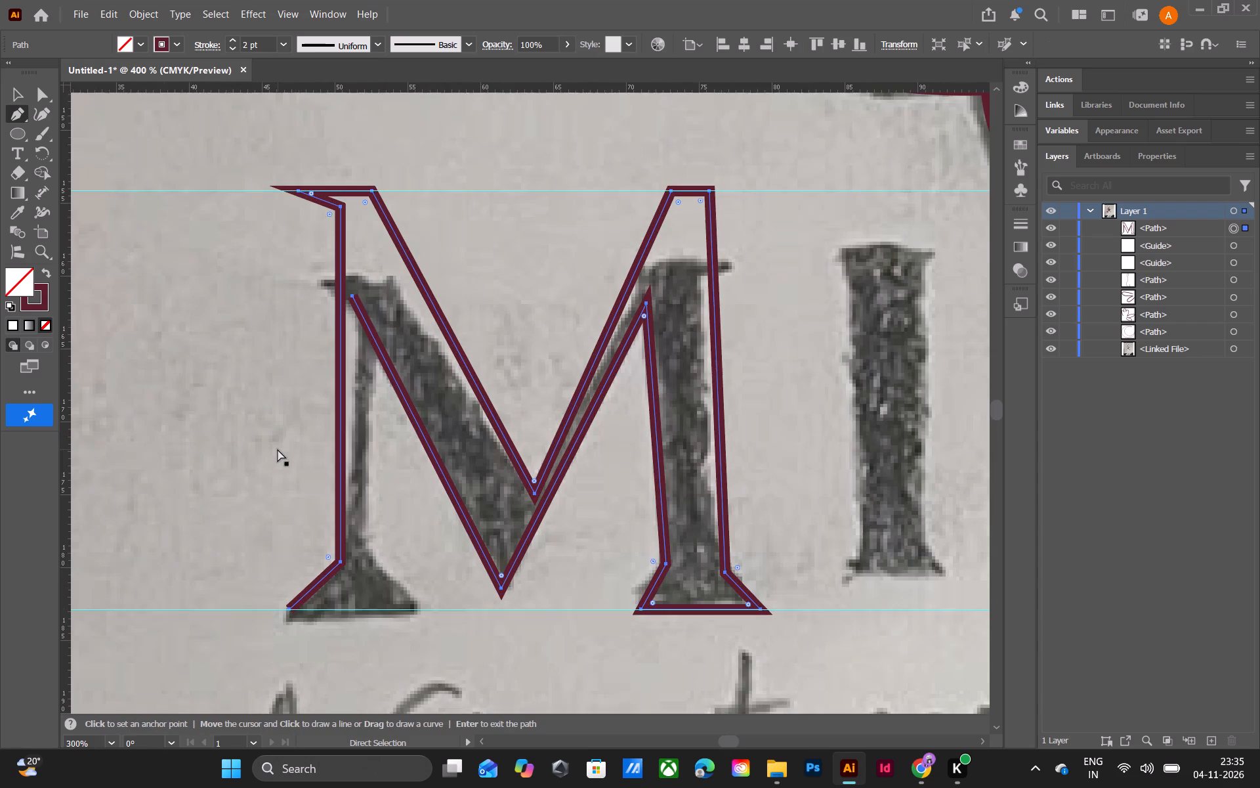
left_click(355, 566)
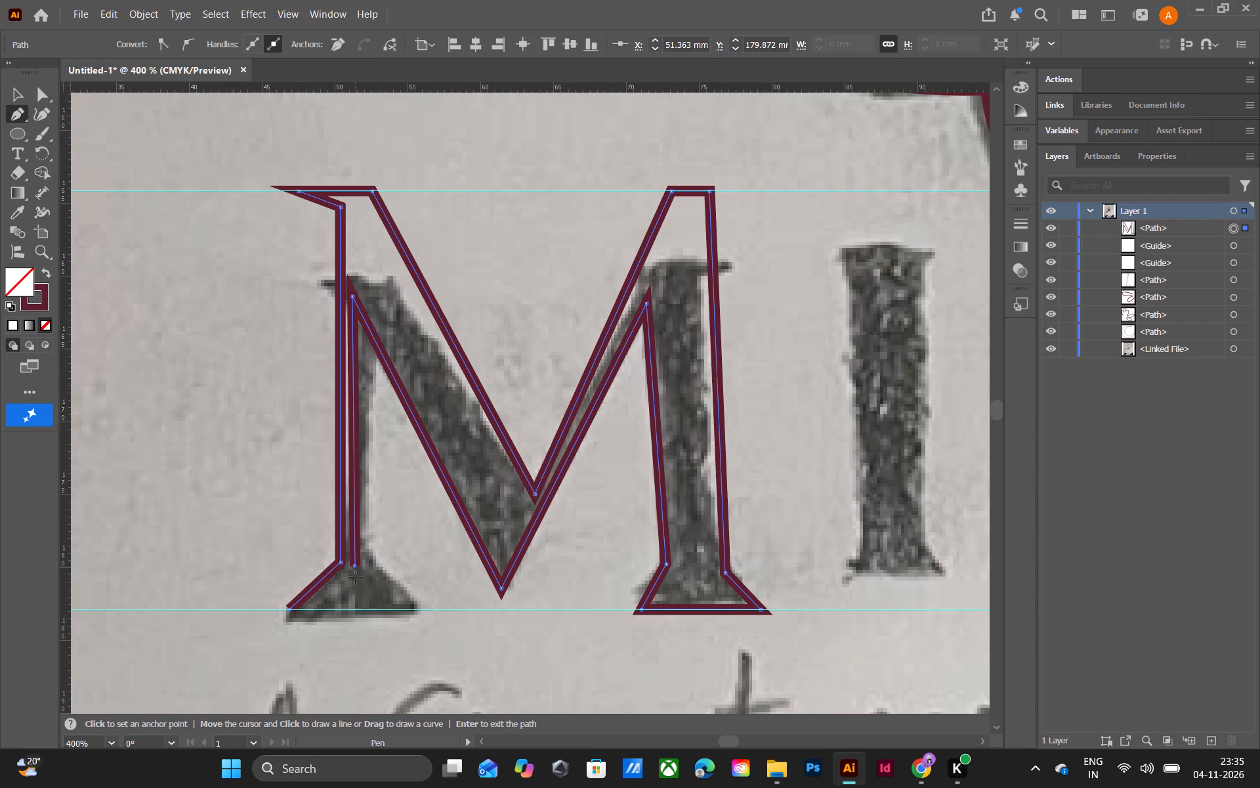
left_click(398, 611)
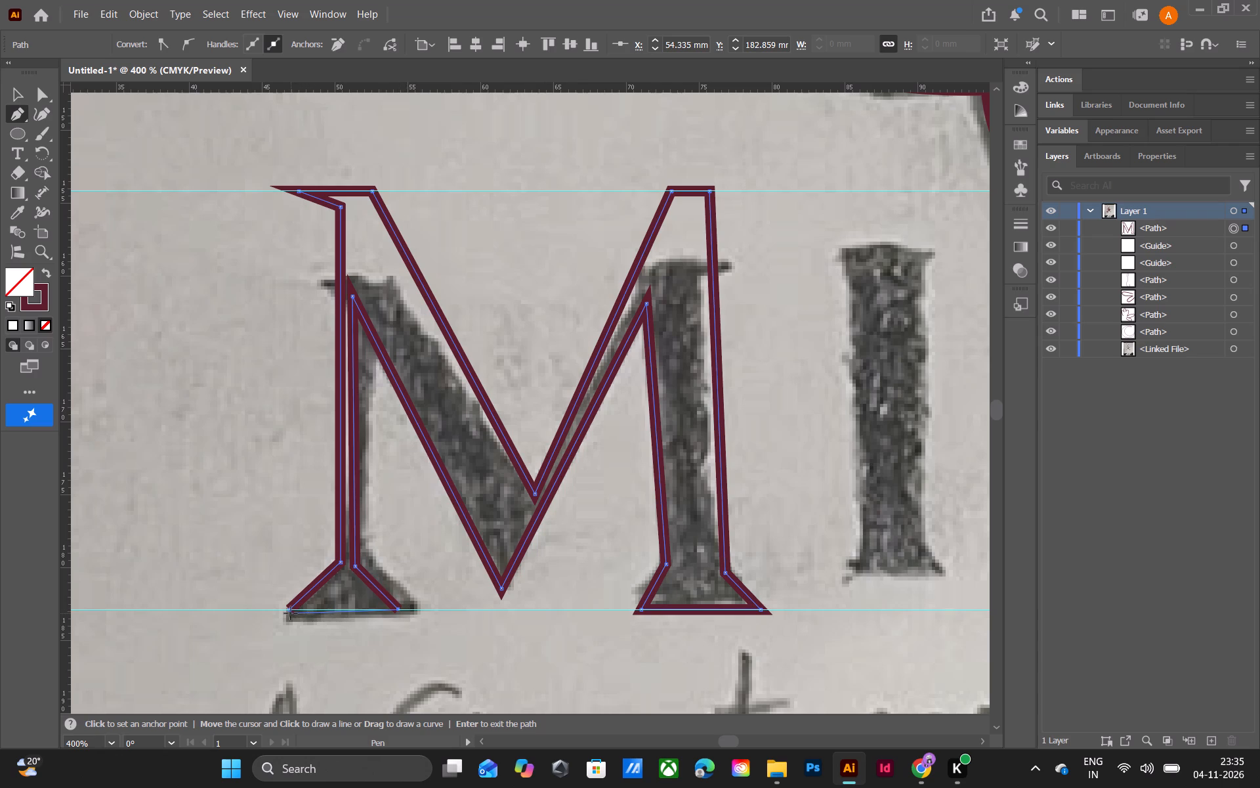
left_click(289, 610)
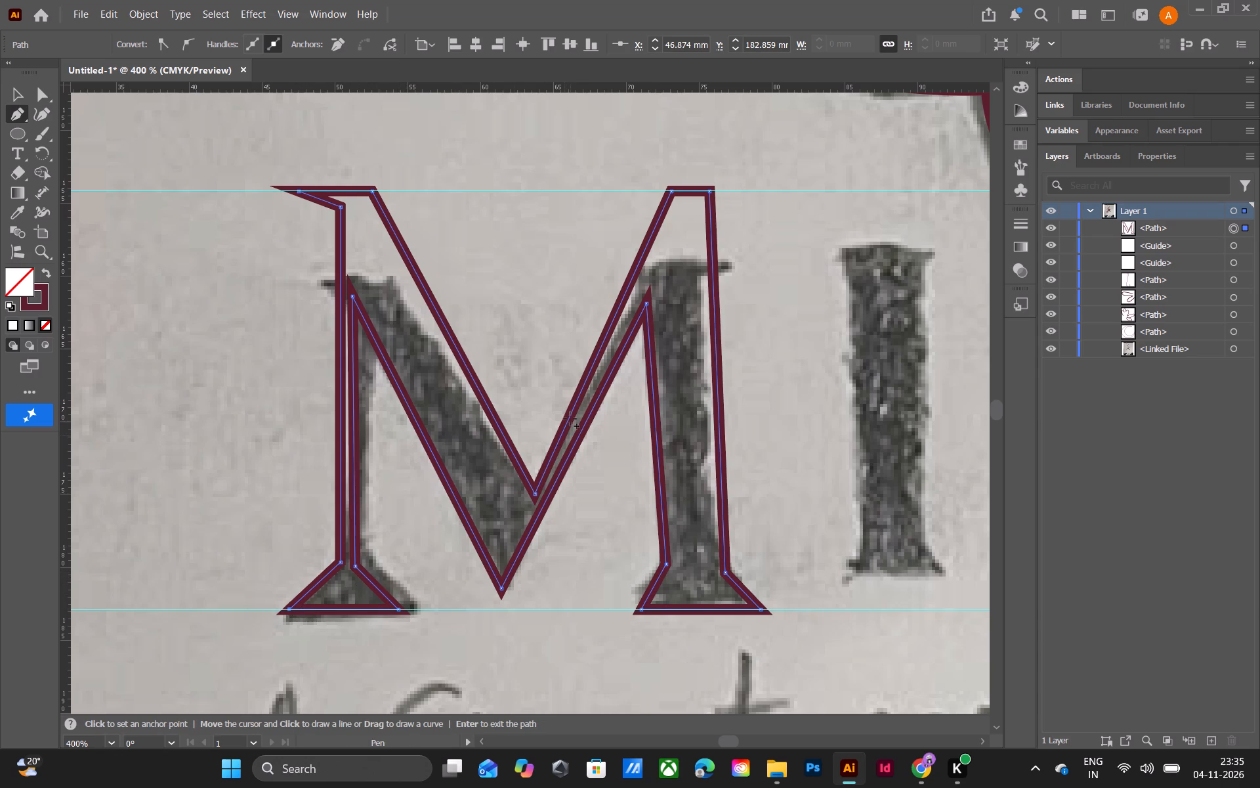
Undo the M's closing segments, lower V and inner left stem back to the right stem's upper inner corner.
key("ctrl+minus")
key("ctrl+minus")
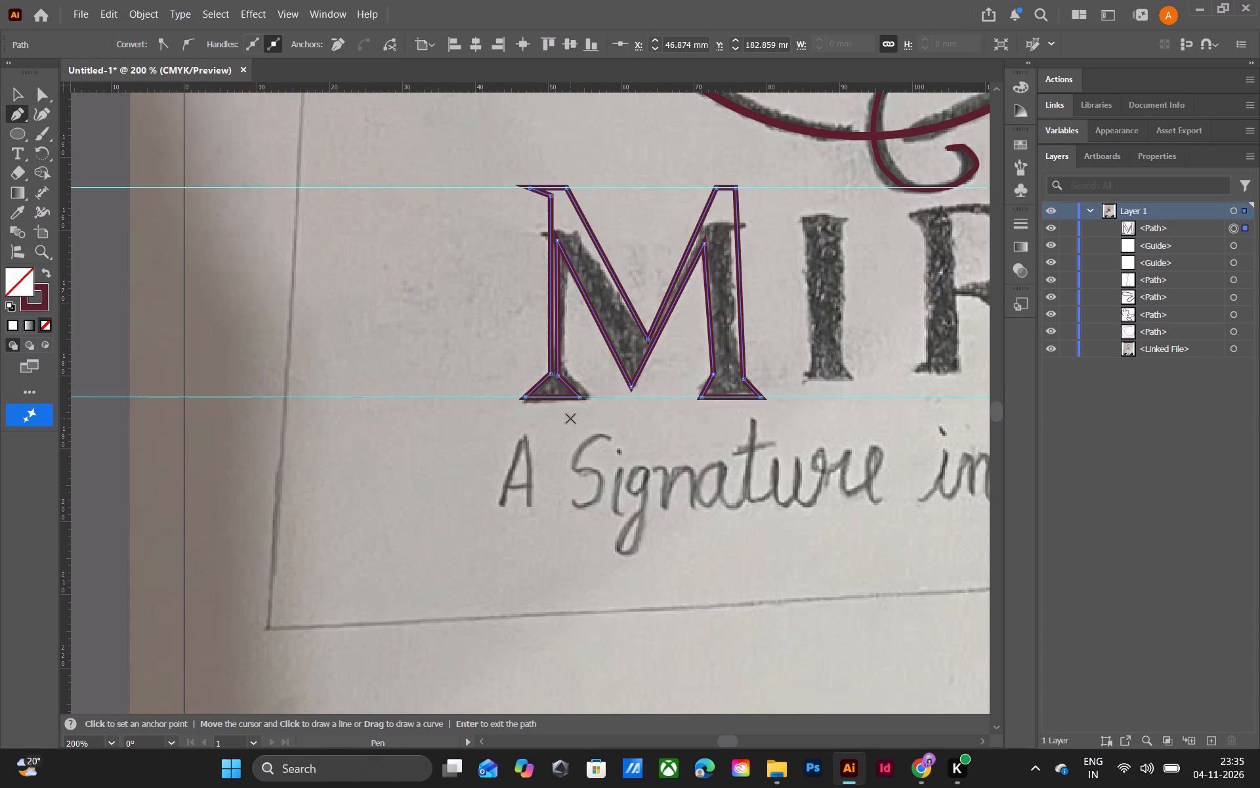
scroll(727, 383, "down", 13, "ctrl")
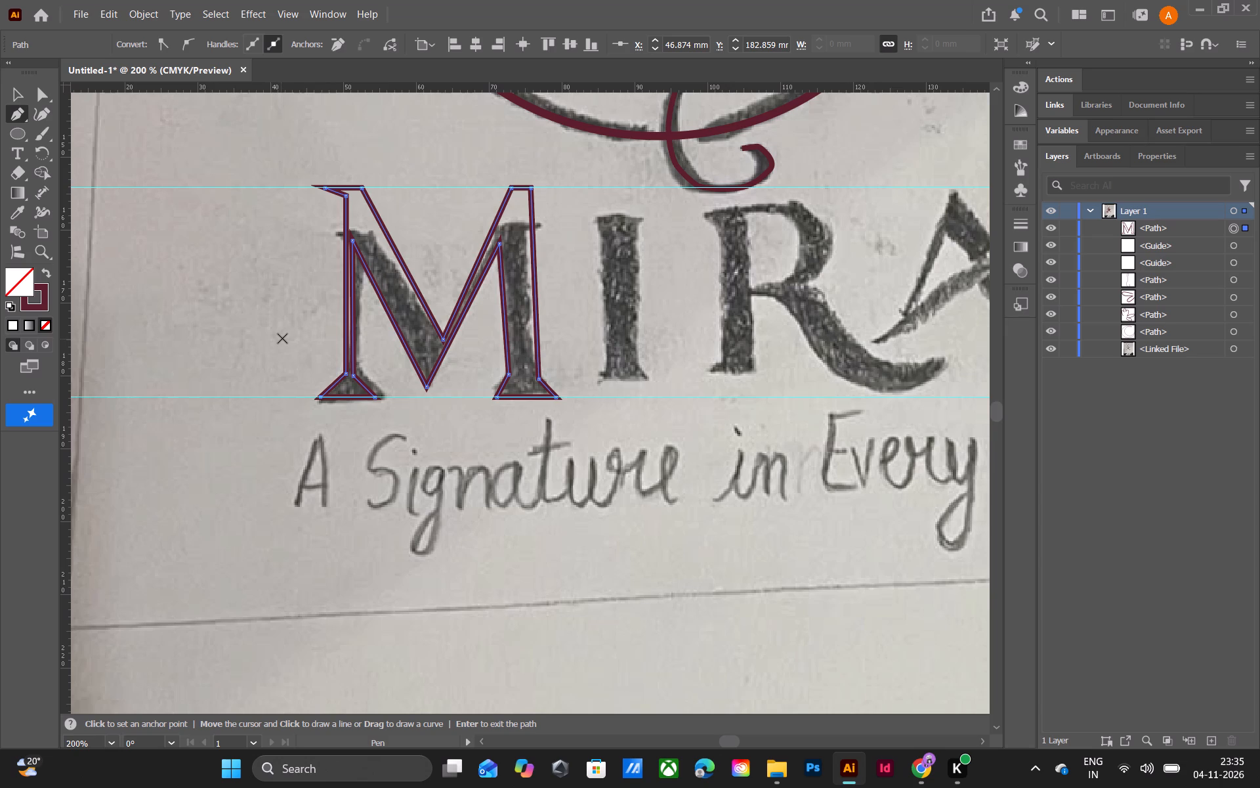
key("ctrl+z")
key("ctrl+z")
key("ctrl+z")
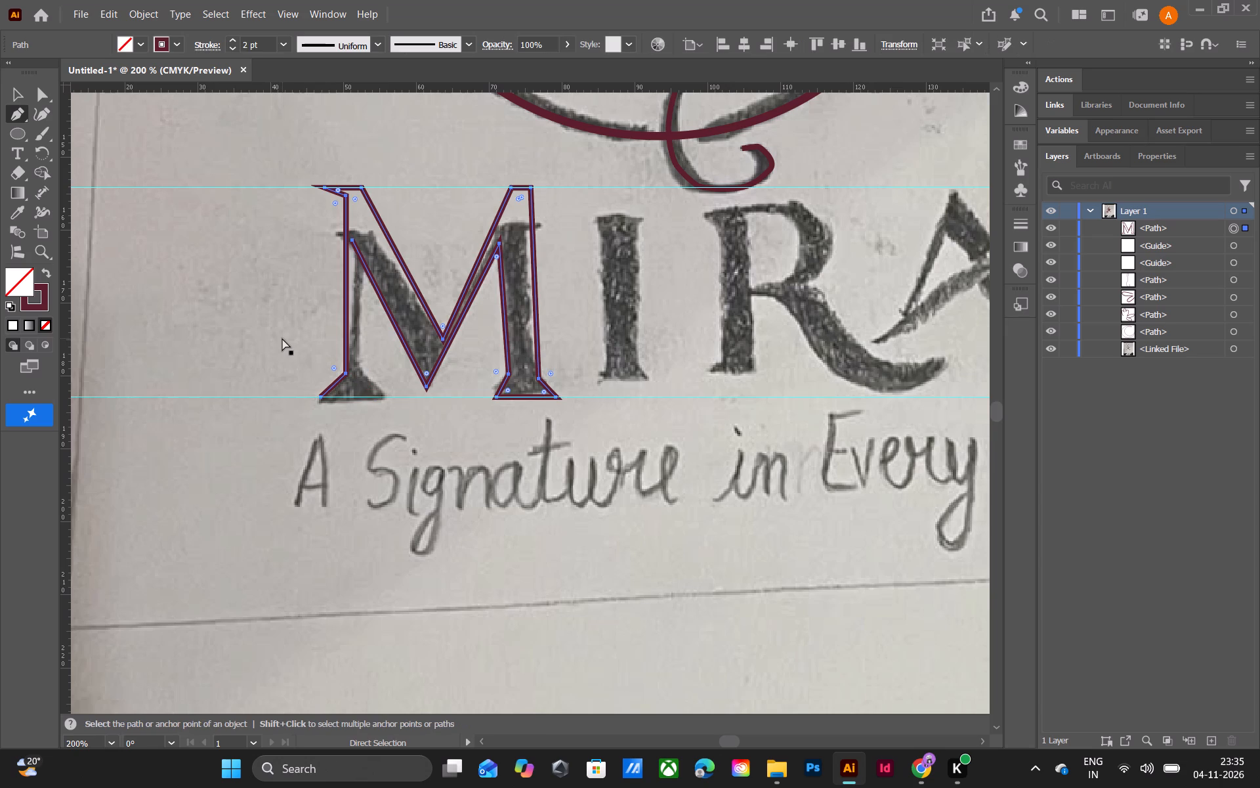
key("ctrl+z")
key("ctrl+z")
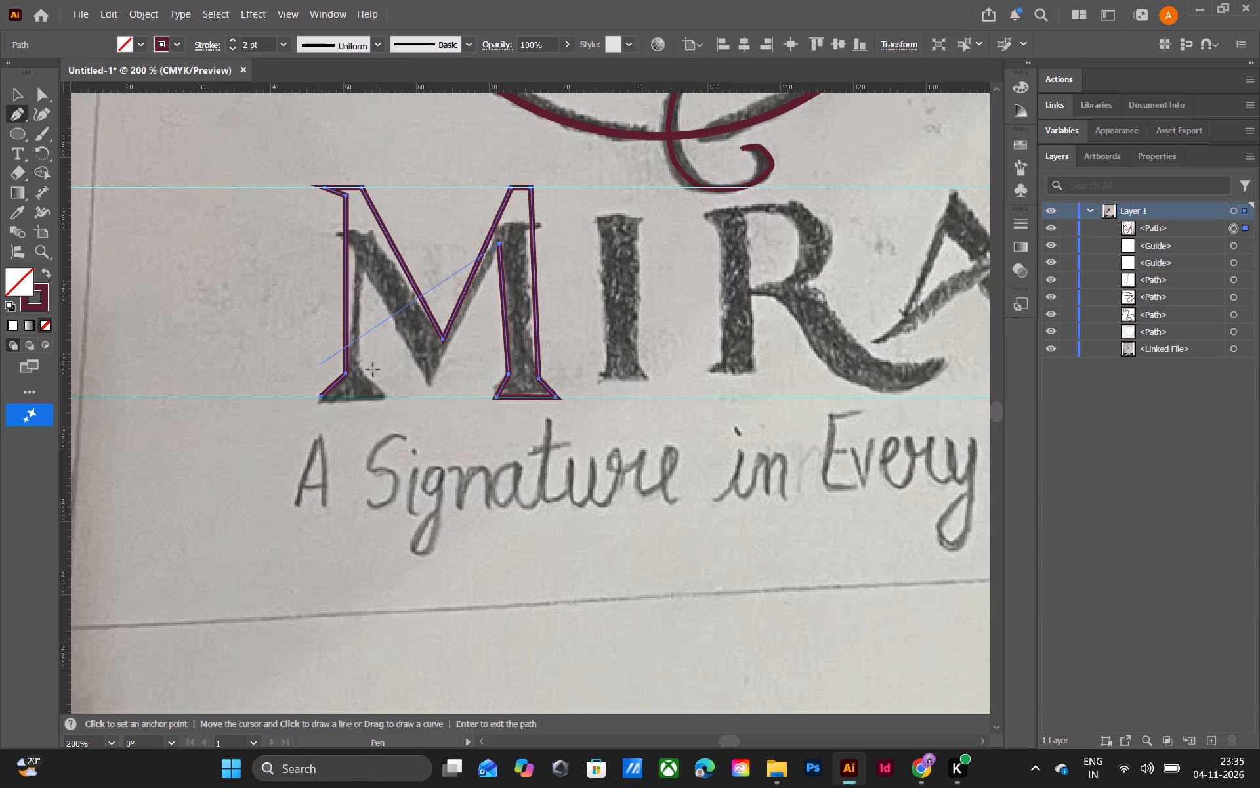
Retrace the M's lower V point and a thicker left stem's inner edge, and close the outline around the left foot serif.
left_click(431, 390)
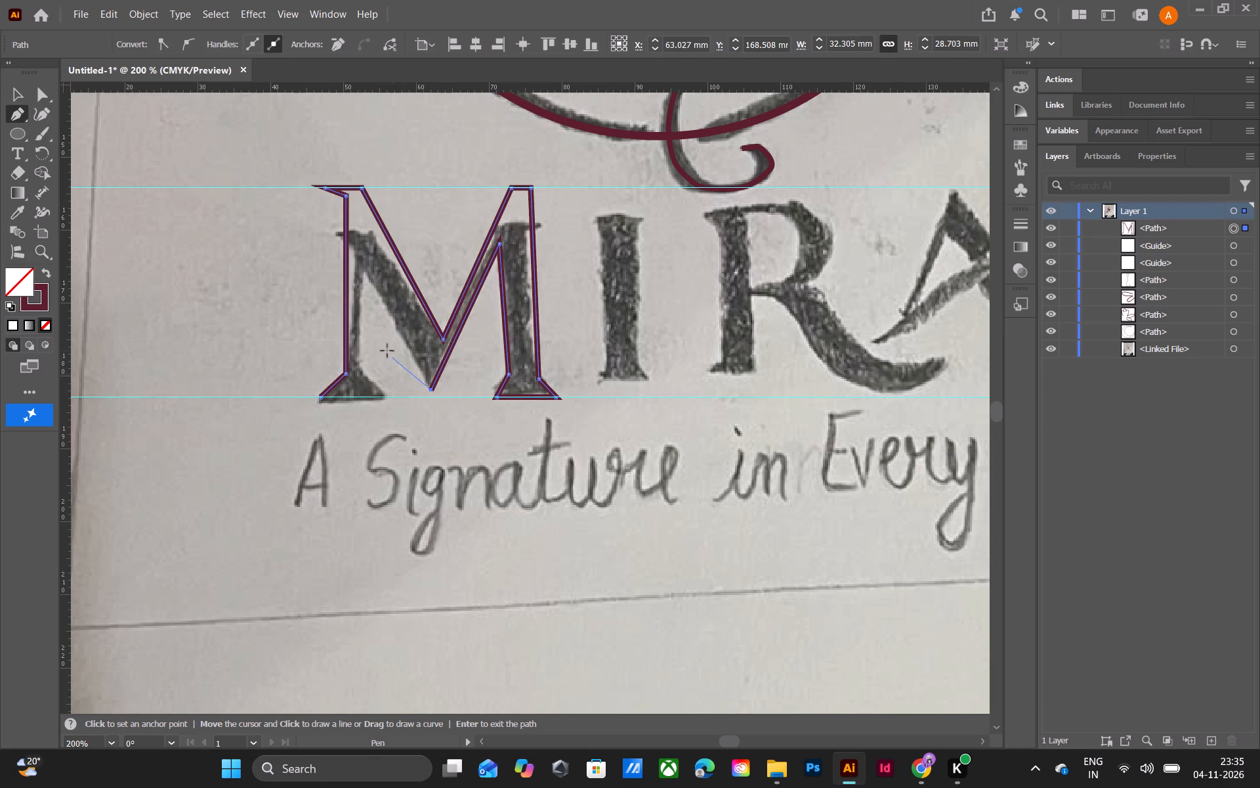
left_click(361, 259)
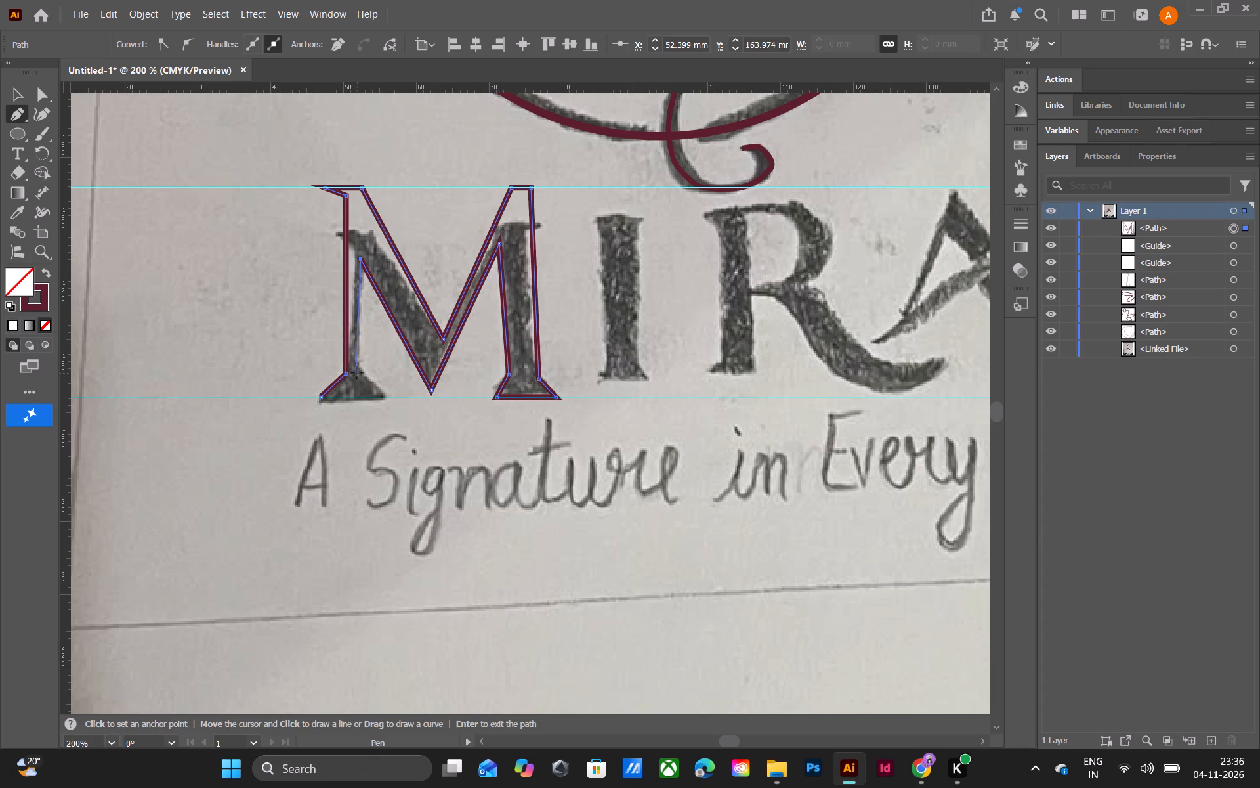
left_click(360, 372)
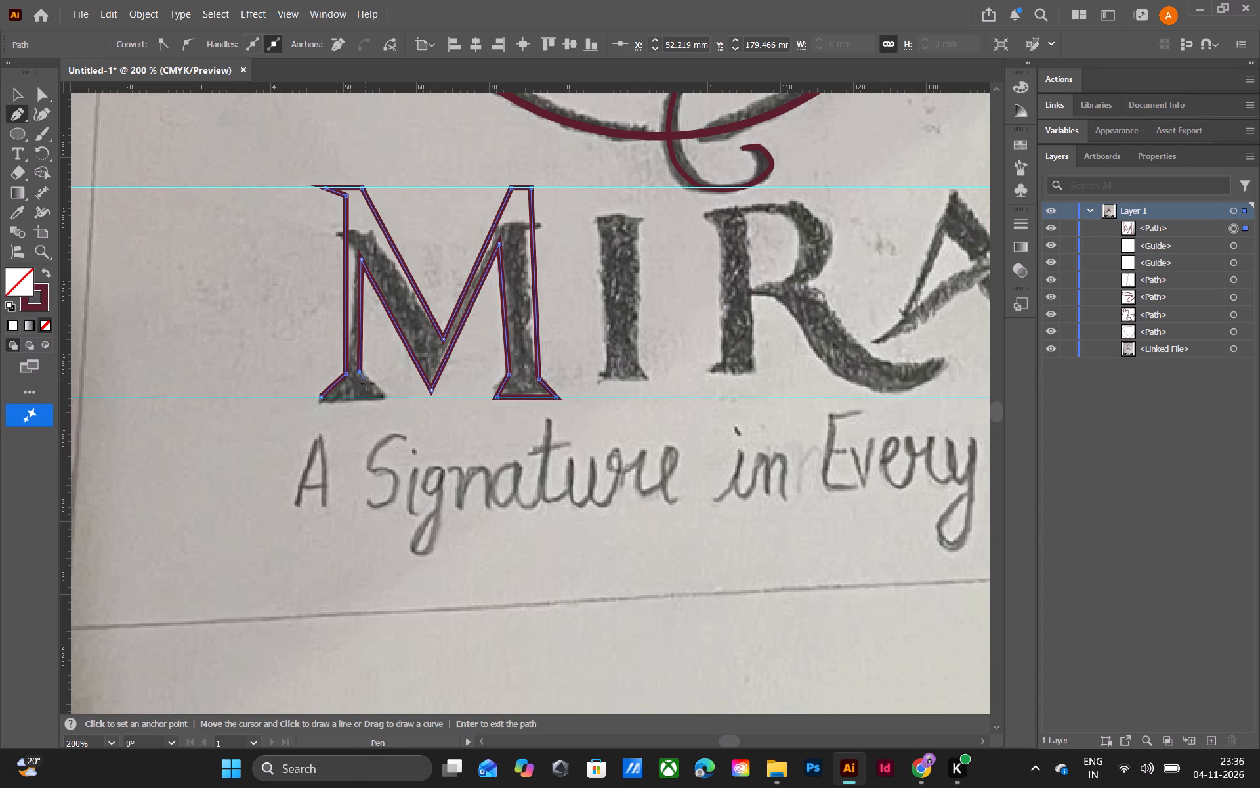
left_click(384, 395)
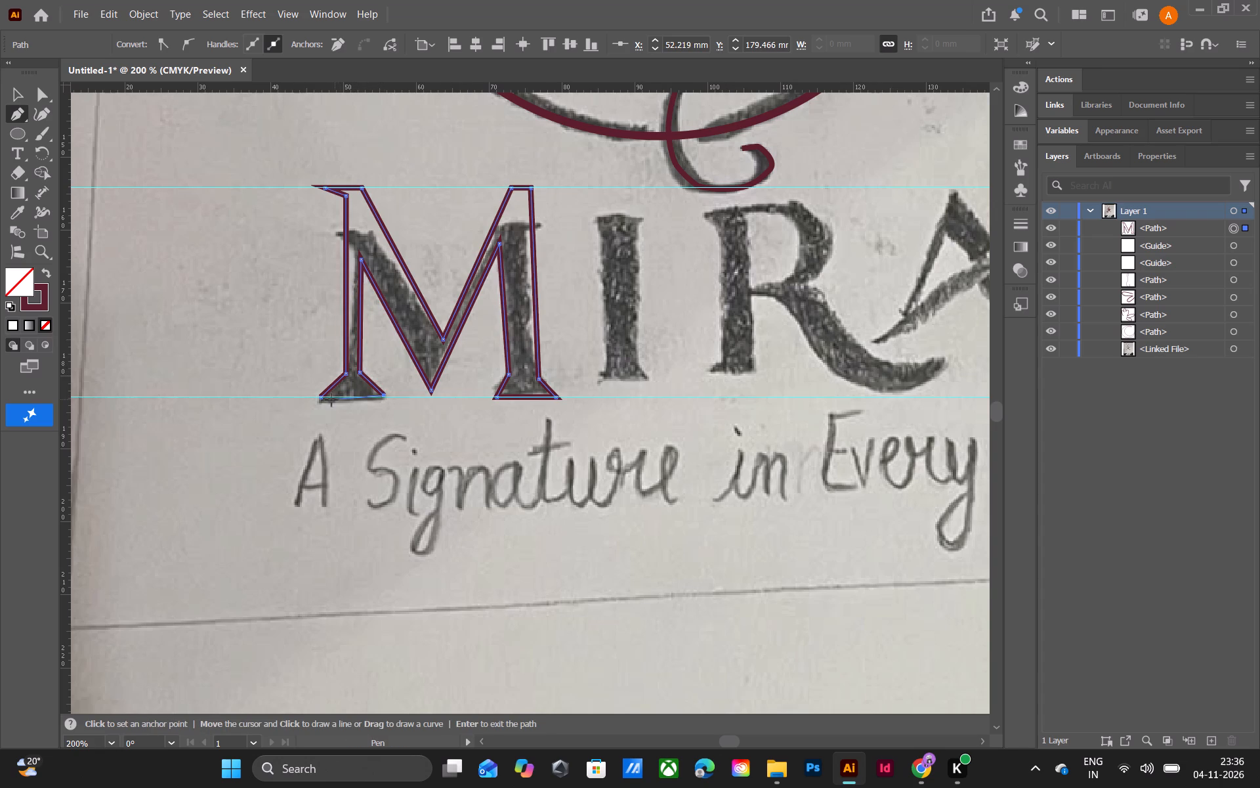
left_click(322, 399)
Outline the I as a closed straight-sided rectangle between the two guides, about 7.5 mm wide and 29 mm tall, around the sketched letter.
scroll(582, 253, "down", 7, "ctrl")
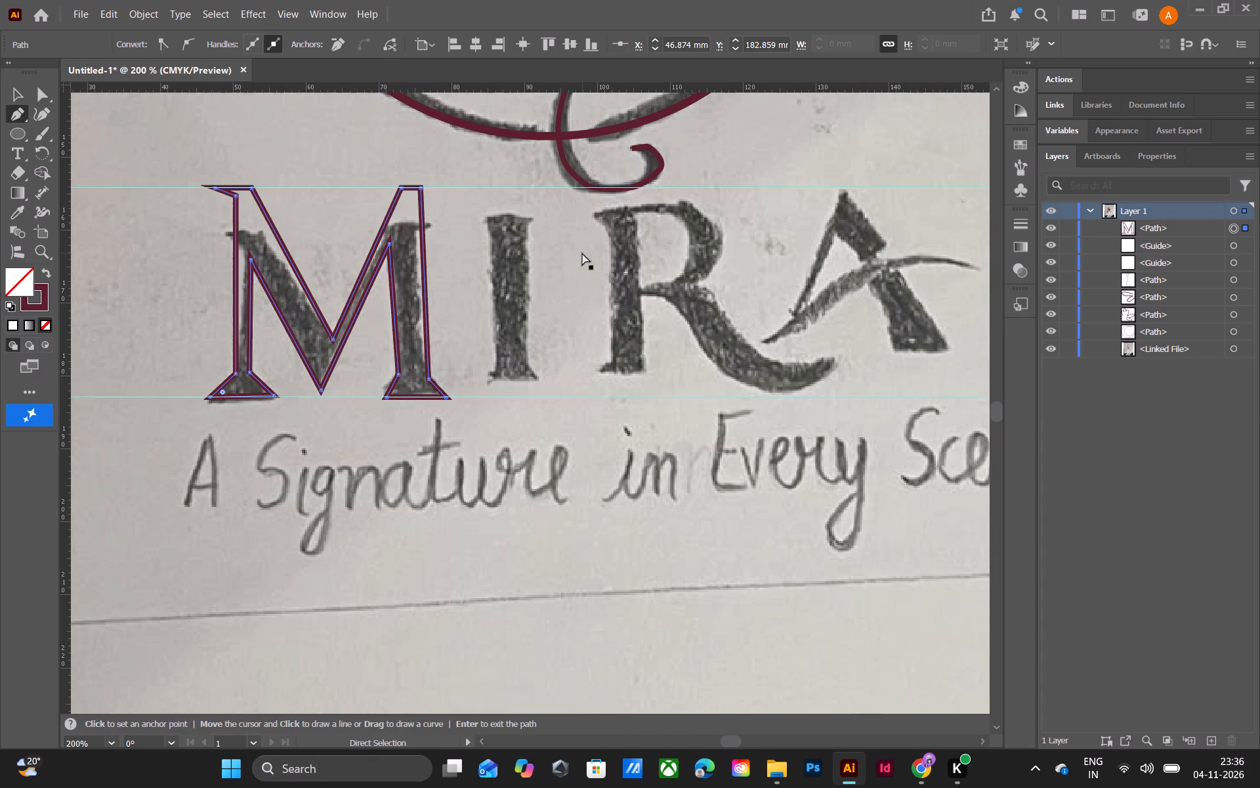
scroll(582, 253, "down", 5, "ctrl")
scroll(463, 217, "up", 4, "ctrl")
scroll(462, 217, "down", 2, "ctrl")
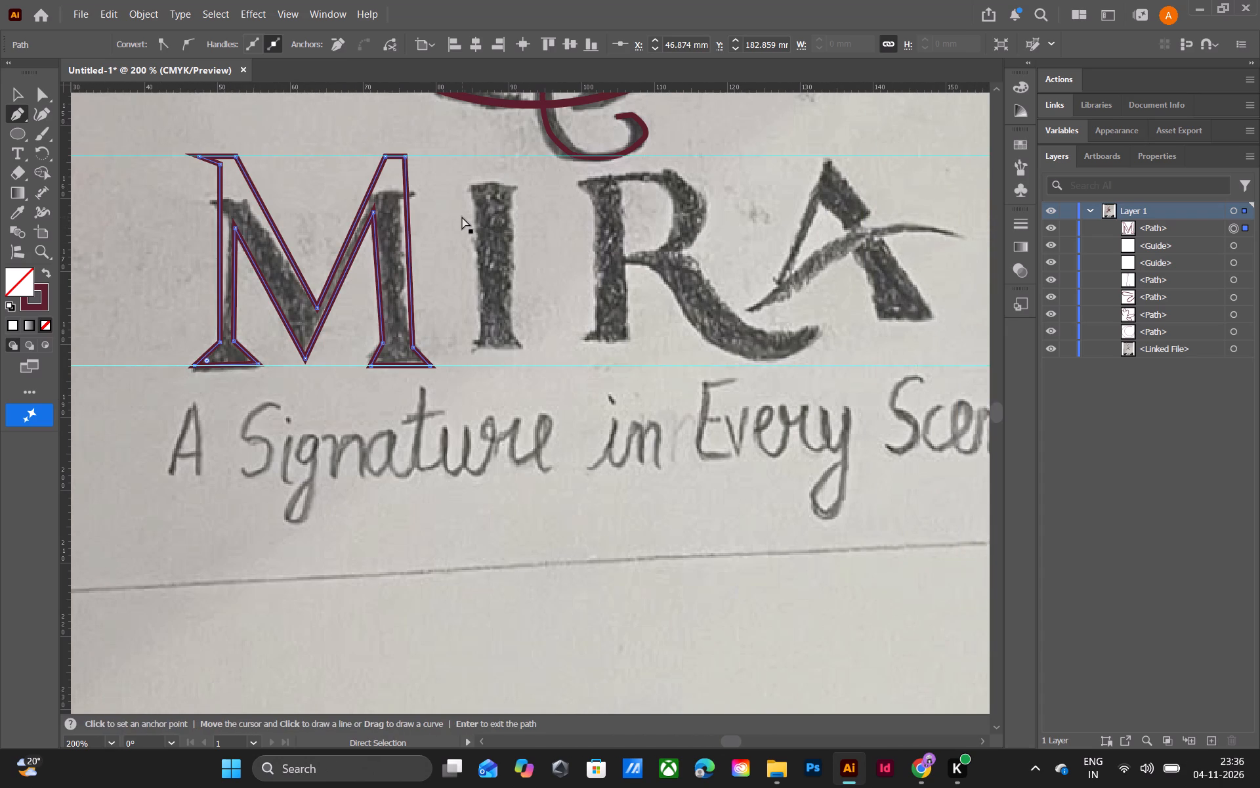
scroll(493, 201, "up", 8)
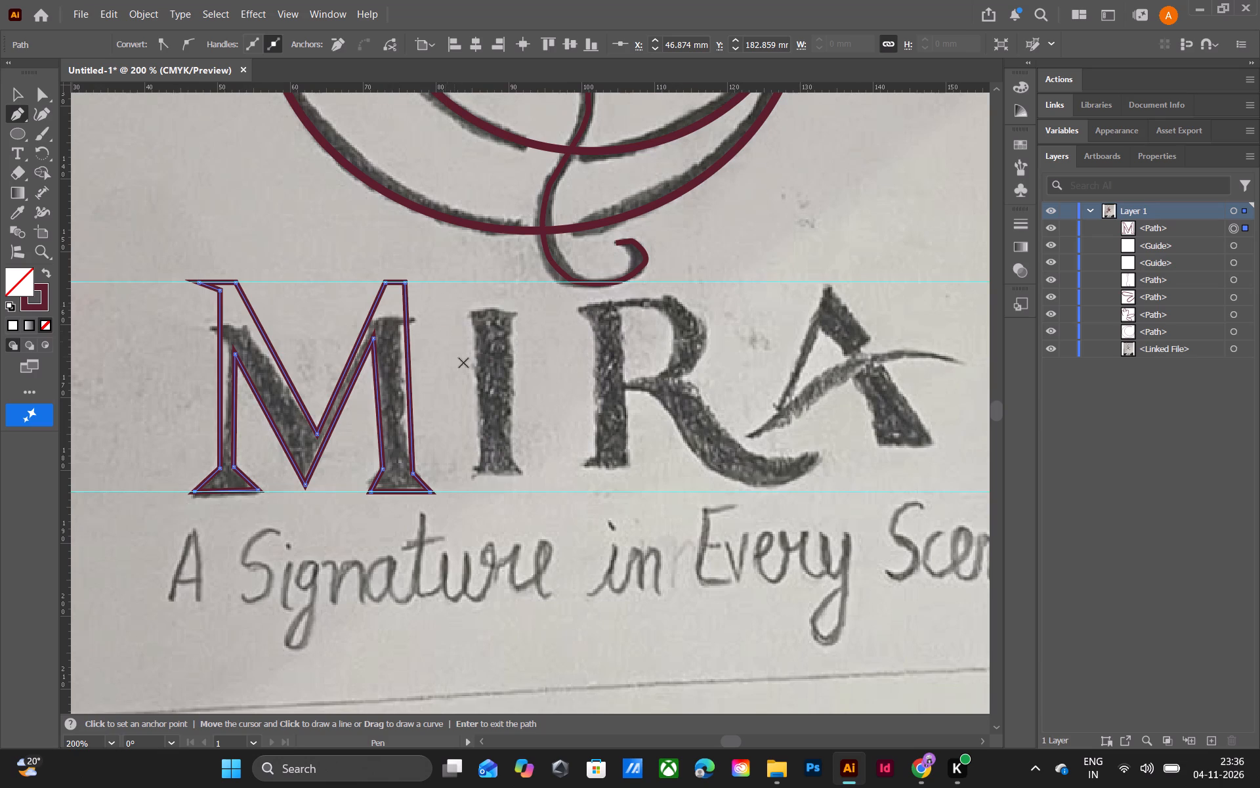
left_click(469, 281)
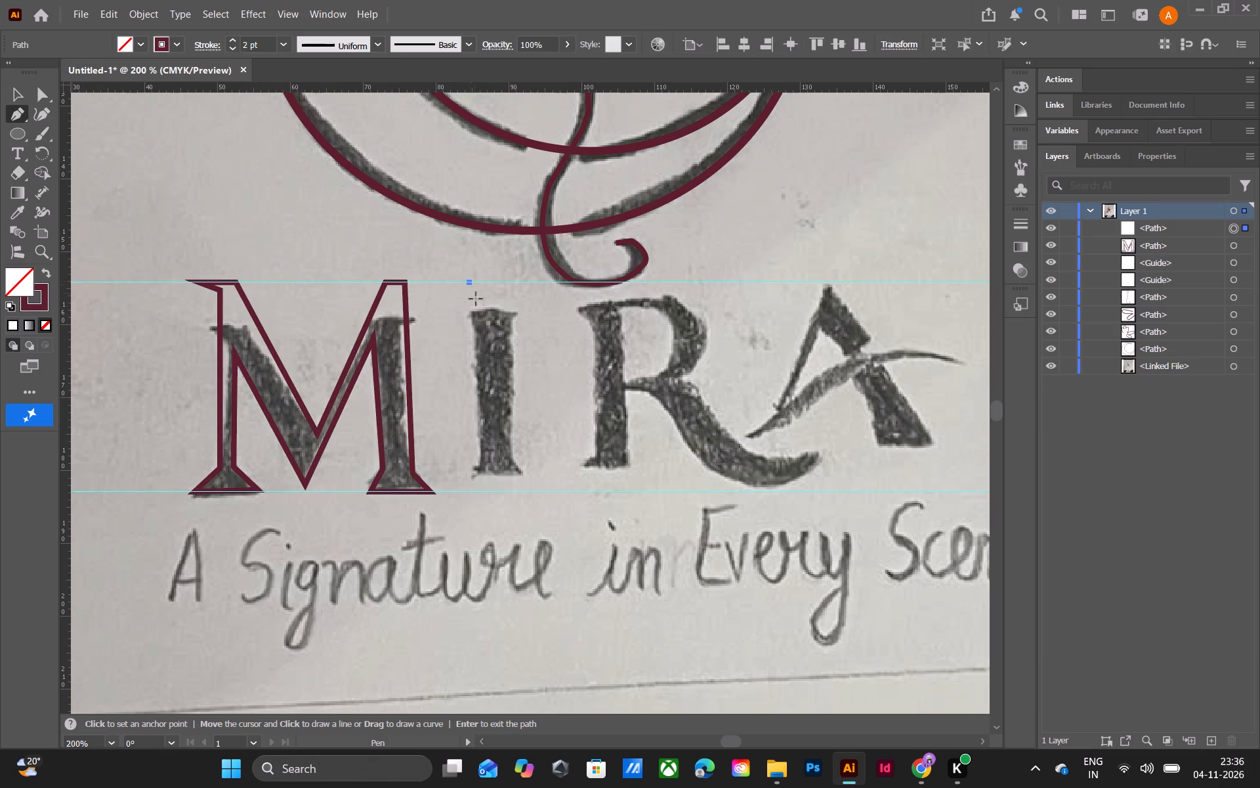
left_click(469, 495)
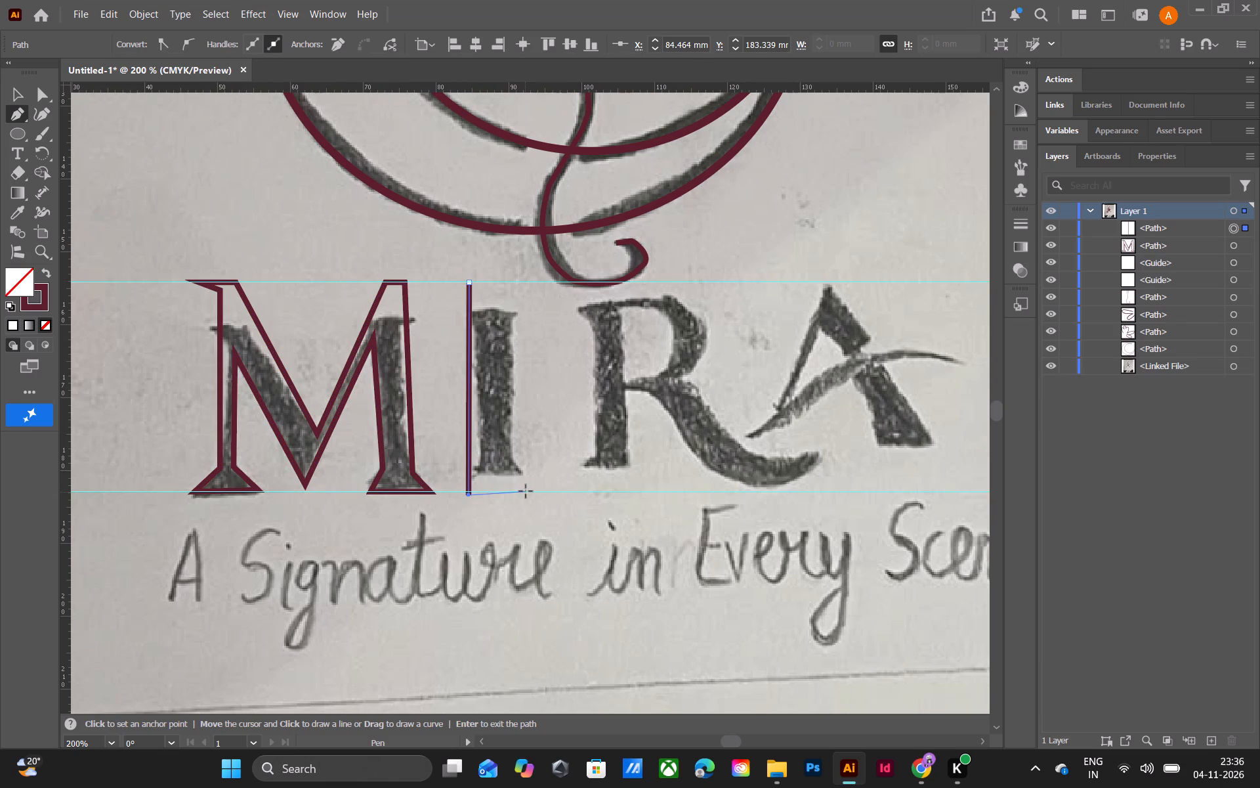
key("ctrl+z")
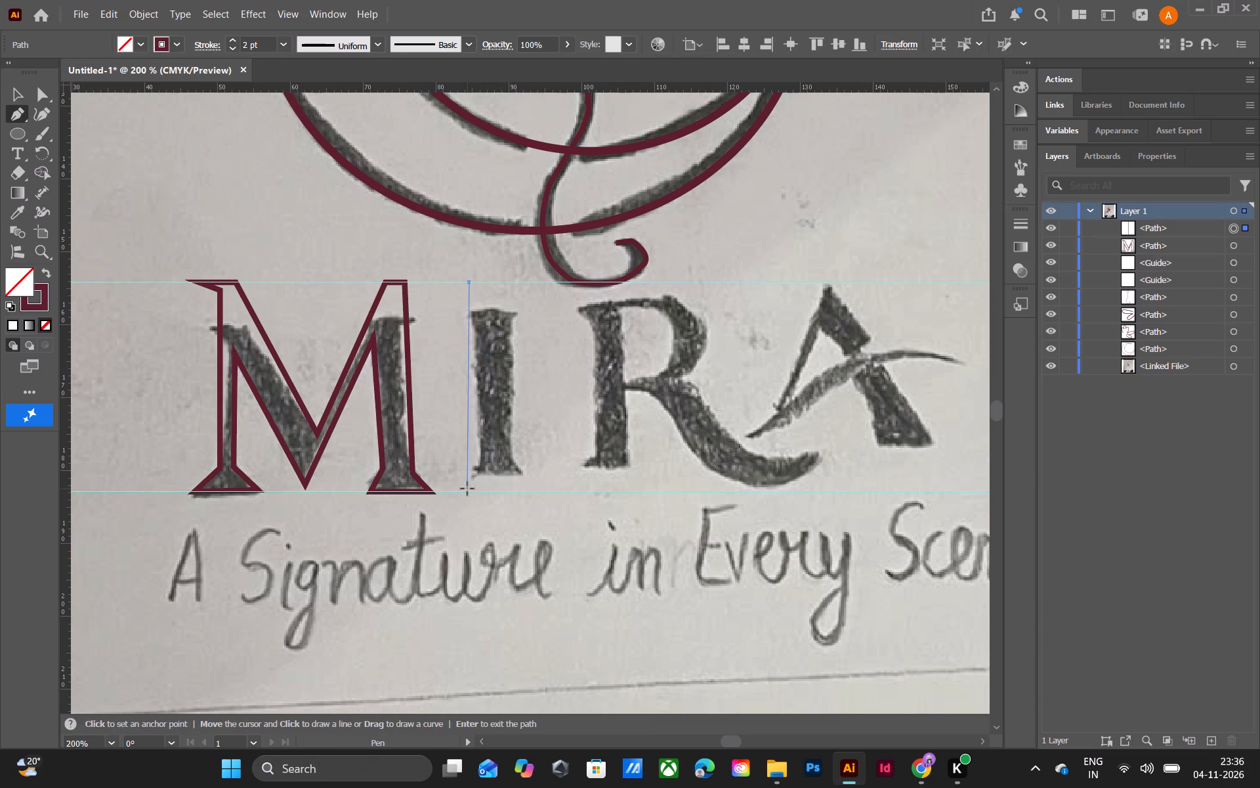
key("ctrl+equal")
key("ctrl+equal")
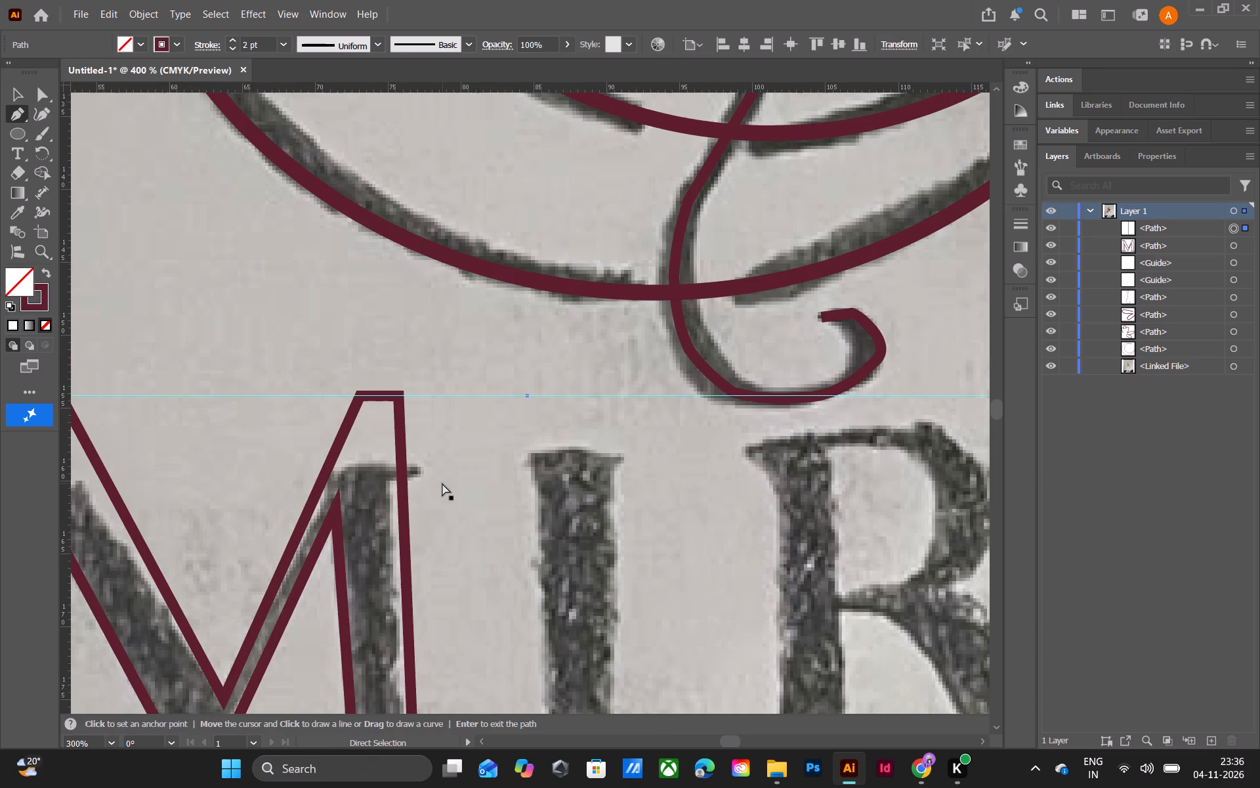
scroll(539, 432, "down", 19)
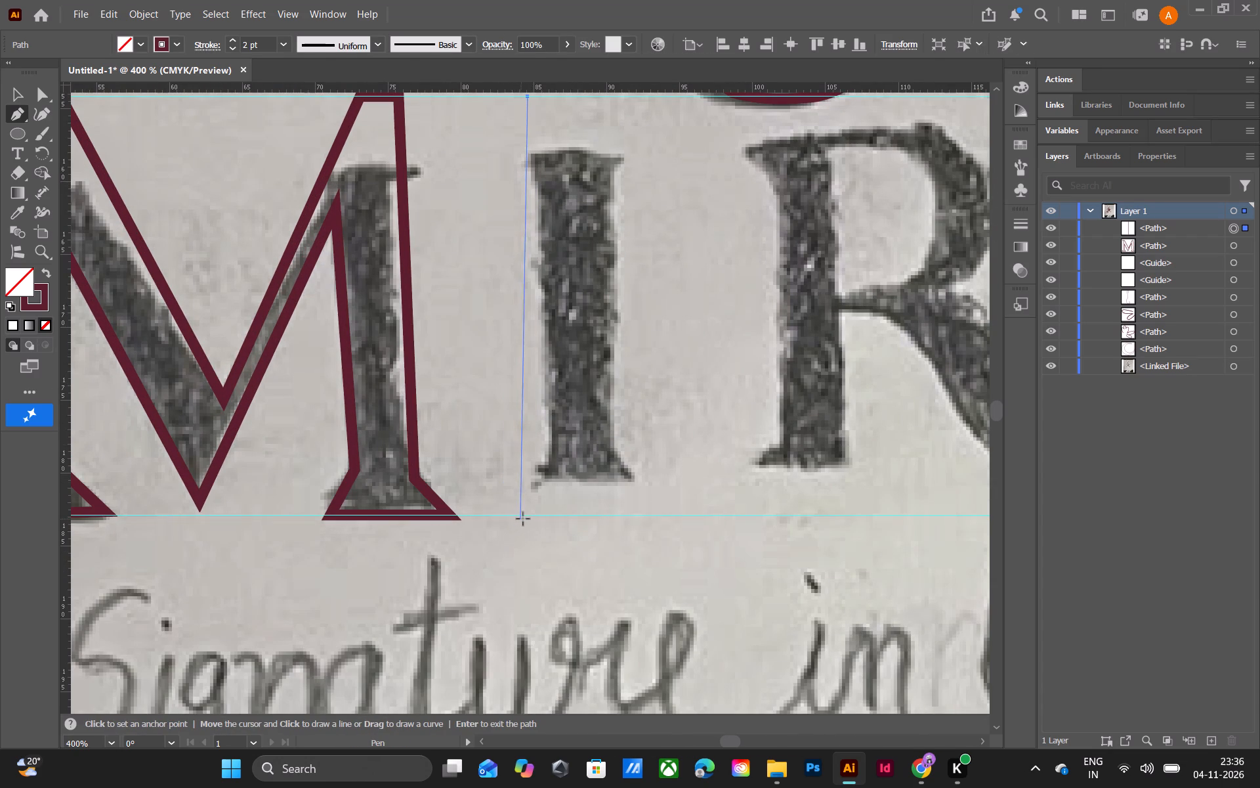
scroll(527, 514, "up", 3)
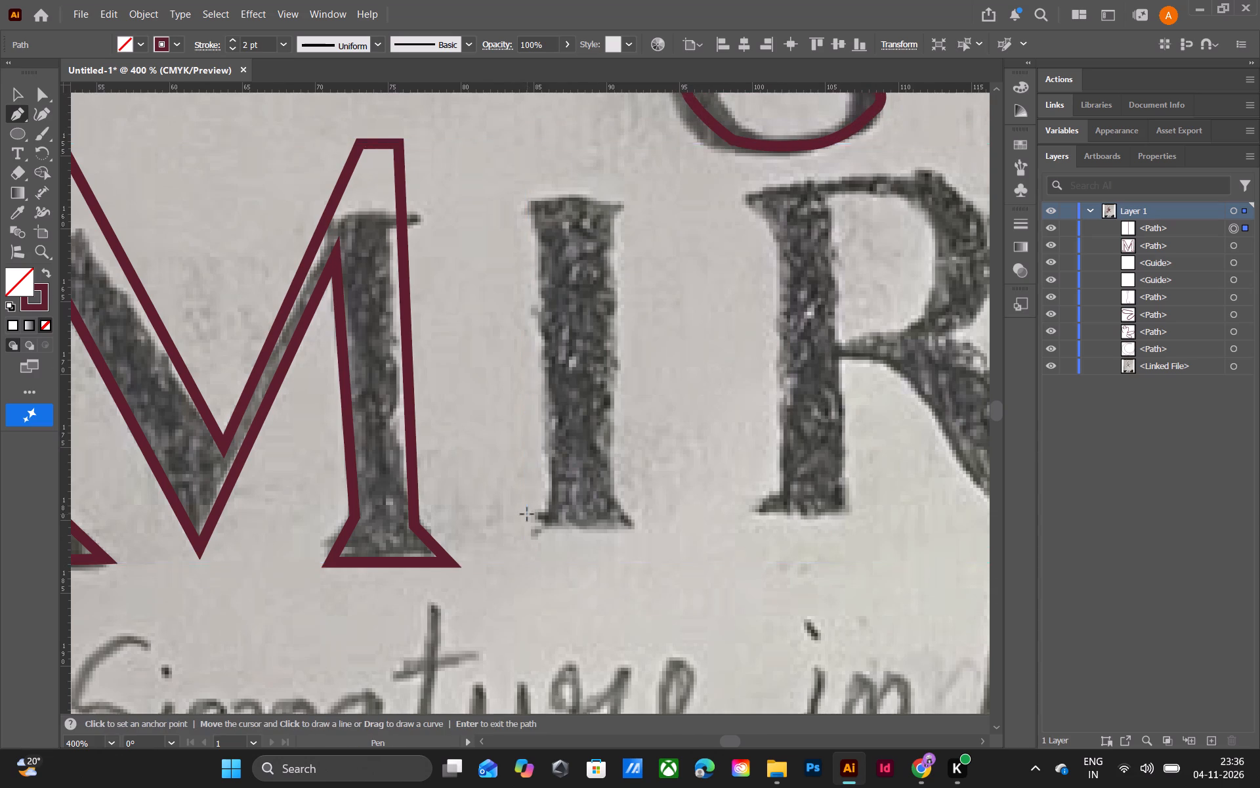
left_click(527, 561)
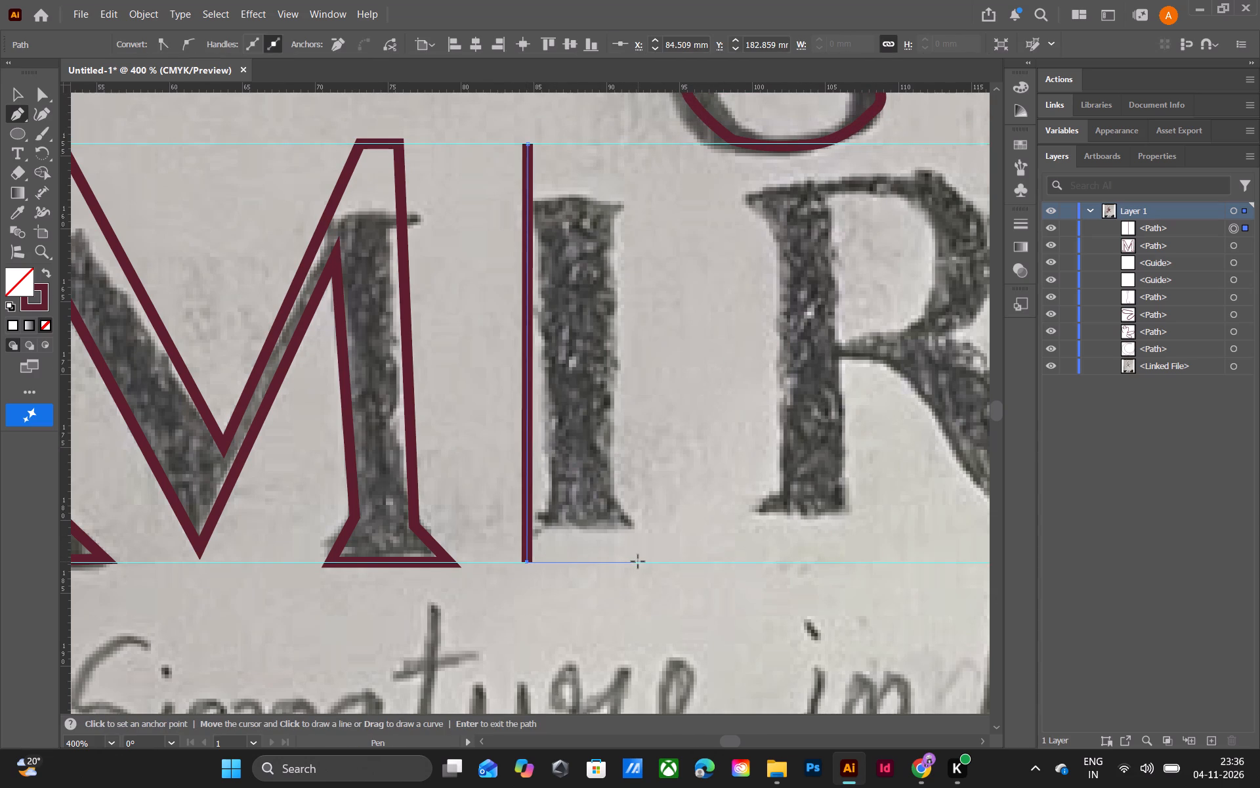
left_click(635, 561)
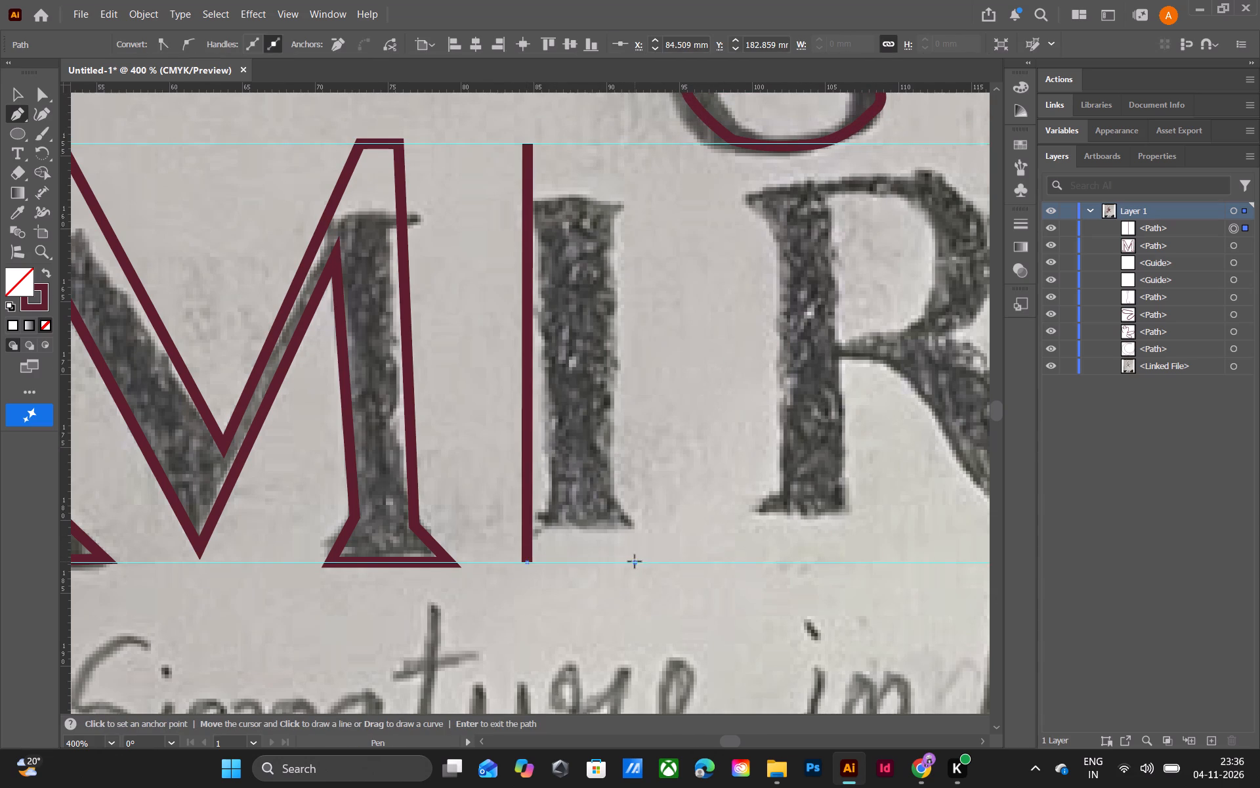
left_click(639, 144)
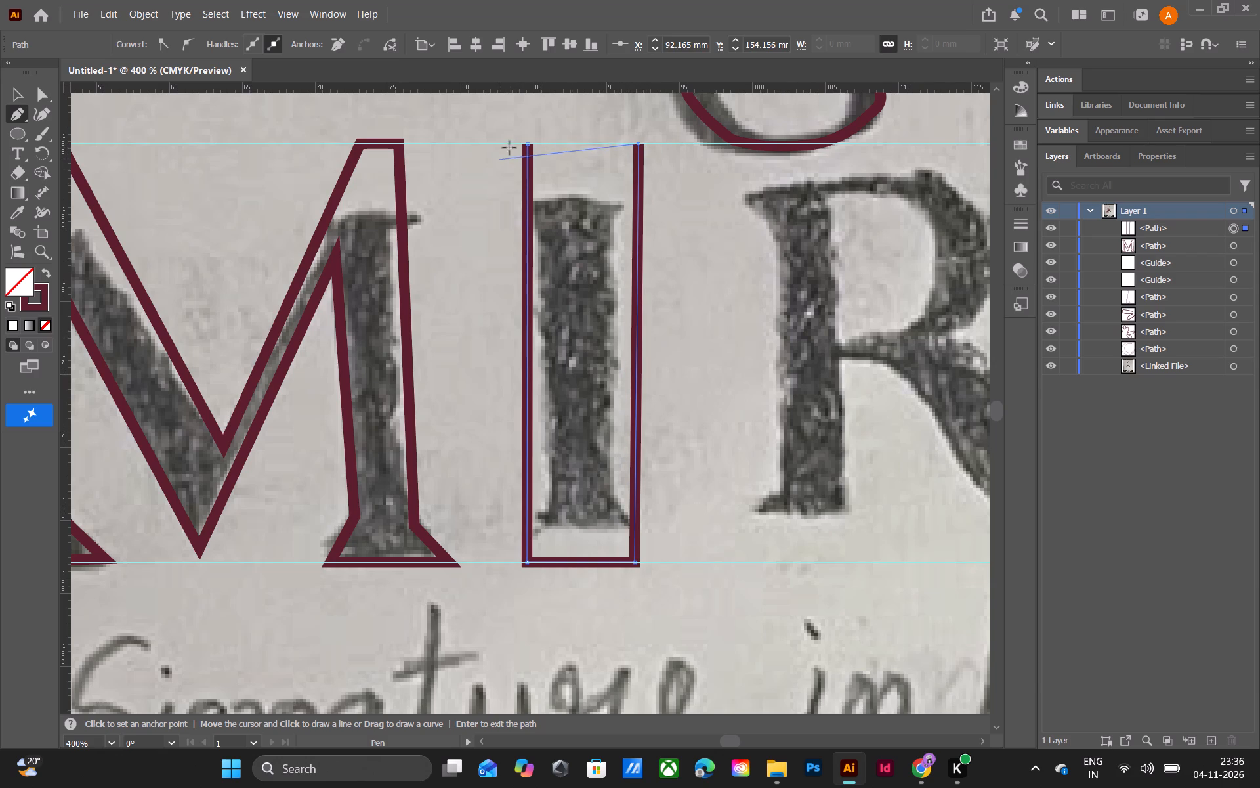
left_click(528, 144)
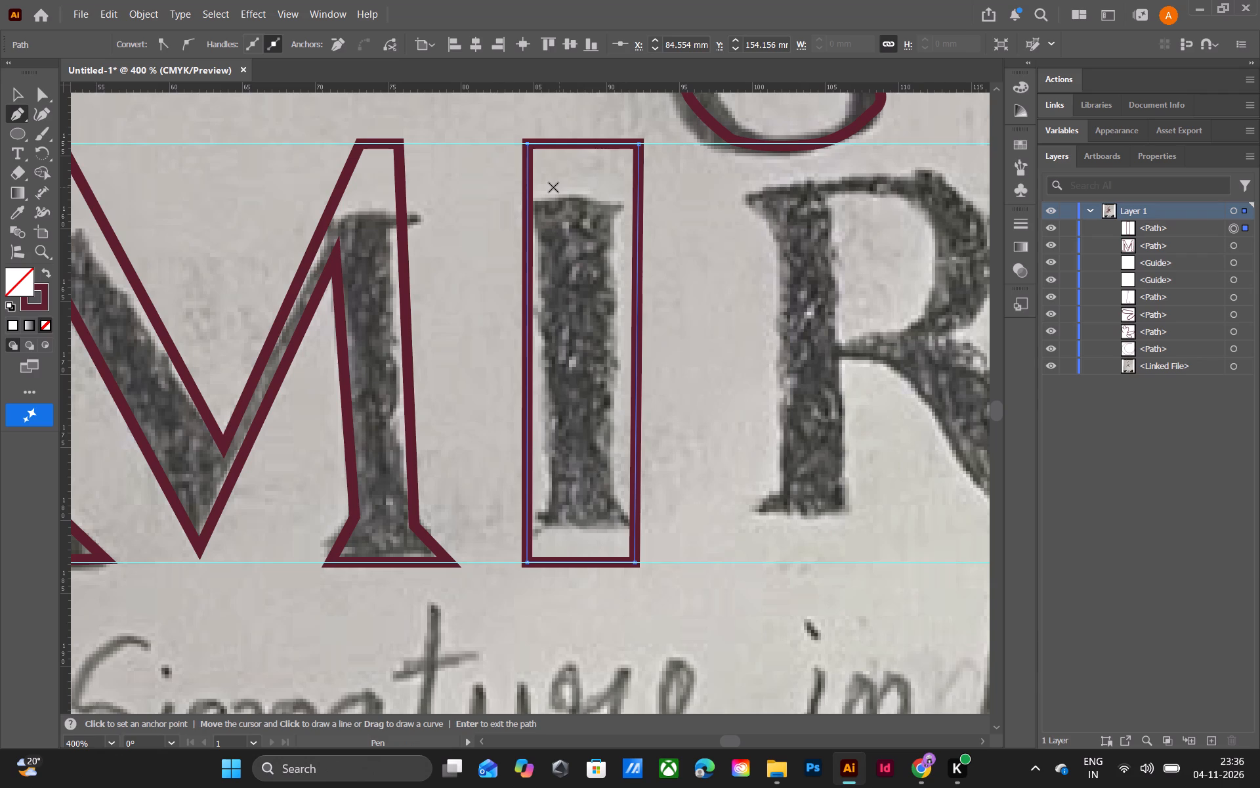
Start the R outline at its foot serif on the bottom guide, up the stem's left edge to the top serif on the upper guide.
scroll(675, 198, "down", 6)
scroll(678, 183, "up", 12)
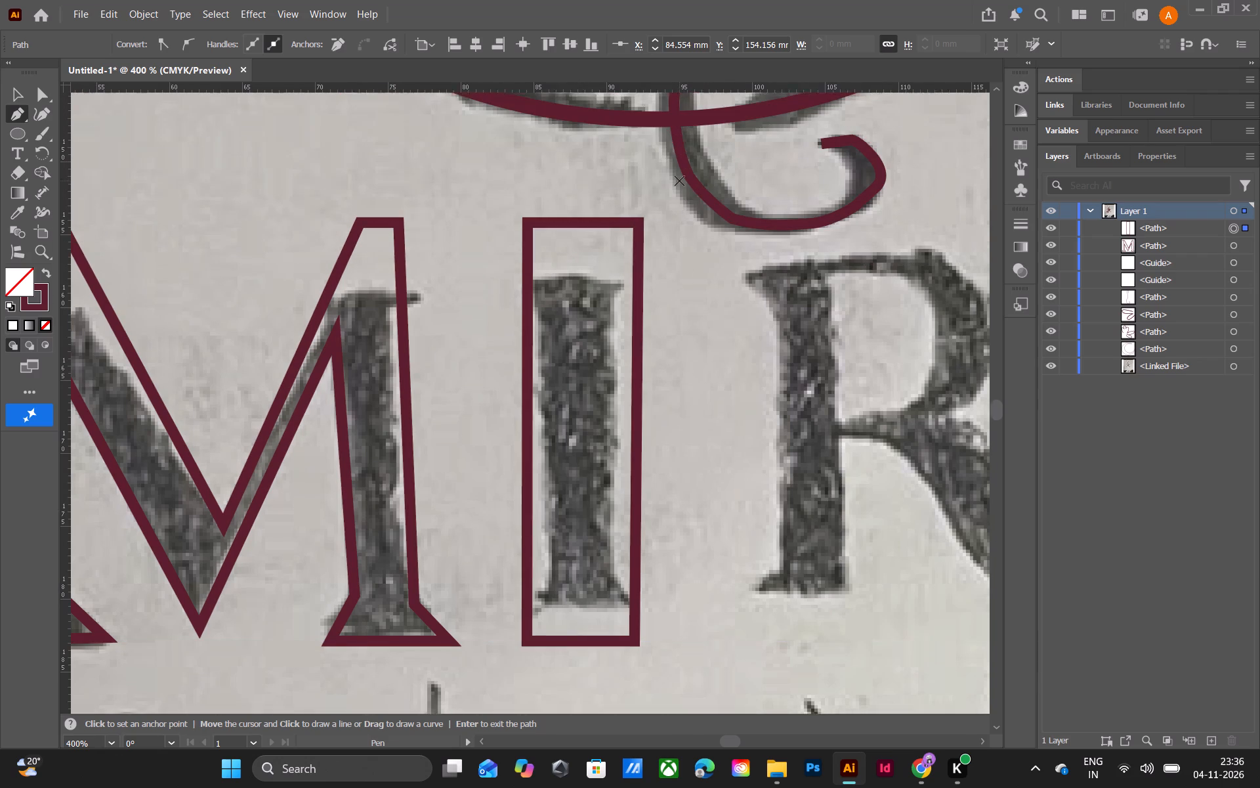
scroll(679, 181, "up", 2)
scroll(688, 177, "down", 5)
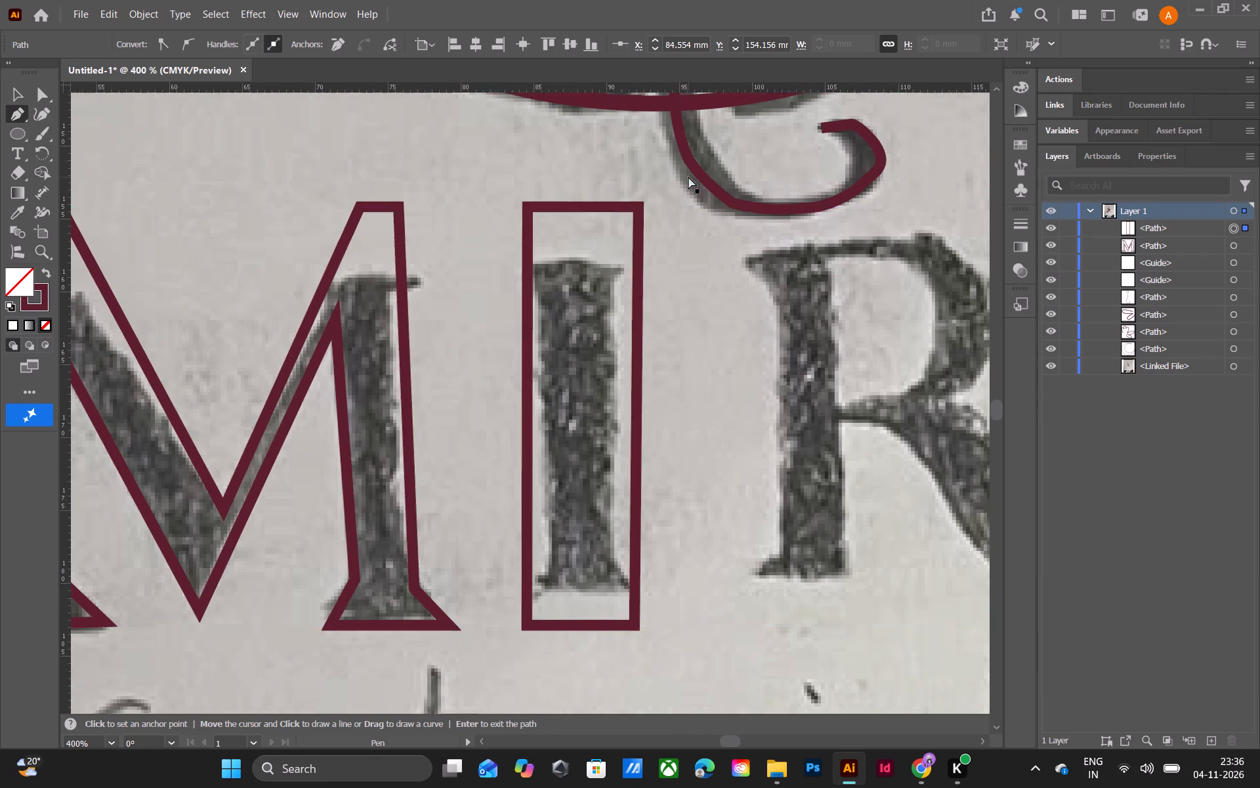
scroll(688, 177, "down", 14)
scroll(688, 177, "down", 7, "ctrl")
scroll(669, 200, "up", 6)
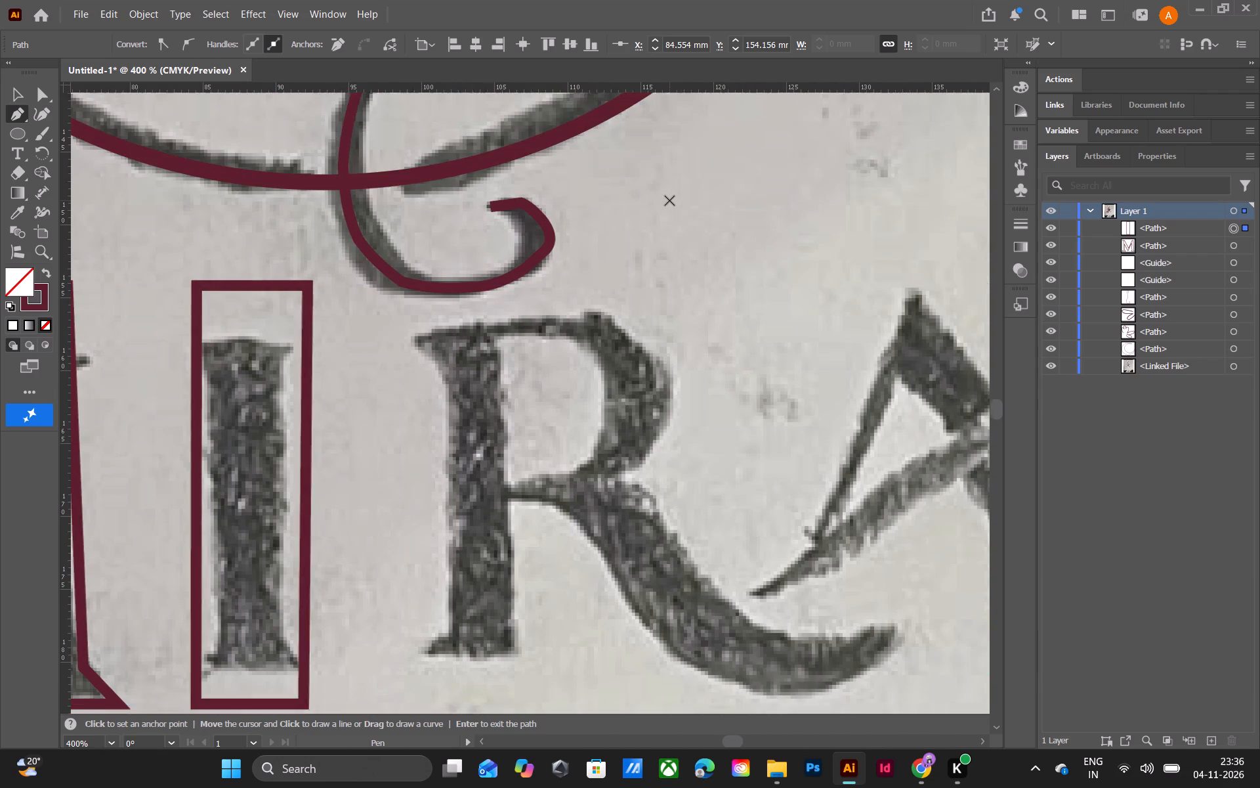
scroll(669, 200, "up", 2)
scroll(642, 264, "down", 6)
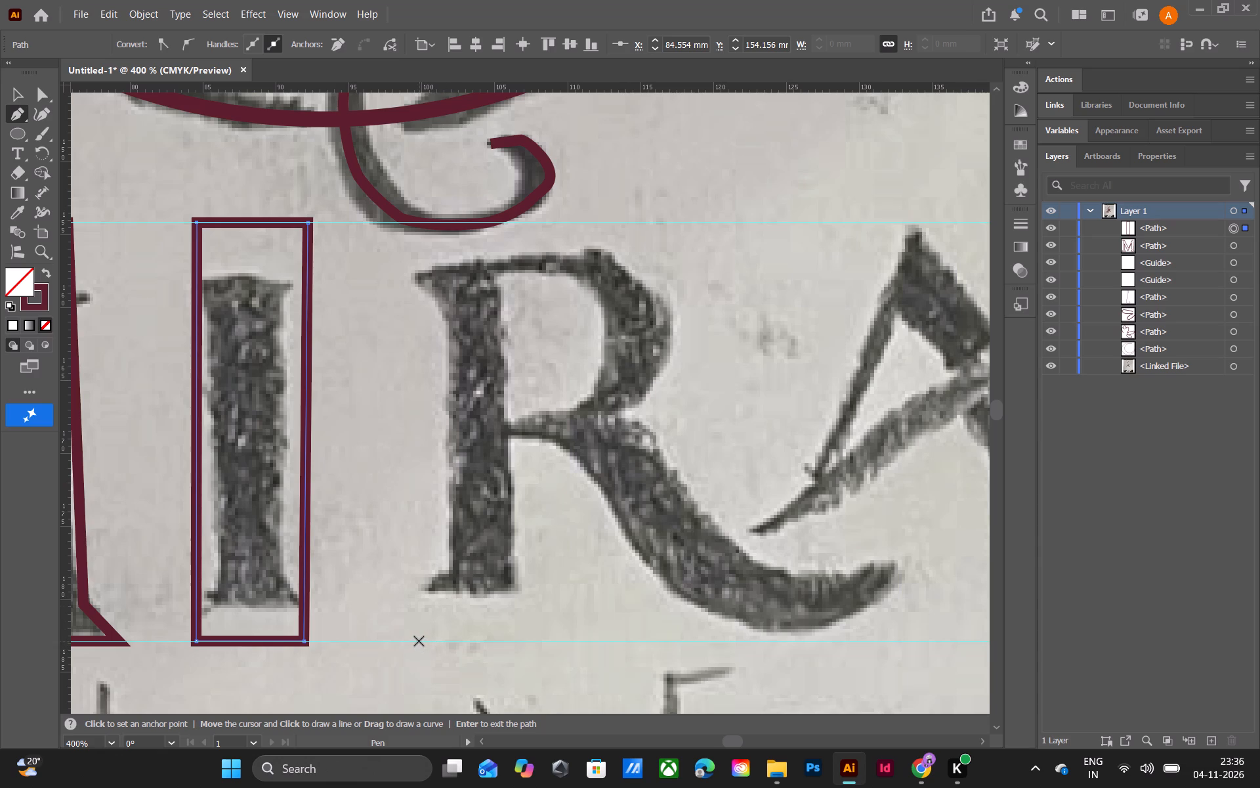
left_click(419, 641)
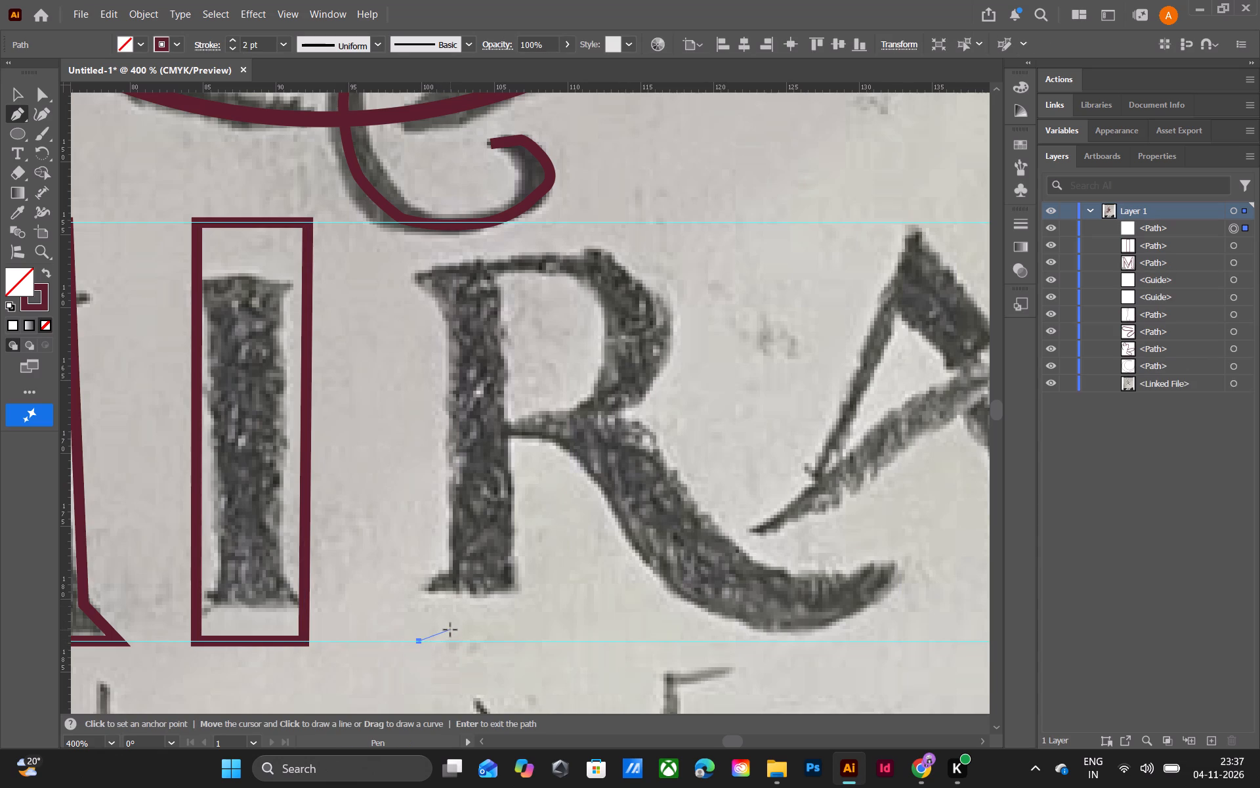
left_click(450, 630)
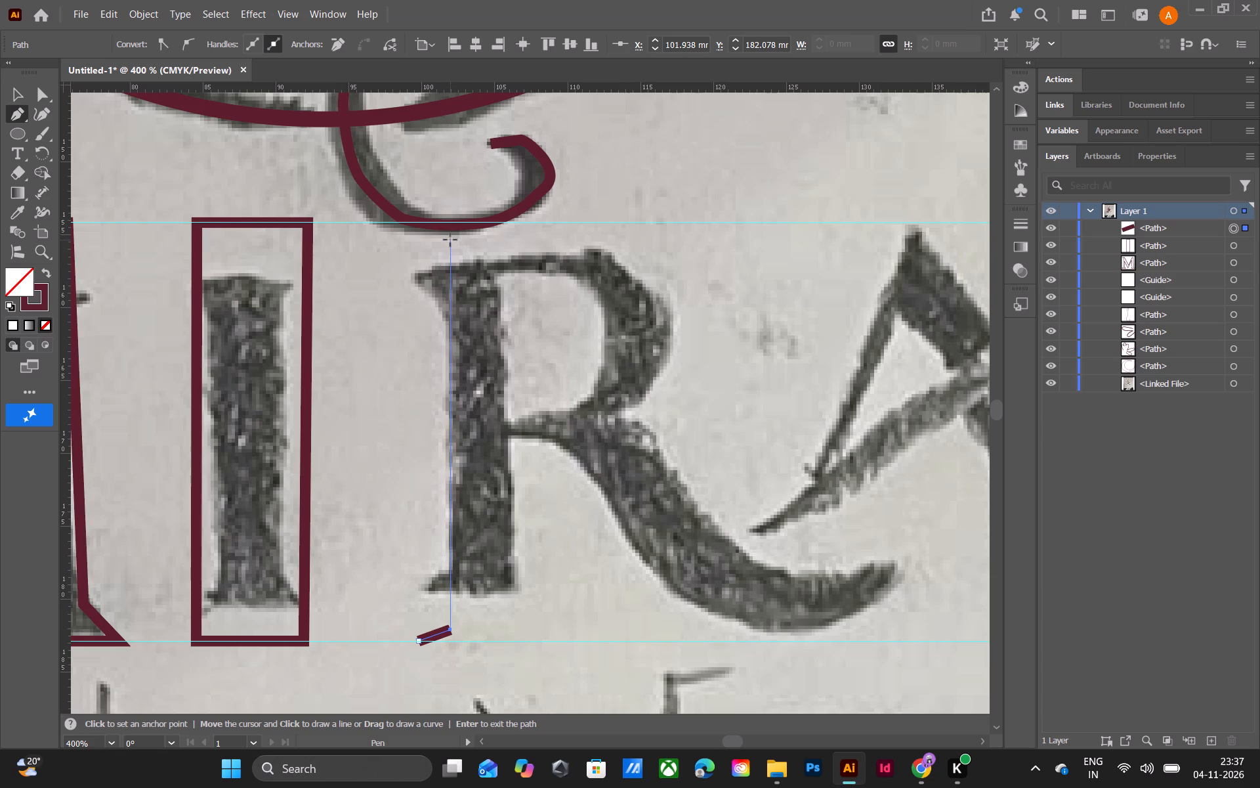
left_click(450, 240)
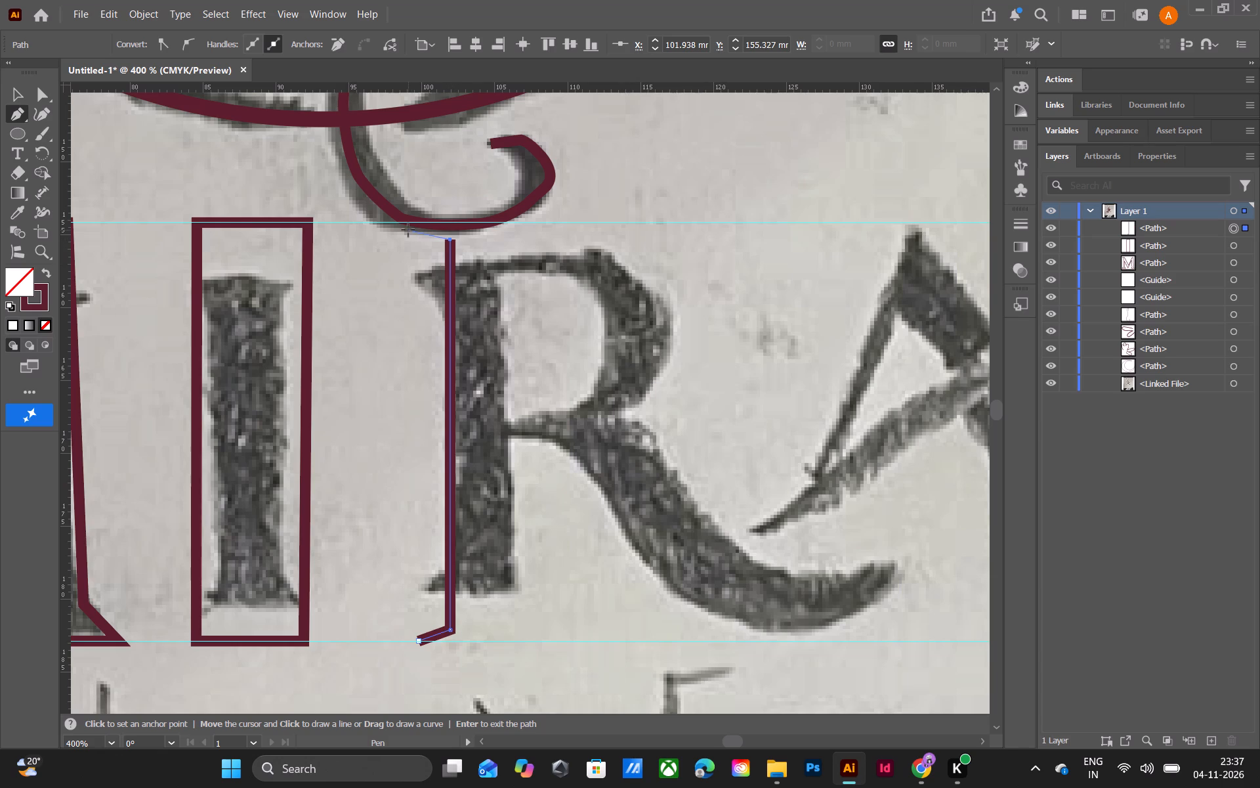
left_click(423, 224)
Continue the R outline along the top guide and around the bowl's outer edge with straight segments to the bowl's junction with the leg.
left_click(605, 225)
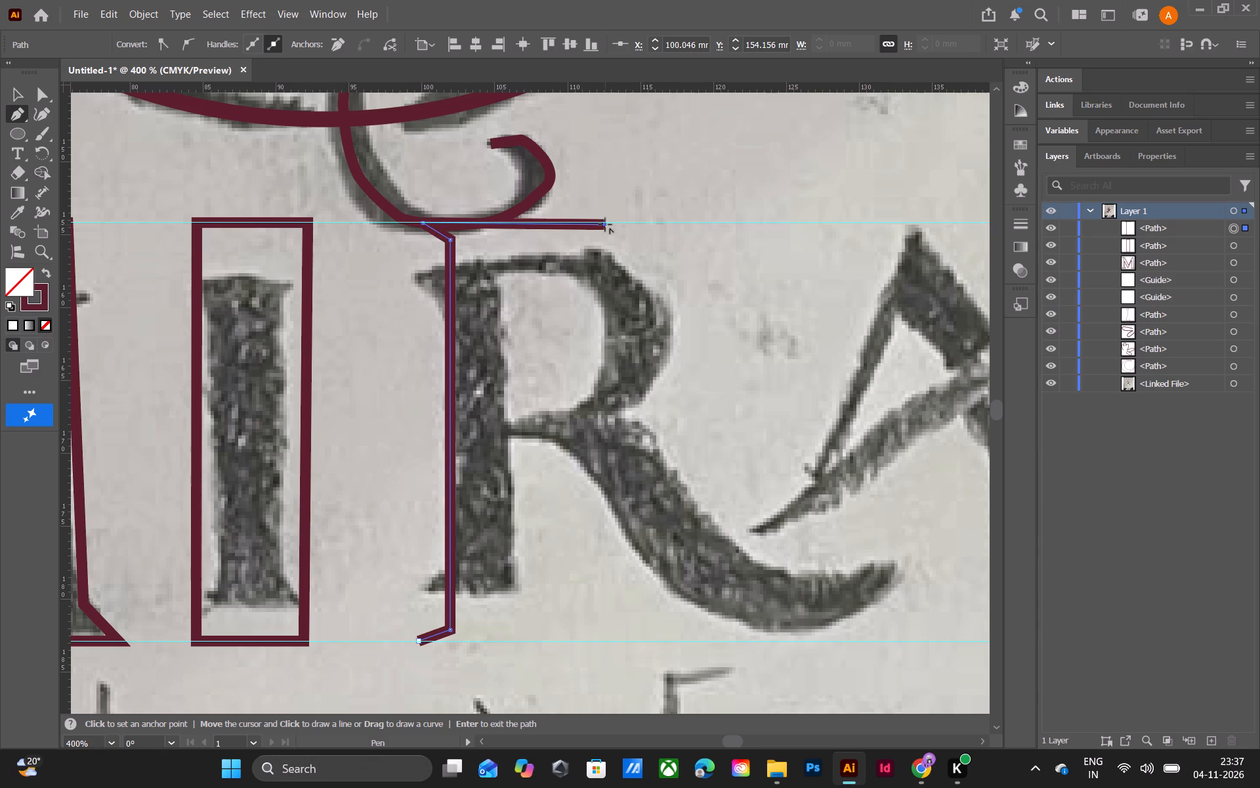
left_click(665, 305)
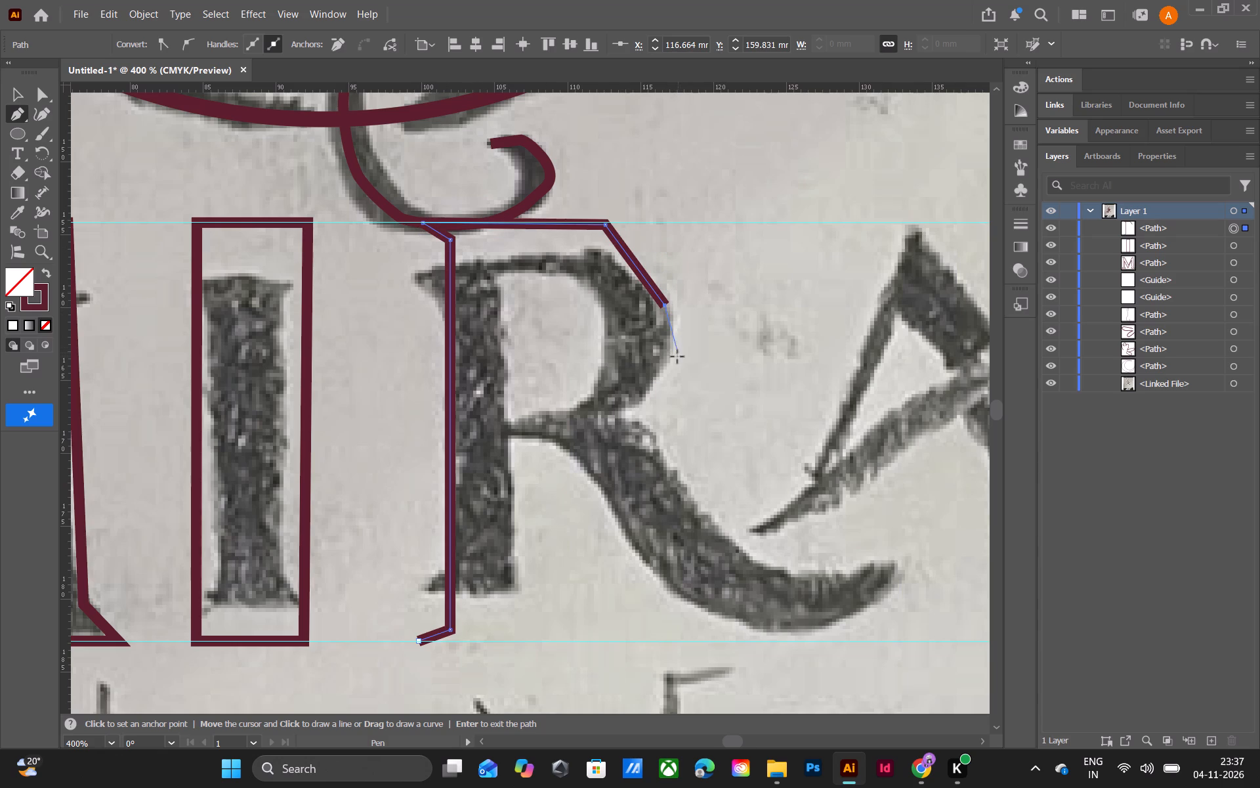
left_click(669, 361)
left_click(646, 403)
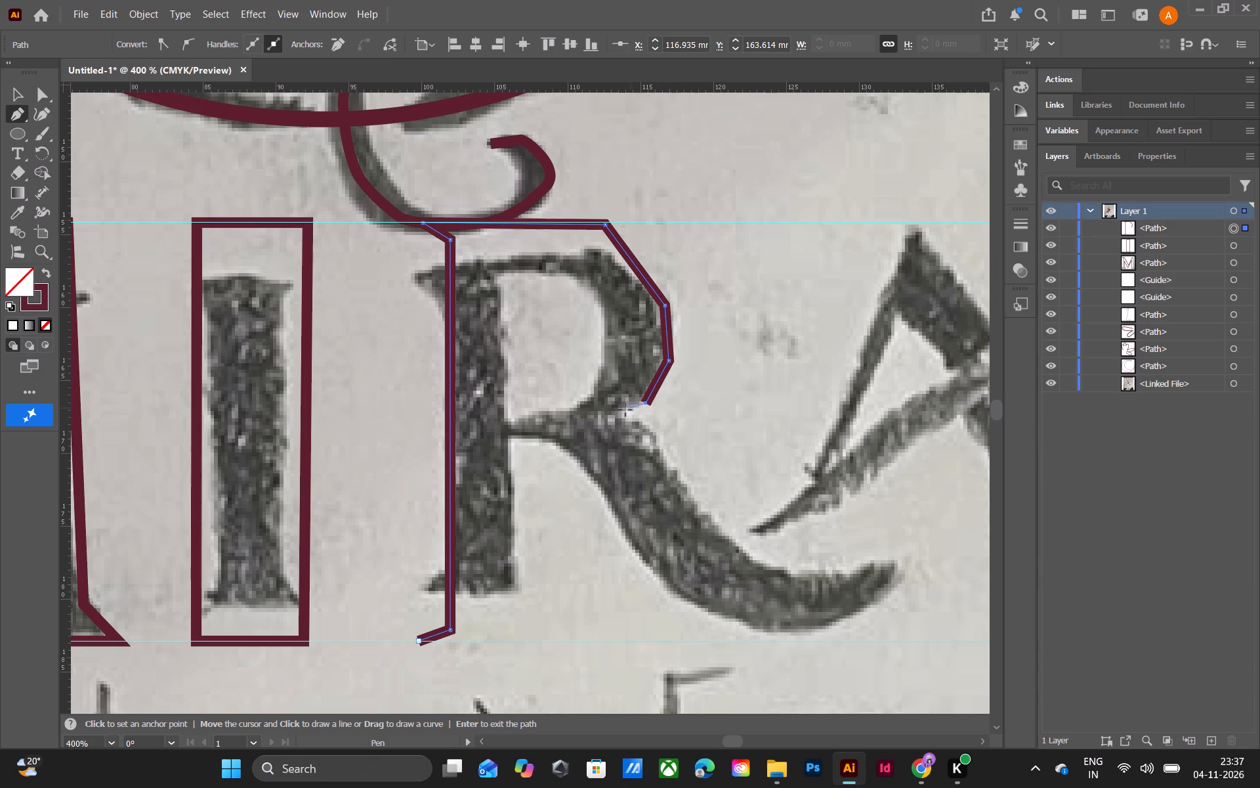
left_click(605, 414)
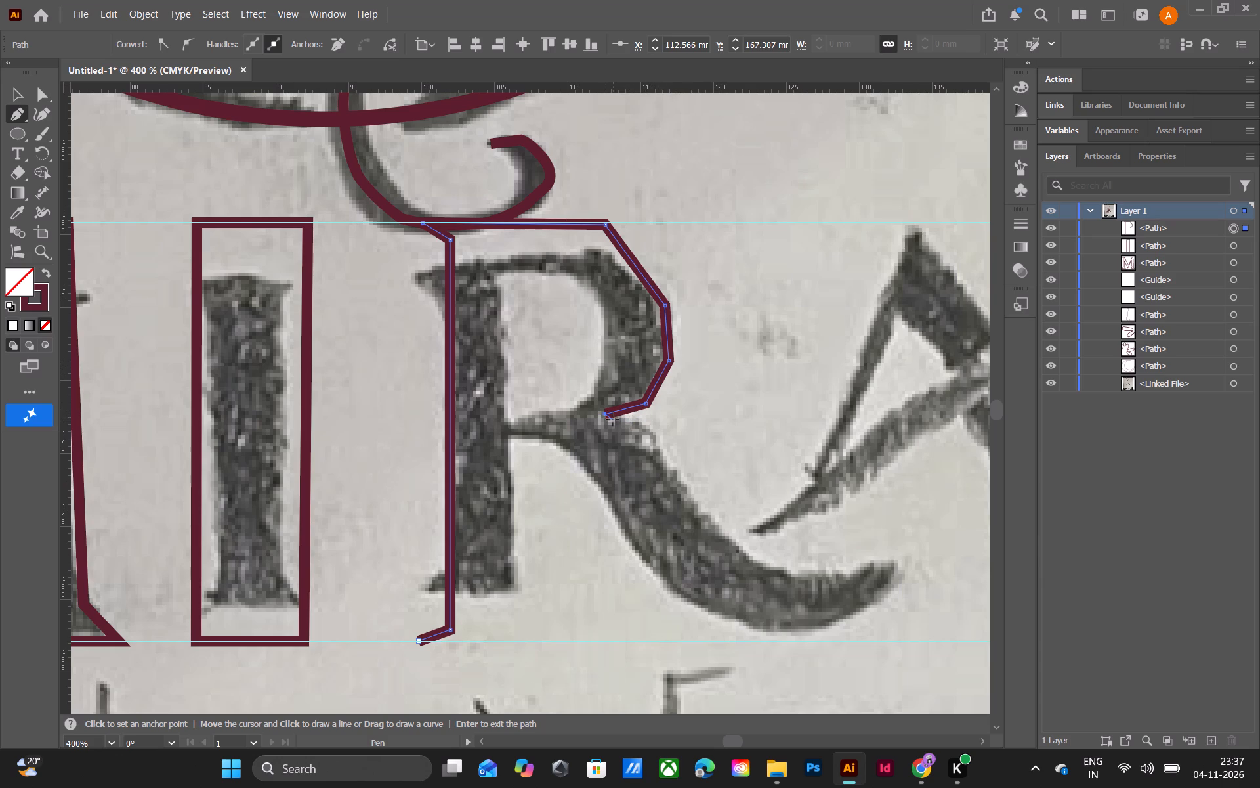
Trace the upper edge of the R's leg with short straight segments from the bowl junction out to the tail's tip.
left_click(613, 420)
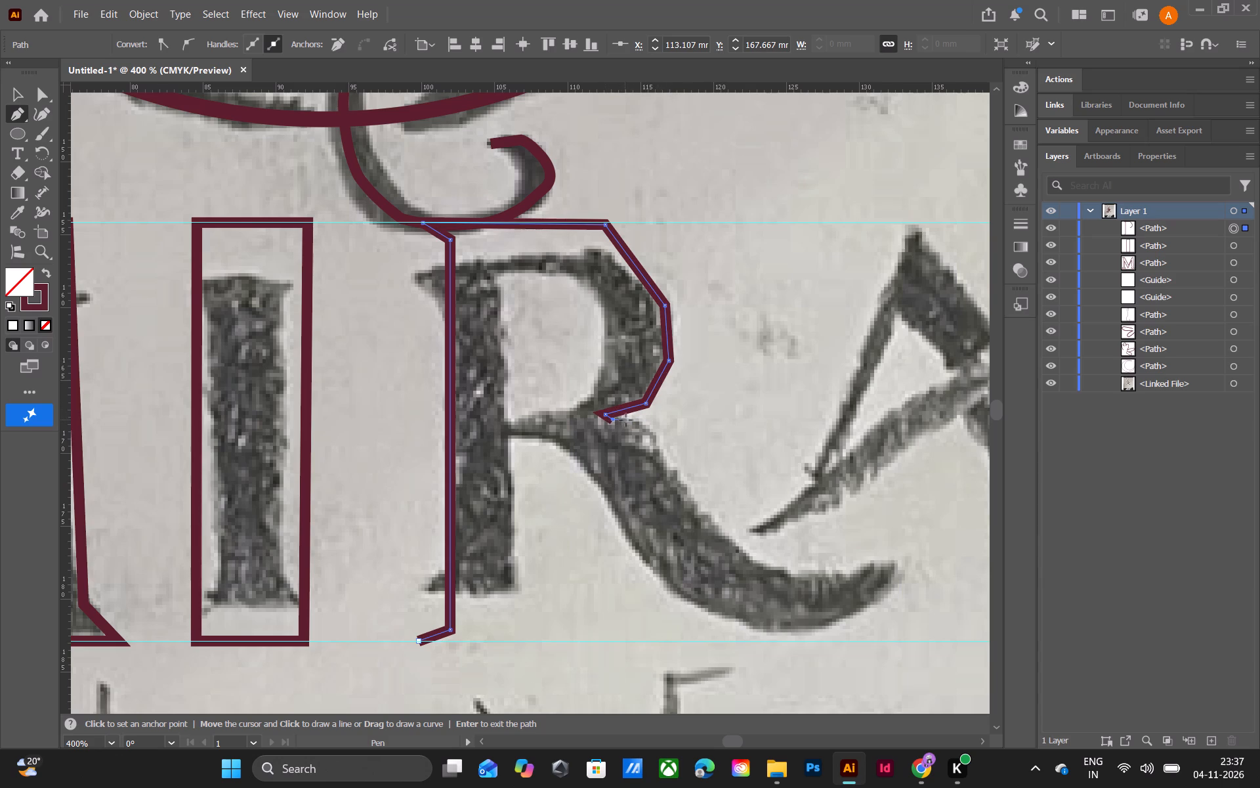
left_click(633, 421)
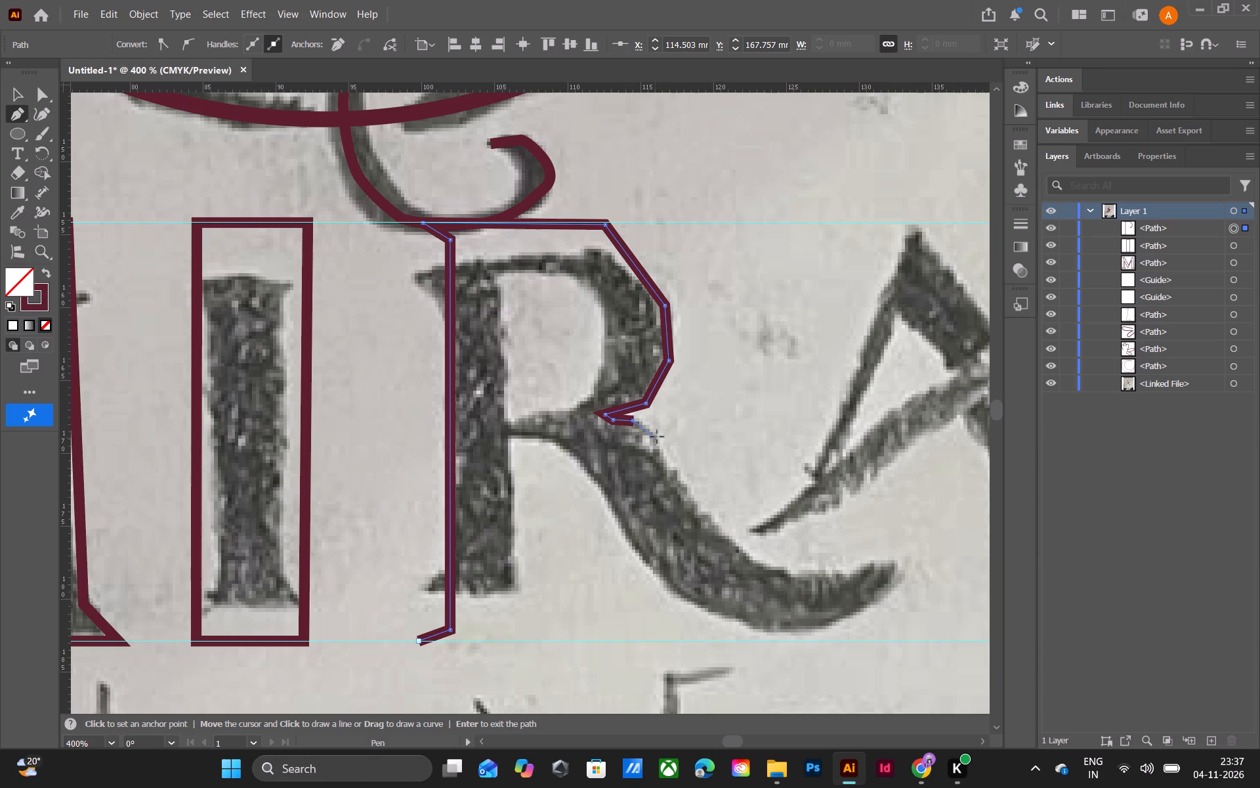
left_click(657, 437)
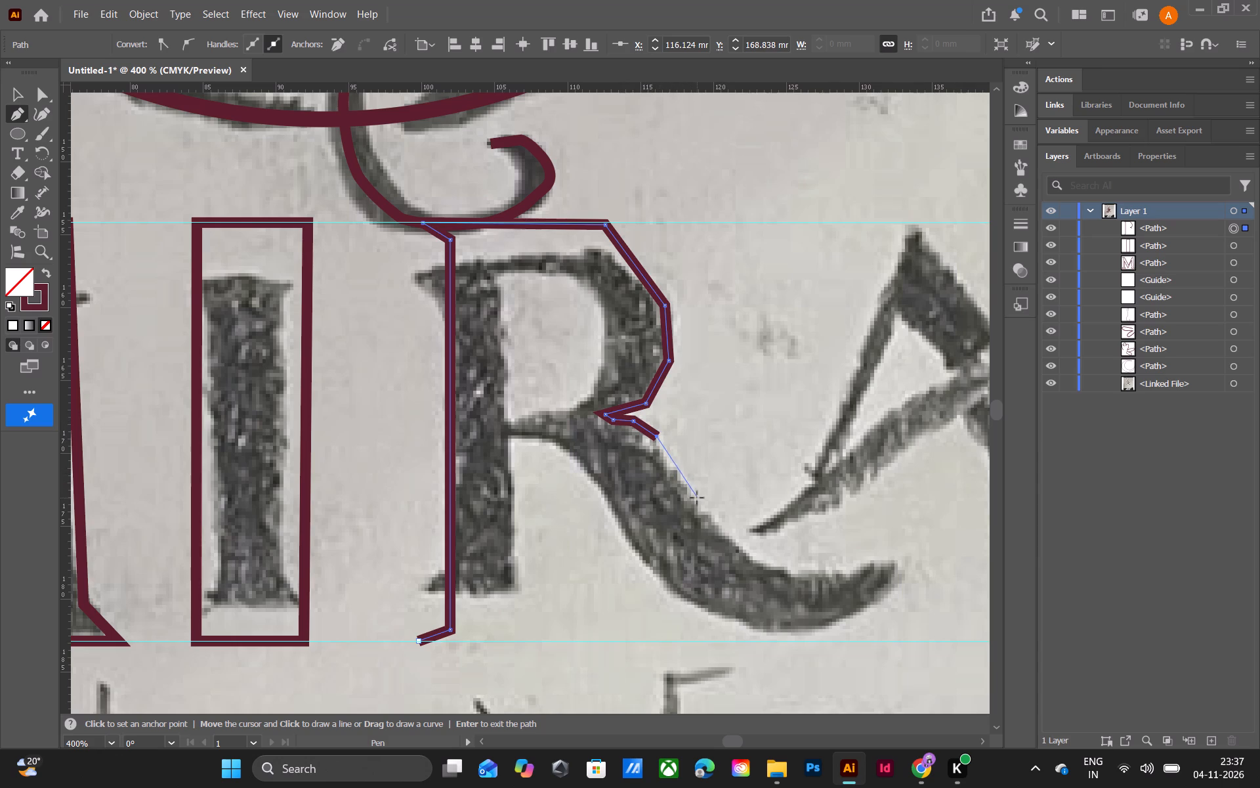
left_click(696, 500)
left_click(731, 544)
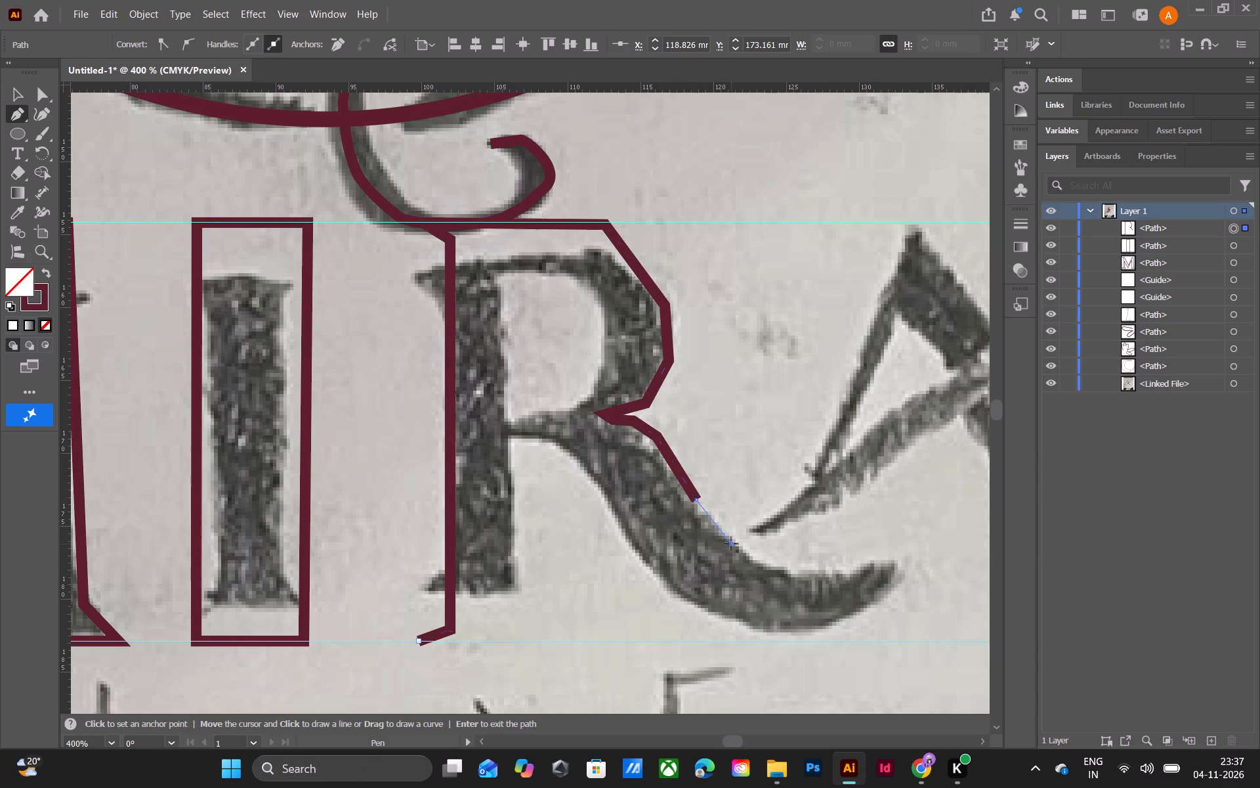
left_click(757, 563)
left_click(789, 567)
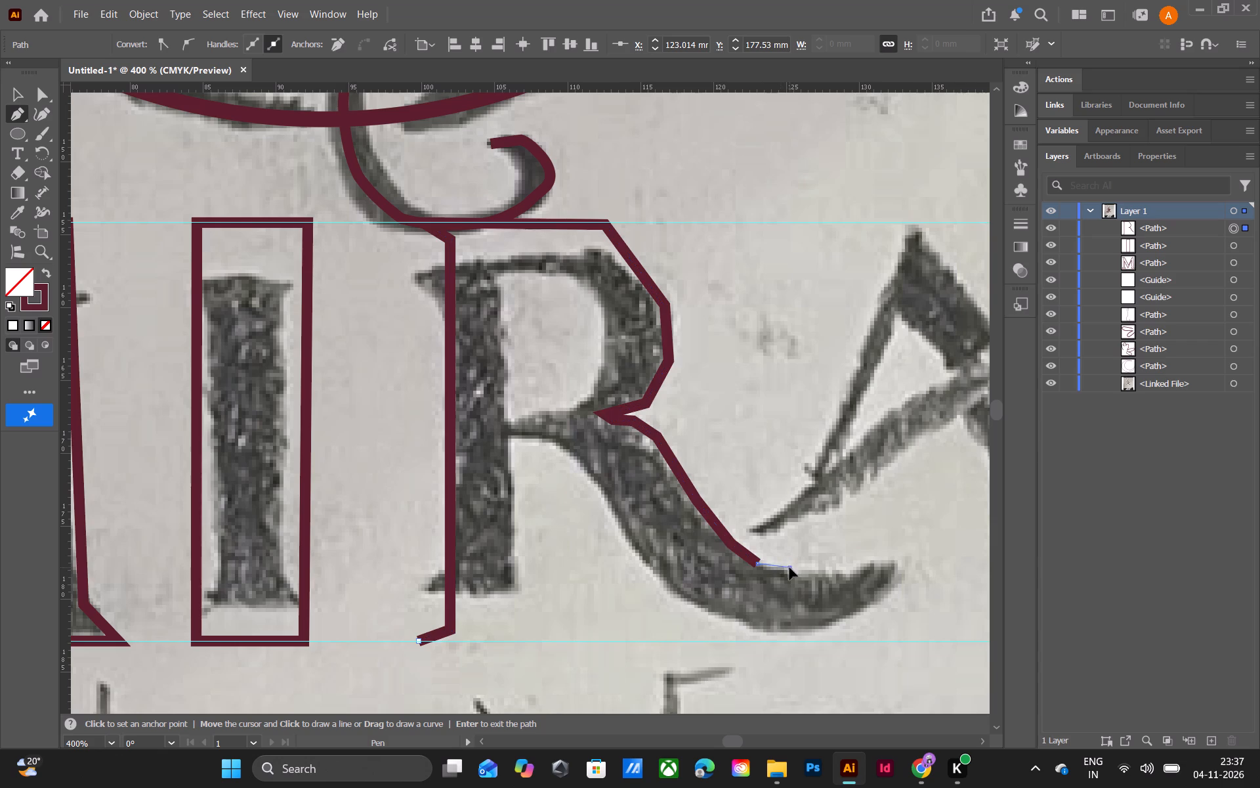
left_click(839, 568)
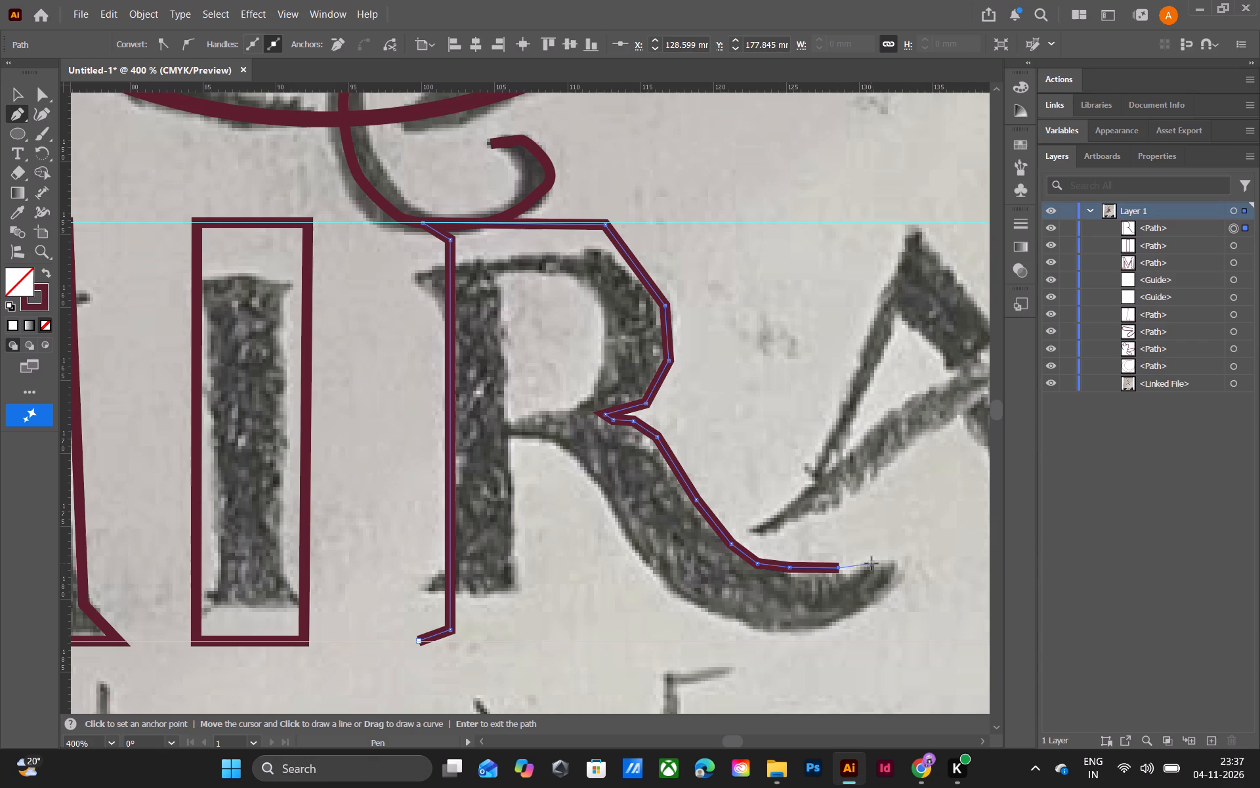
left_click(871, 563)
left_click(892, 561)
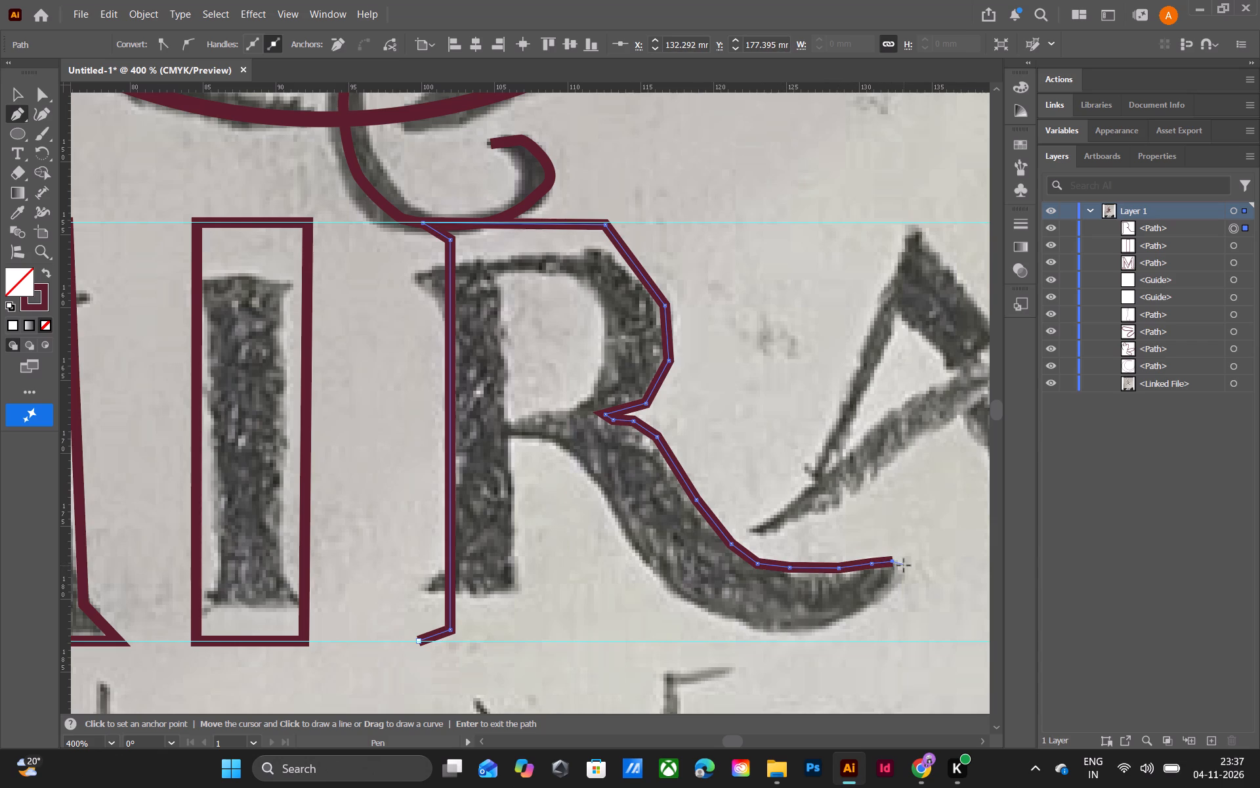
Trace around the R's tail tip and back along the leg's lower edge with straight segments to where the leg meets the stem.
left_click(896, 565)
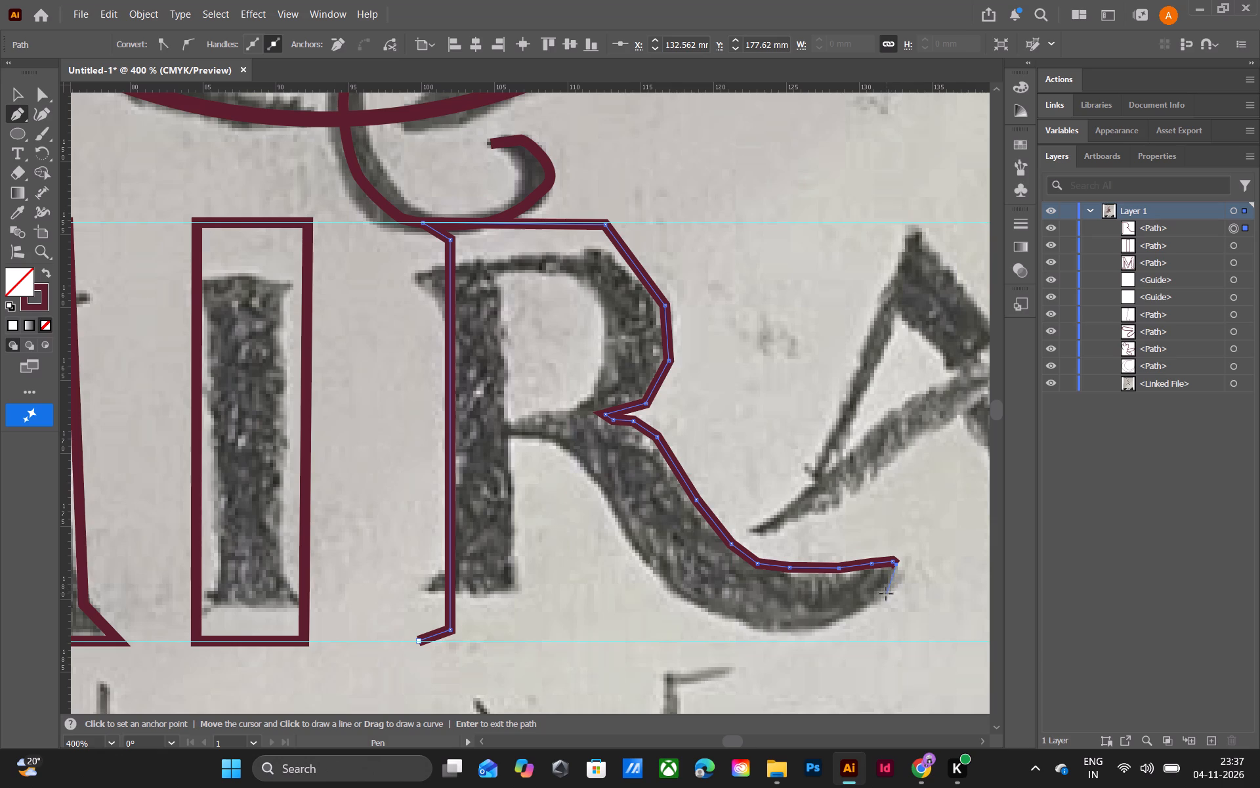
left_click(885, 596)
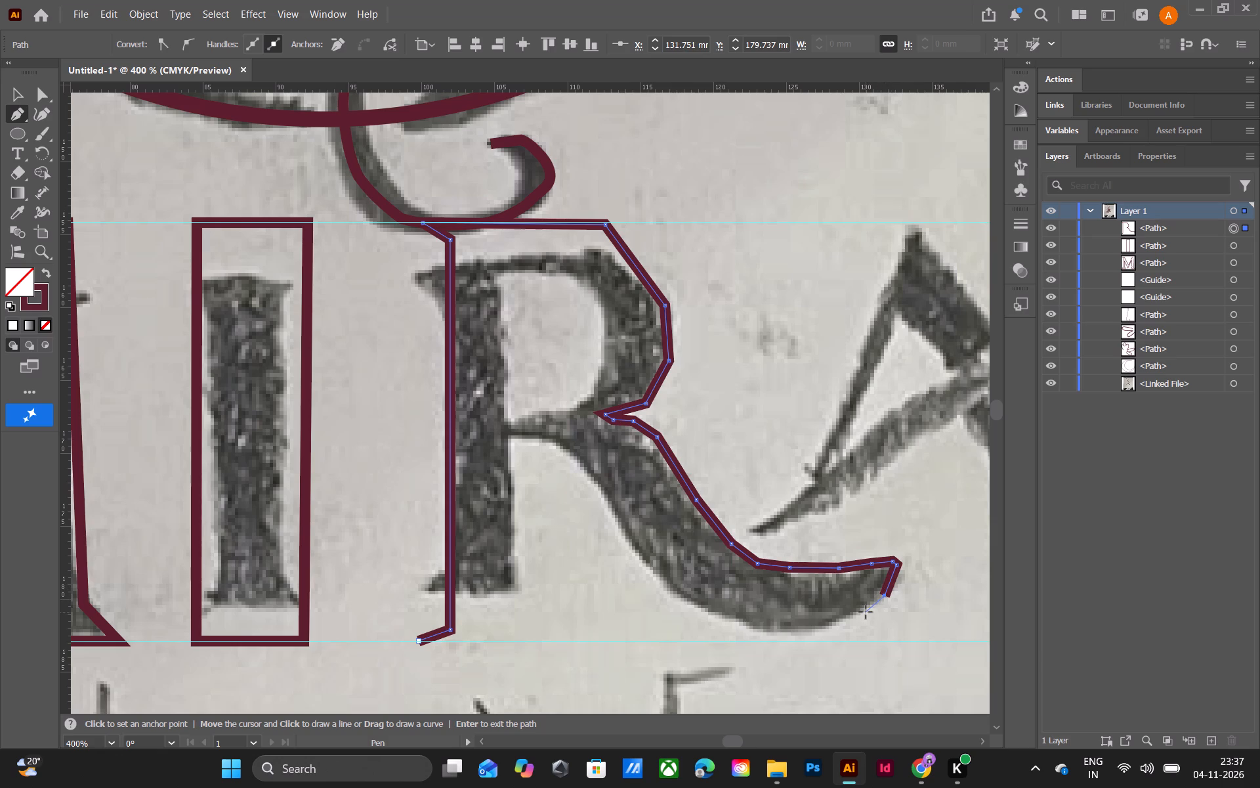
left_click(866, 612)
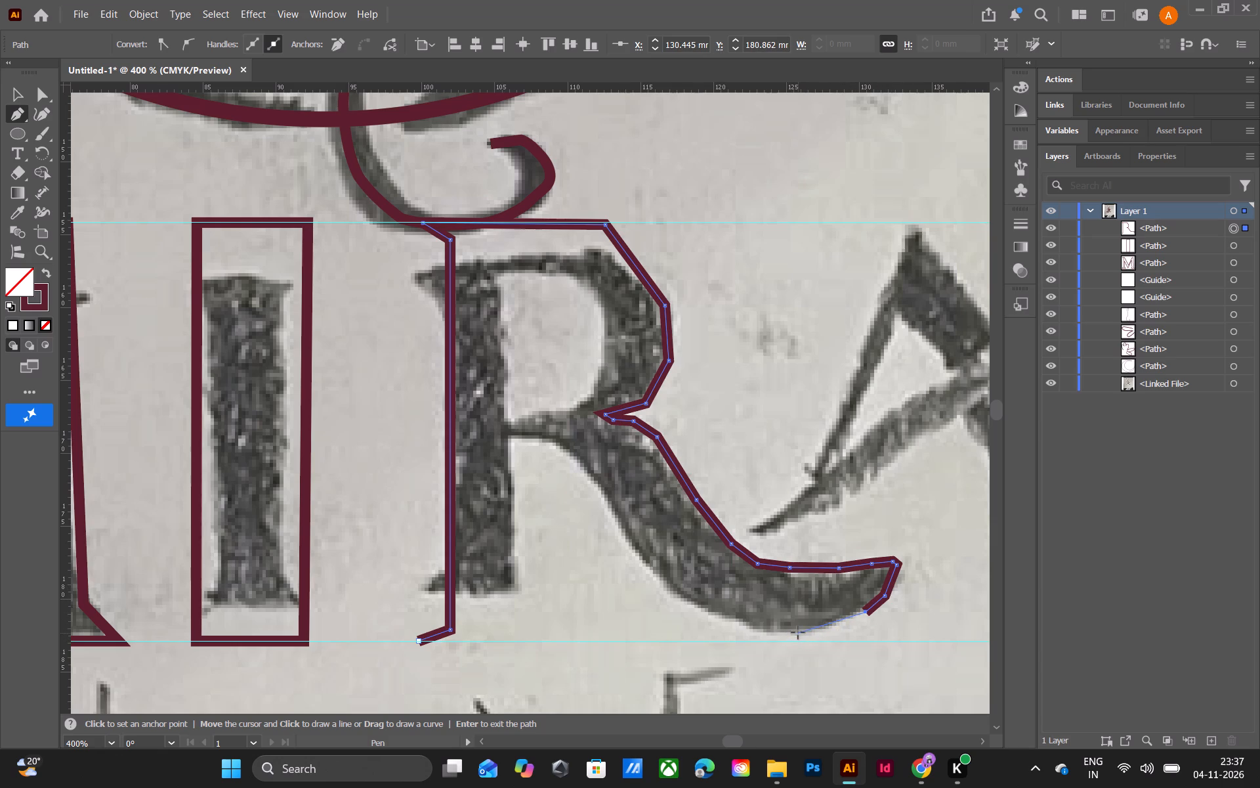
left_click(798, 632)
left_click(738, 624)
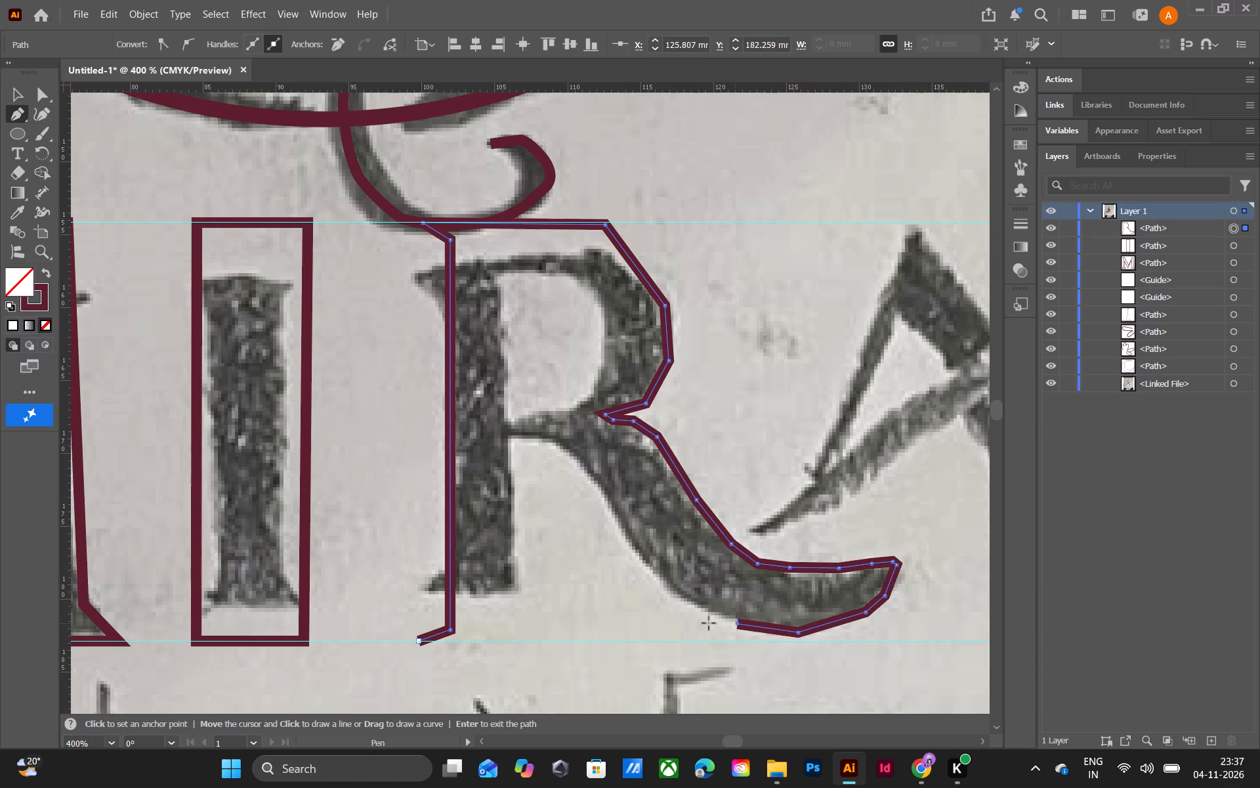
left_click(681, 598)
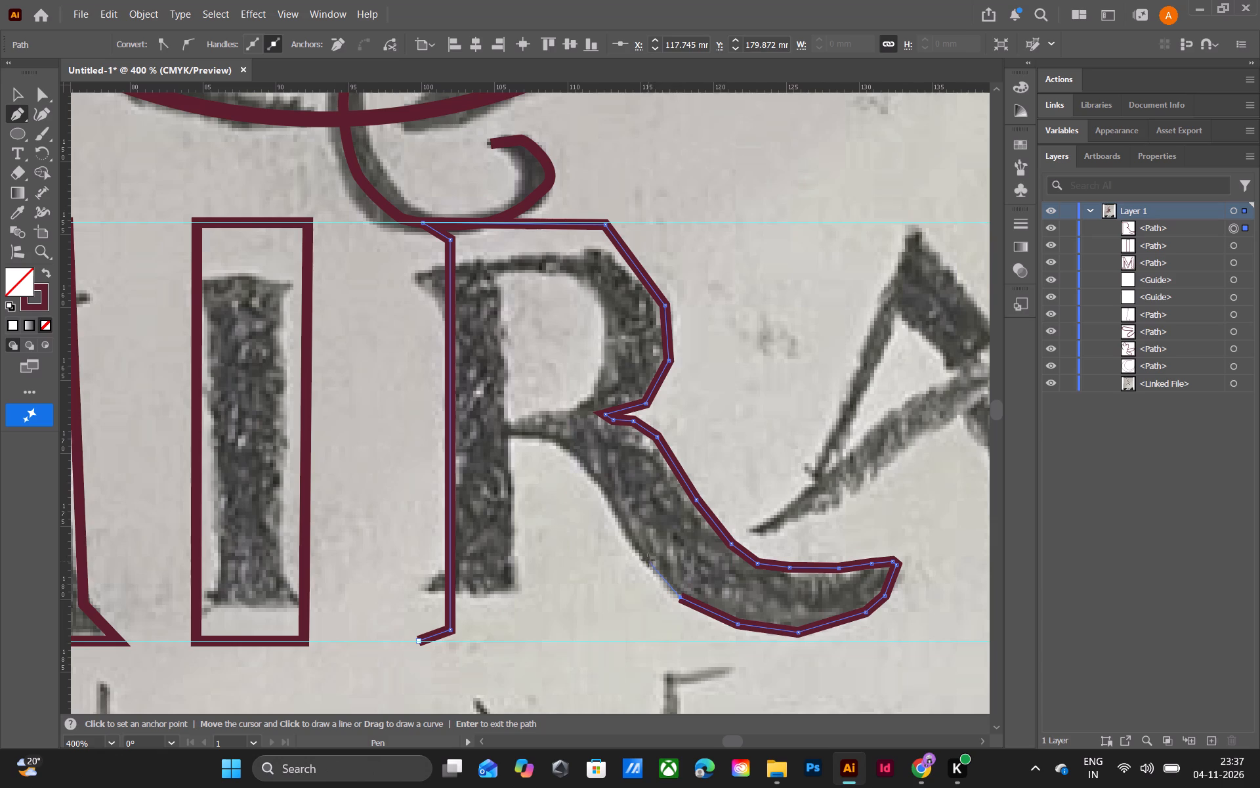
left_click(640, 555)
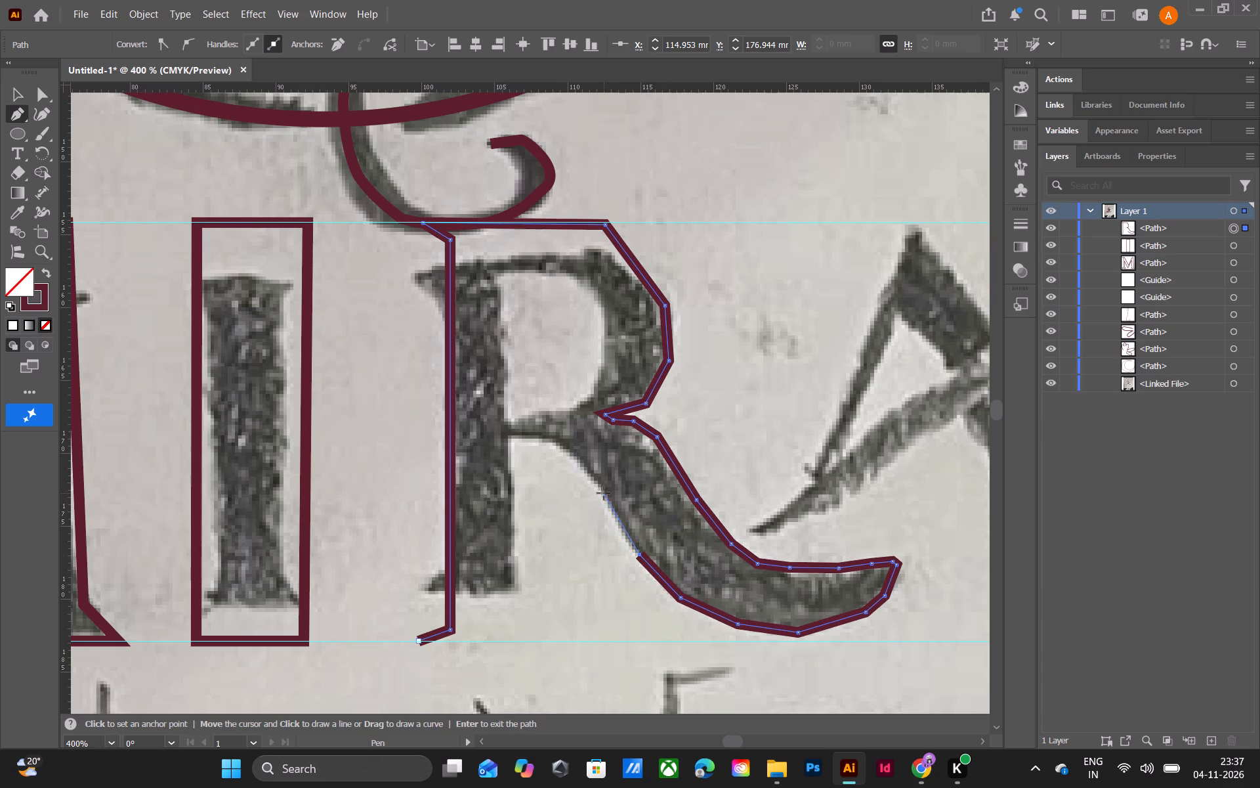
left_click(604, 493)
left_click(580, 463)
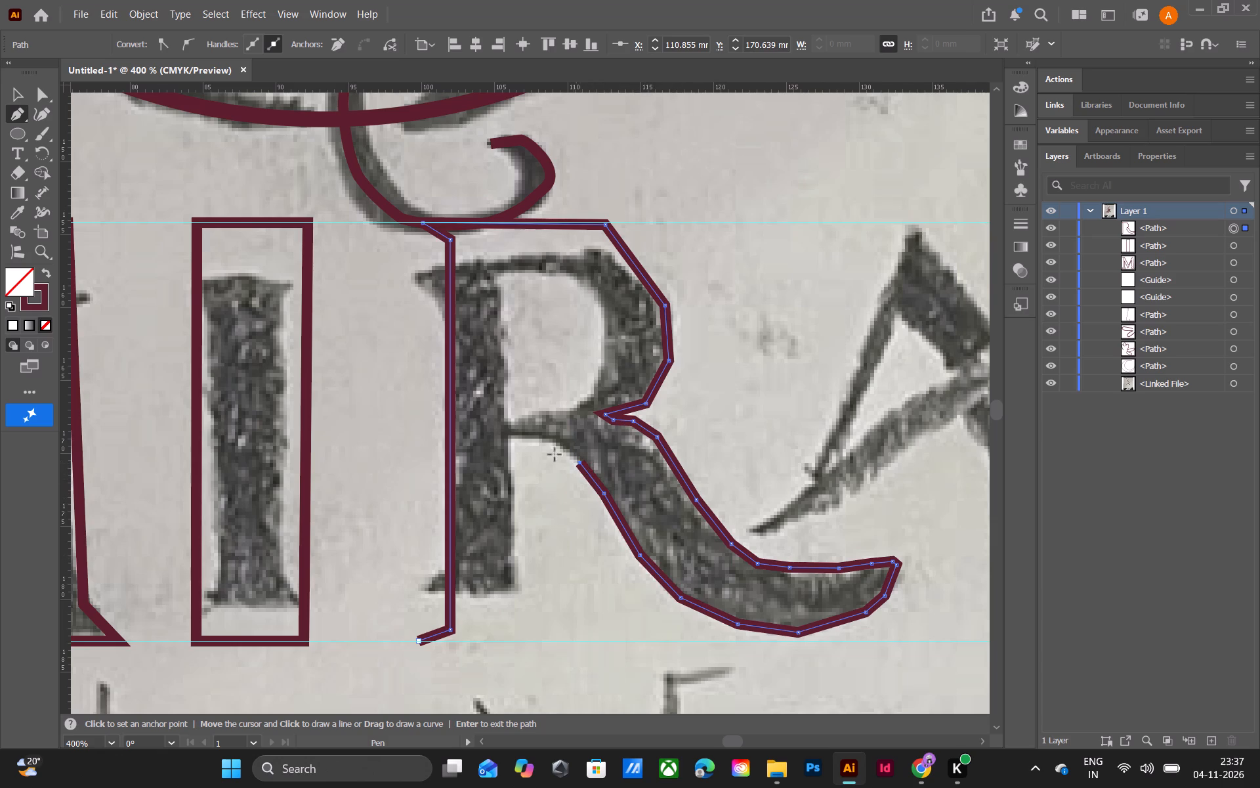
left_click(546, 435)
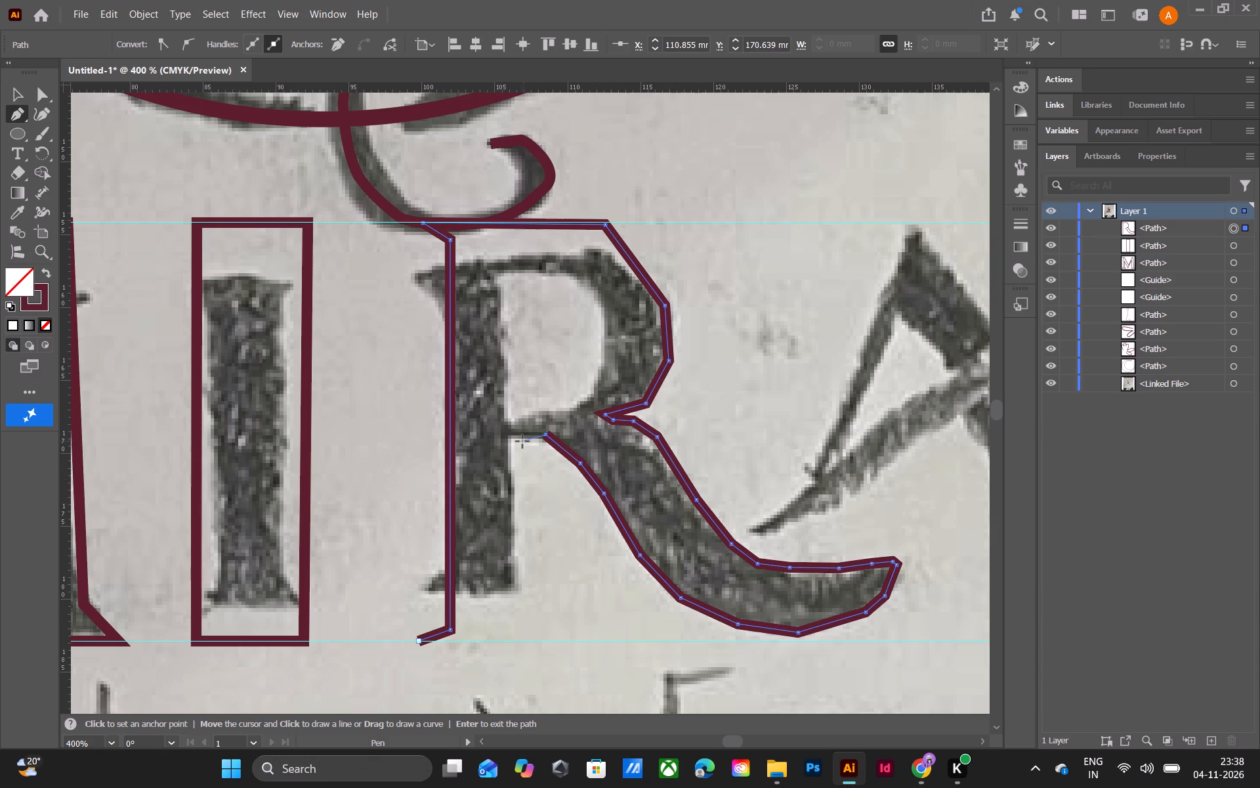
left_click(509, 435)
Run the R outline down the stem's inner edge to the bottom guide and close it at the foot serif's starting point.
left_click(511, 477)
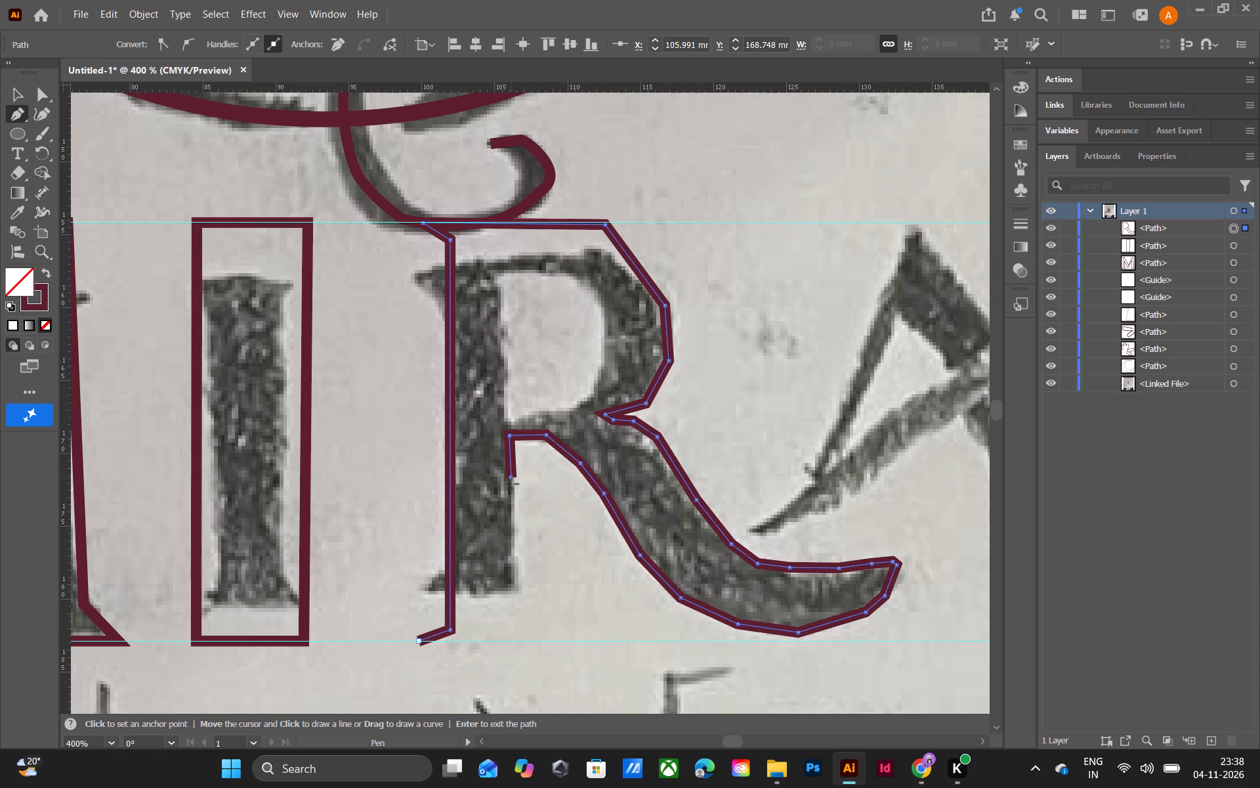
left_click(514, 593)
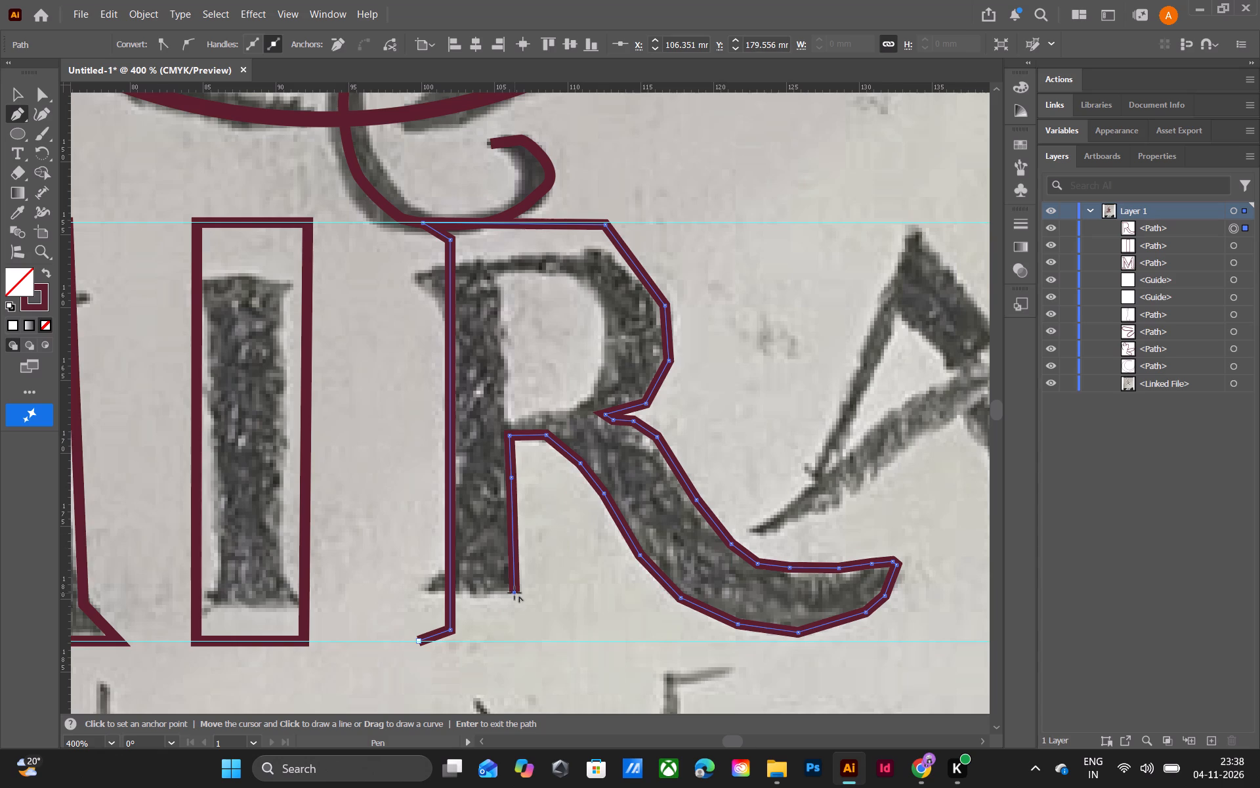
left_click(516, 642)
left_click(419, 640)
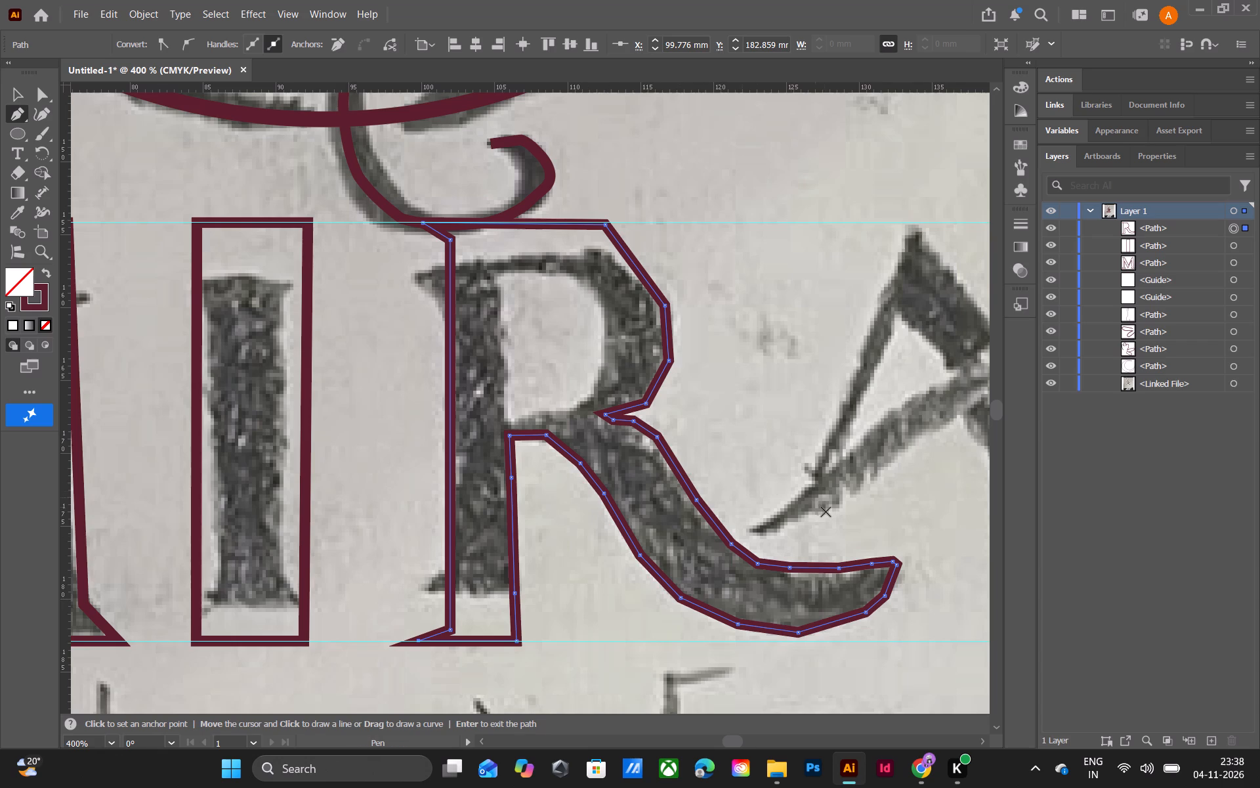
Start the R's counter as a separate path: down the stem side, along the bottom and up the bowl's inner edge, about 7 mm wide.
scroll(792, 443, "up", 5, "ctrl")
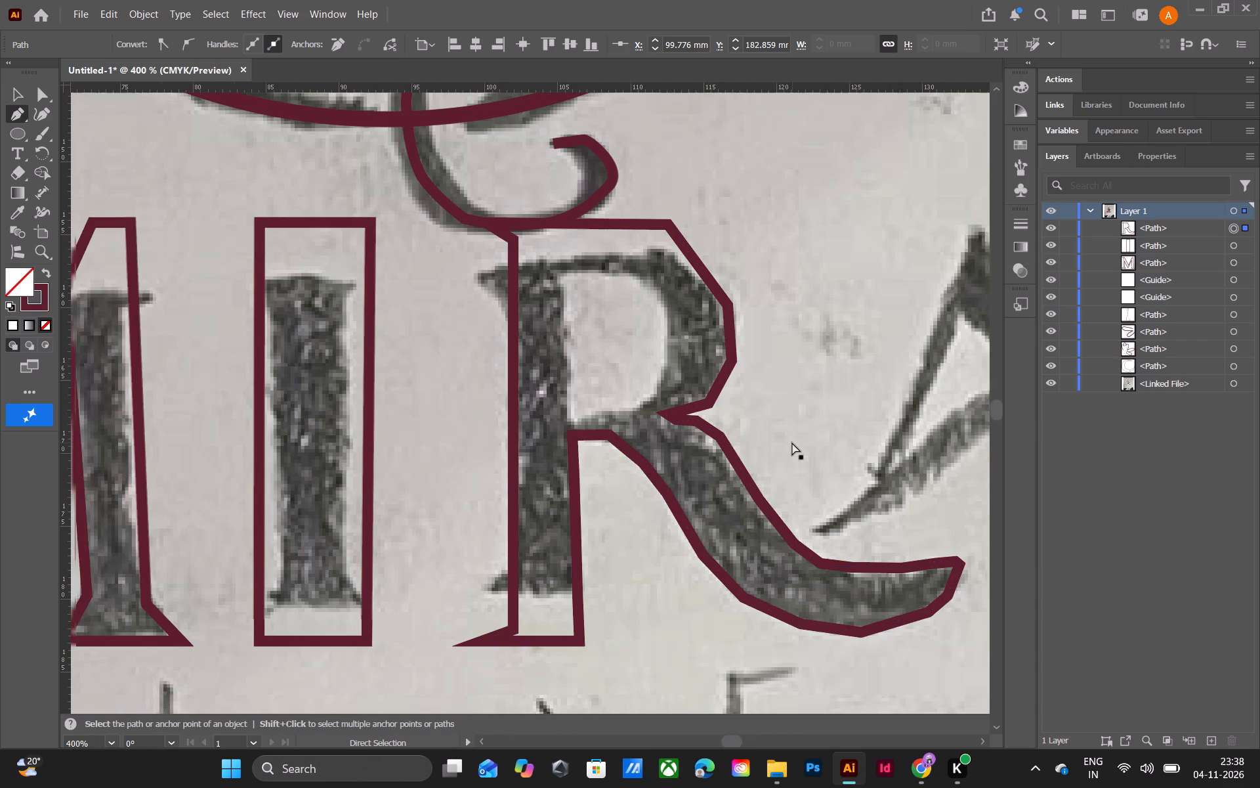
scroll(792, 443, "up", 3, "ctrl")
scroll(792, 443, "down", 13, "ctrl")
scroll(792, 443, "down", 12, "ctrl")
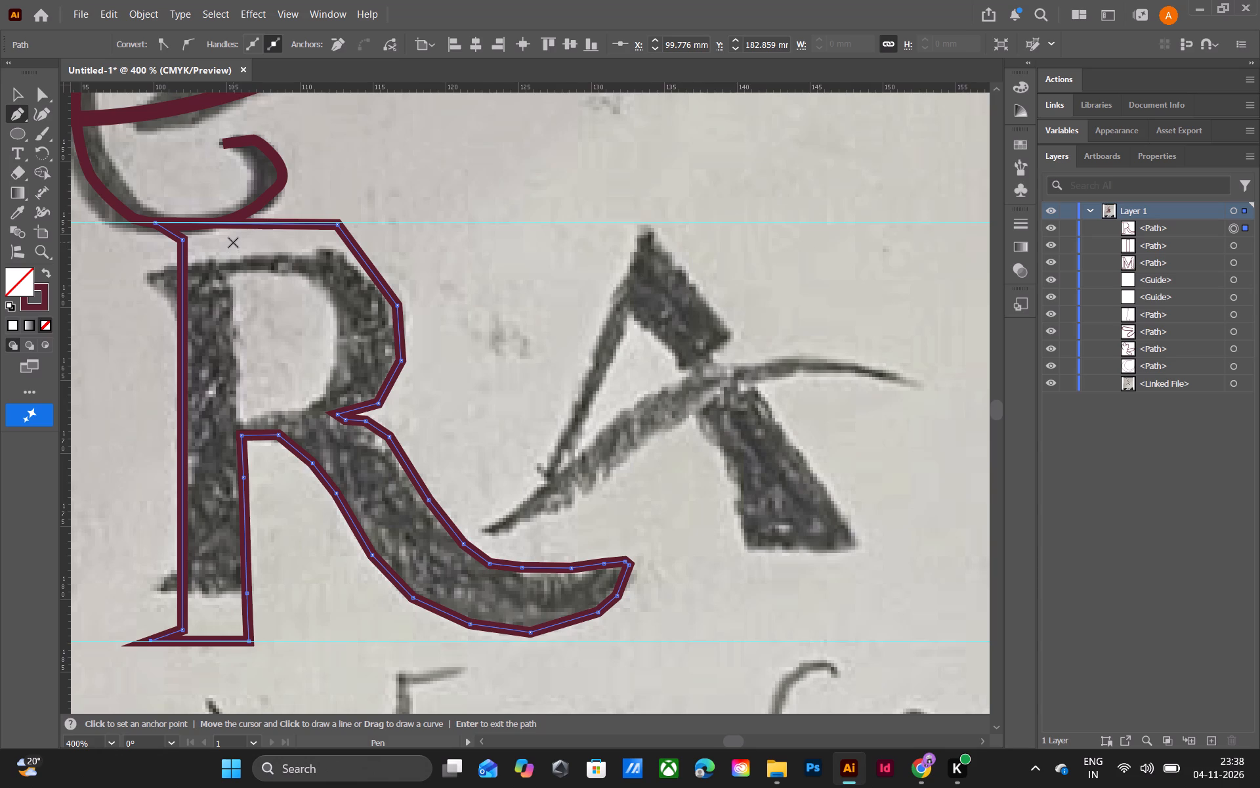
left_click(233, 242)
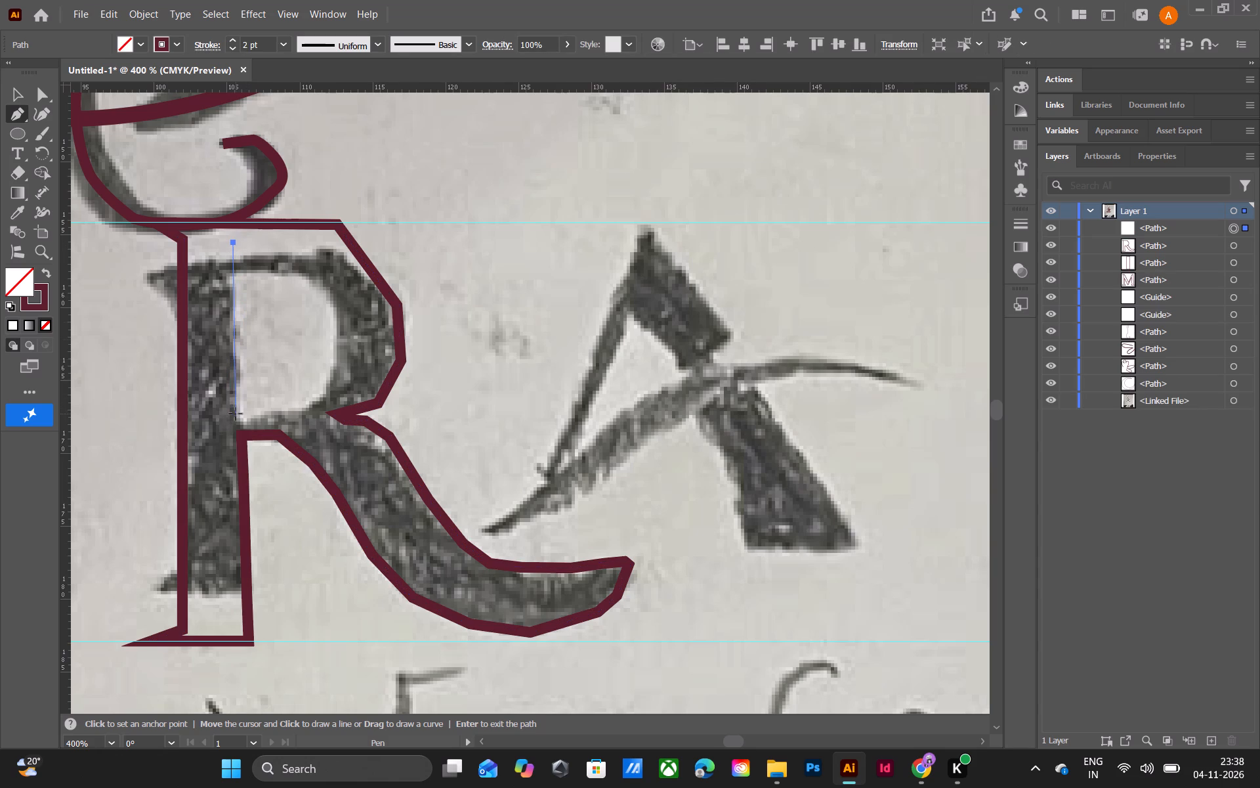
left_click(236, 414)
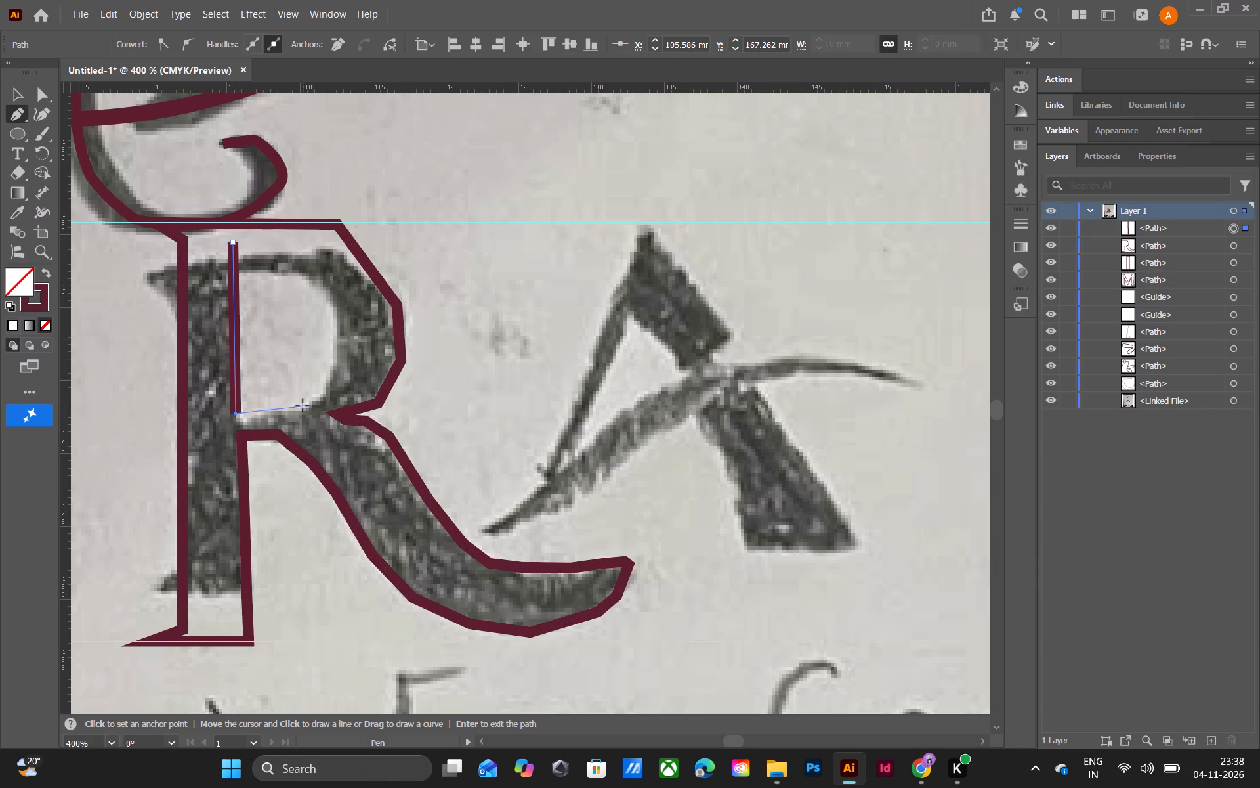
left_click(299, 409)
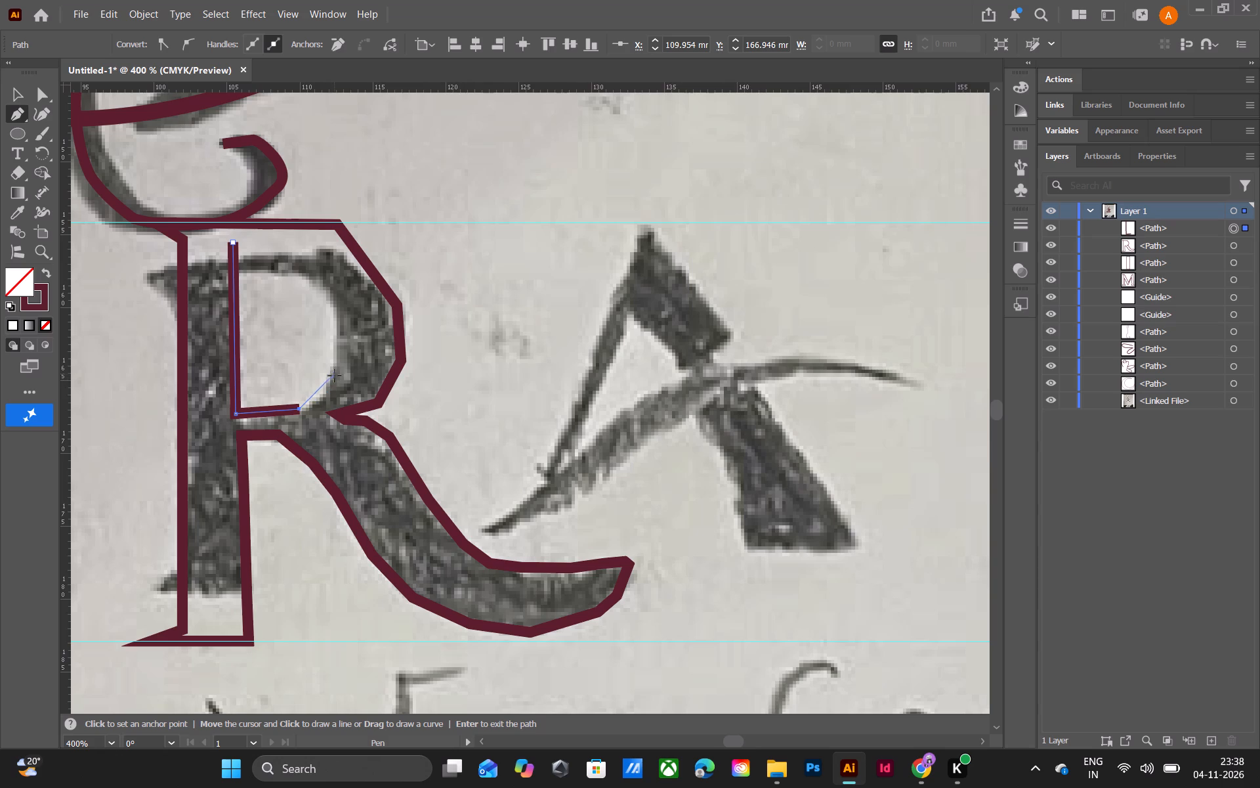
left_click(335, 376)
left_click(336, 307)
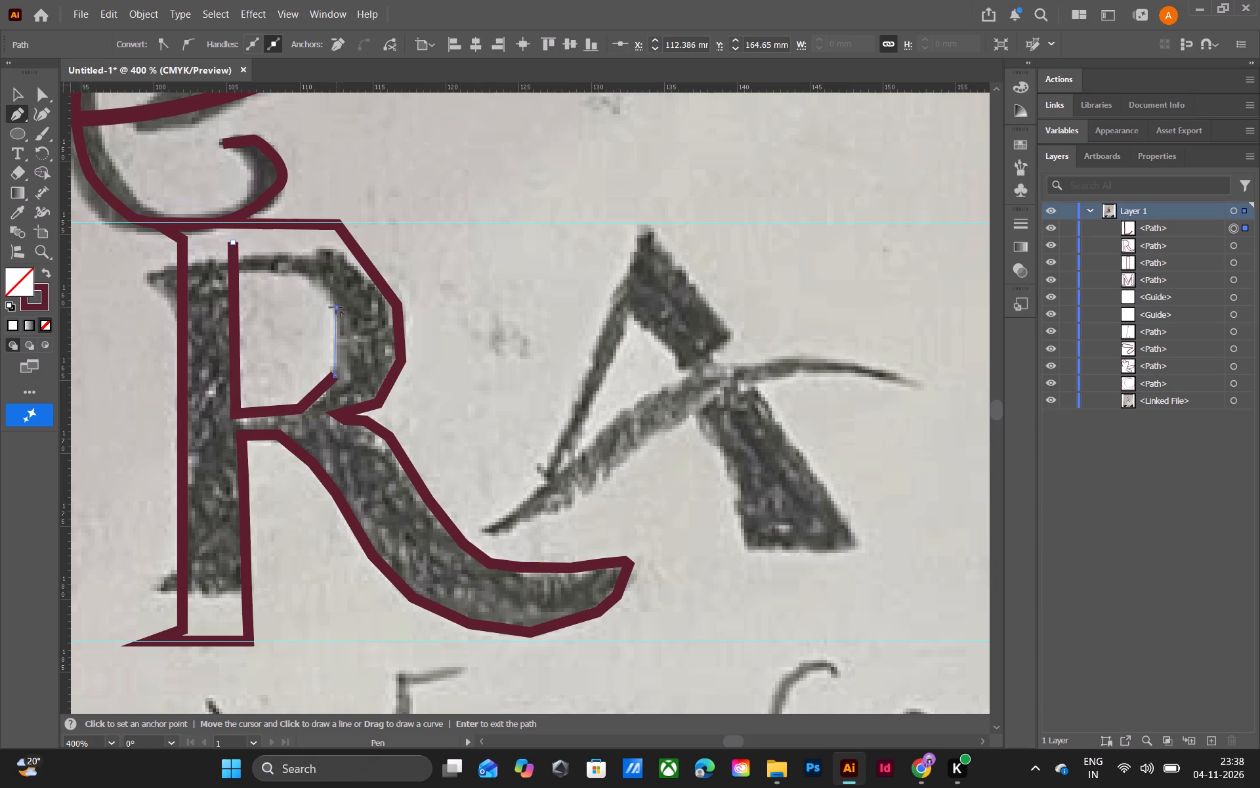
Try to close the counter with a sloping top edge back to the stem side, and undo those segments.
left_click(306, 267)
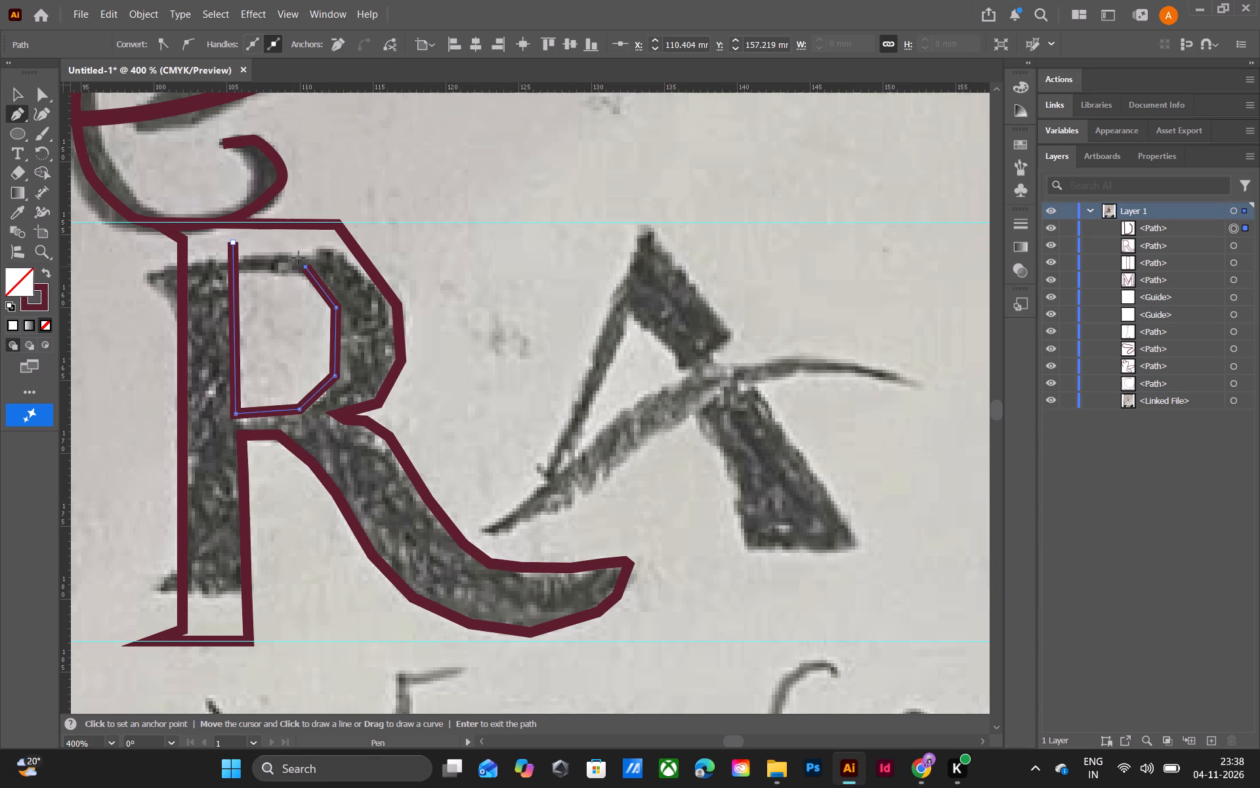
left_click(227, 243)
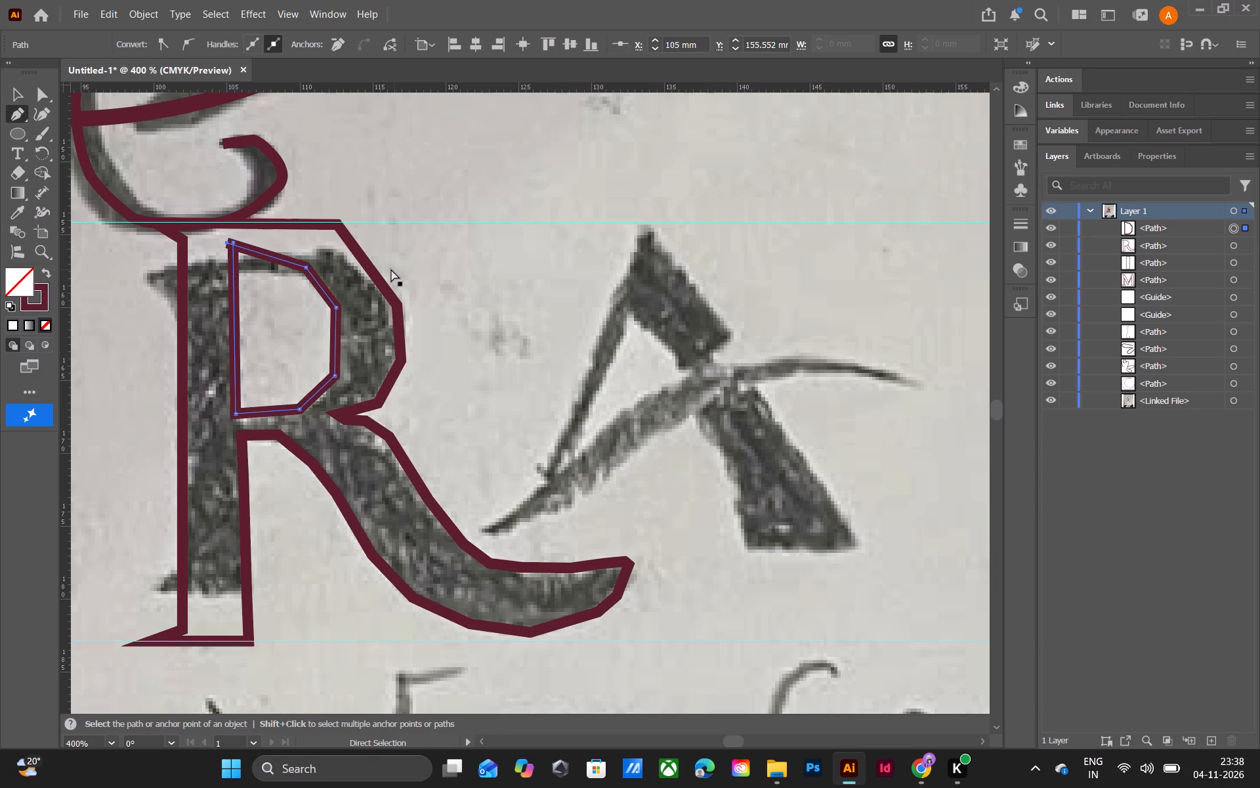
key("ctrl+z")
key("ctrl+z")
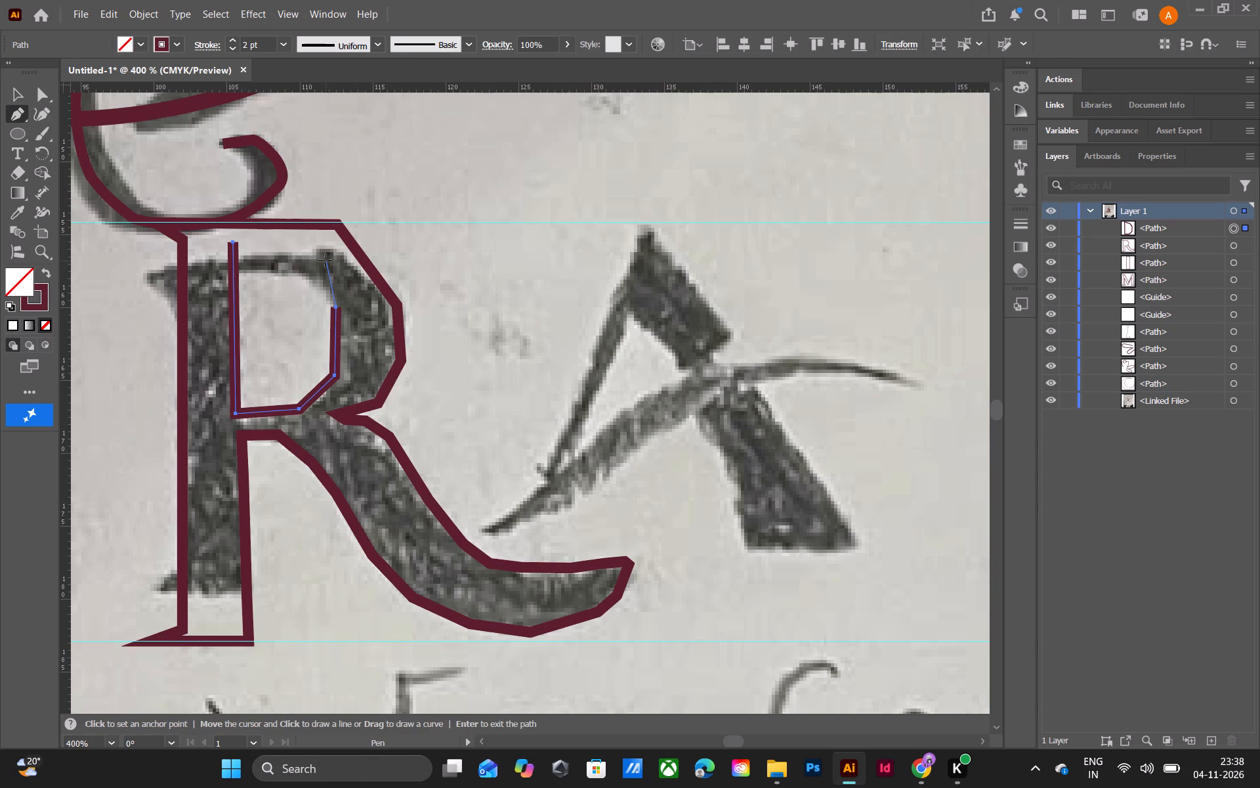
Extend the counter's bowl side up to the level of its starting point and close it with a flat top edge, about 12 mm tall overall.
left_click(318, 256)
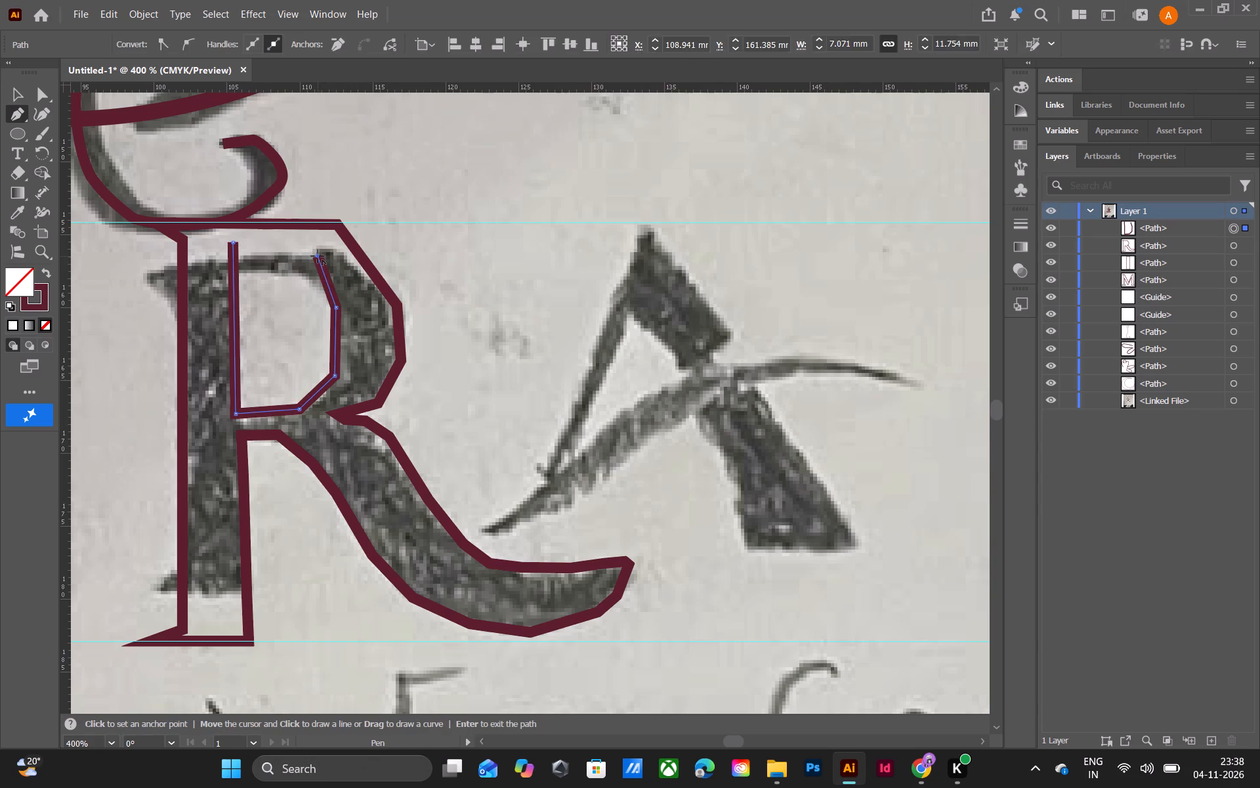
left_click(312, 243)
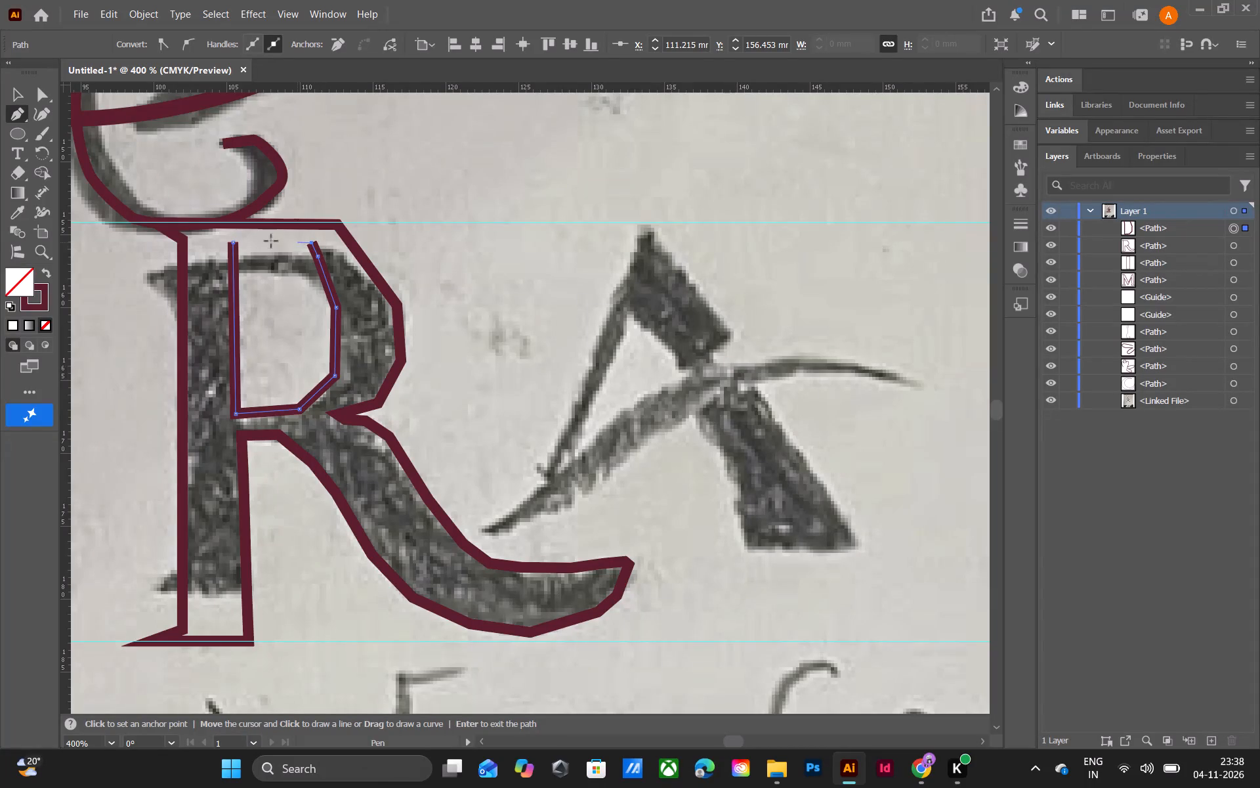
left_click(230, 244)
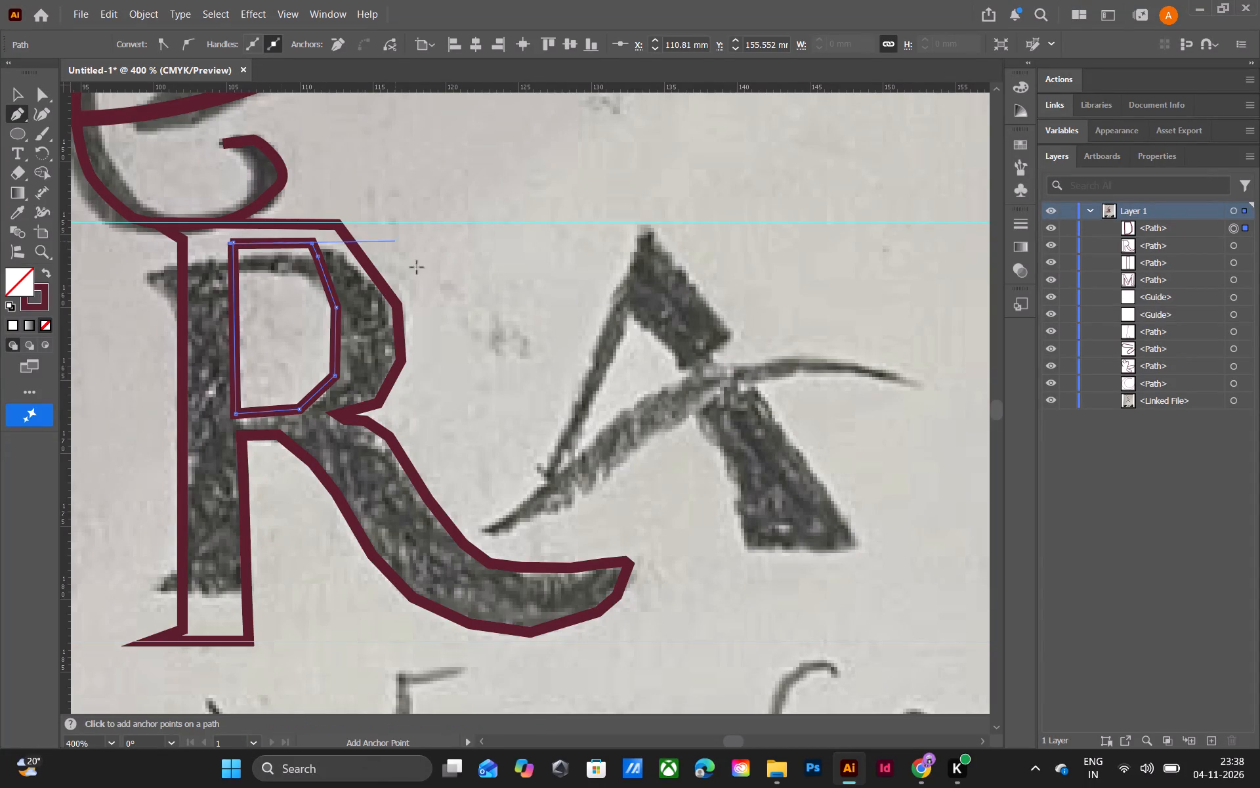
left_click(233, 244)
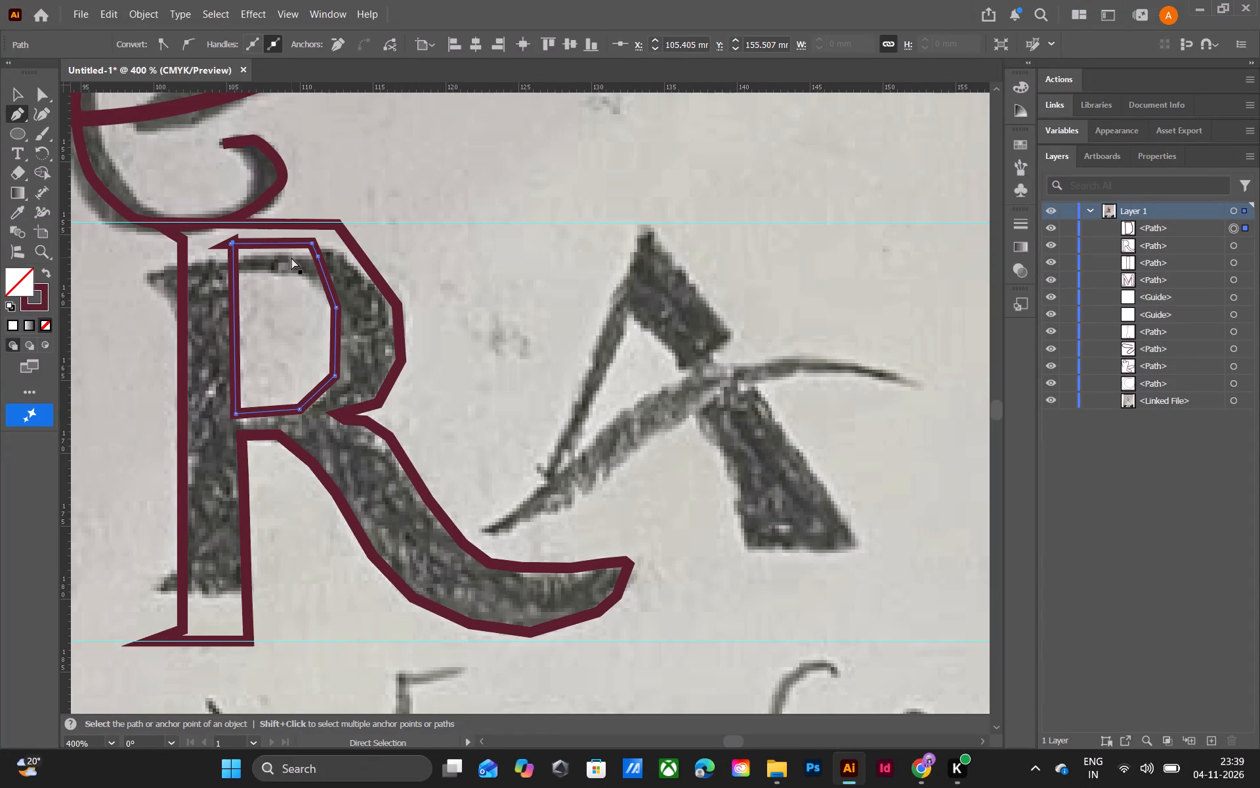
key("ctrl+z")
key("ctrl+z")
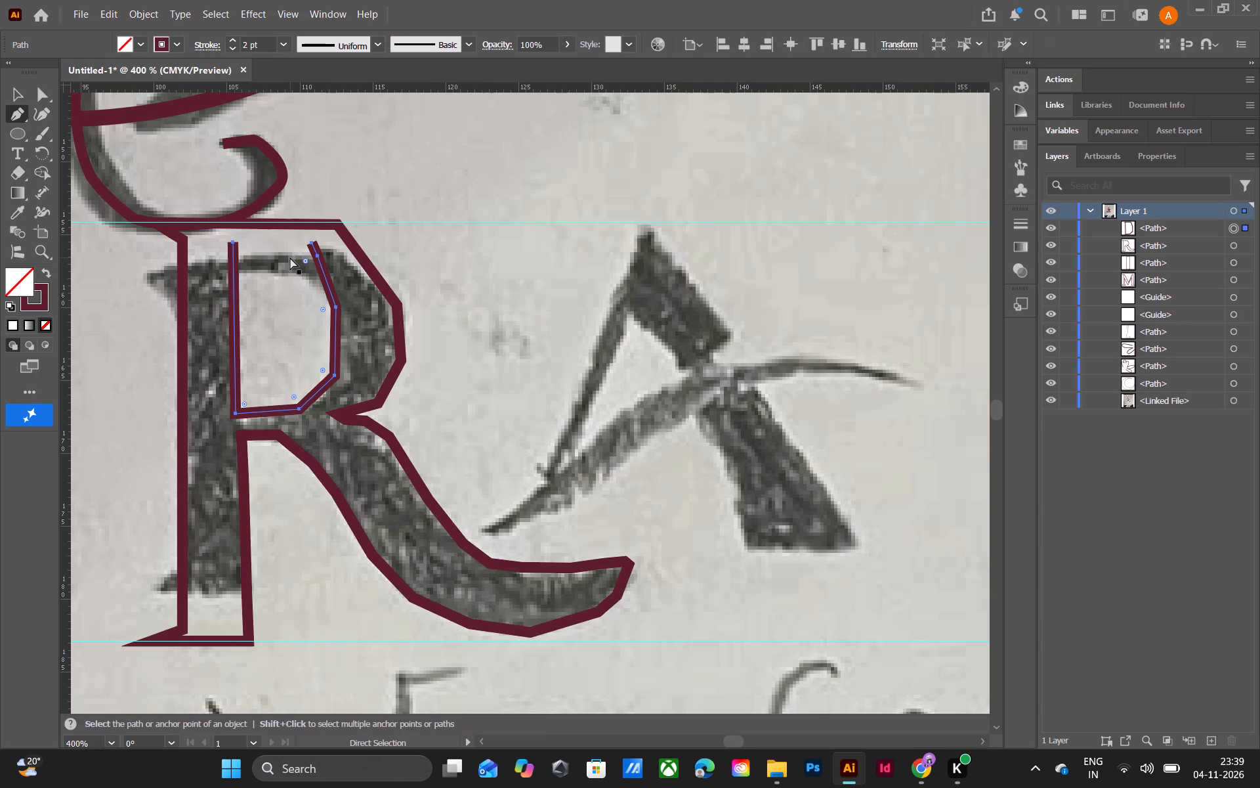
key("ctrl+minus")
key("ctrl+minus")
key("ctrl+minus")
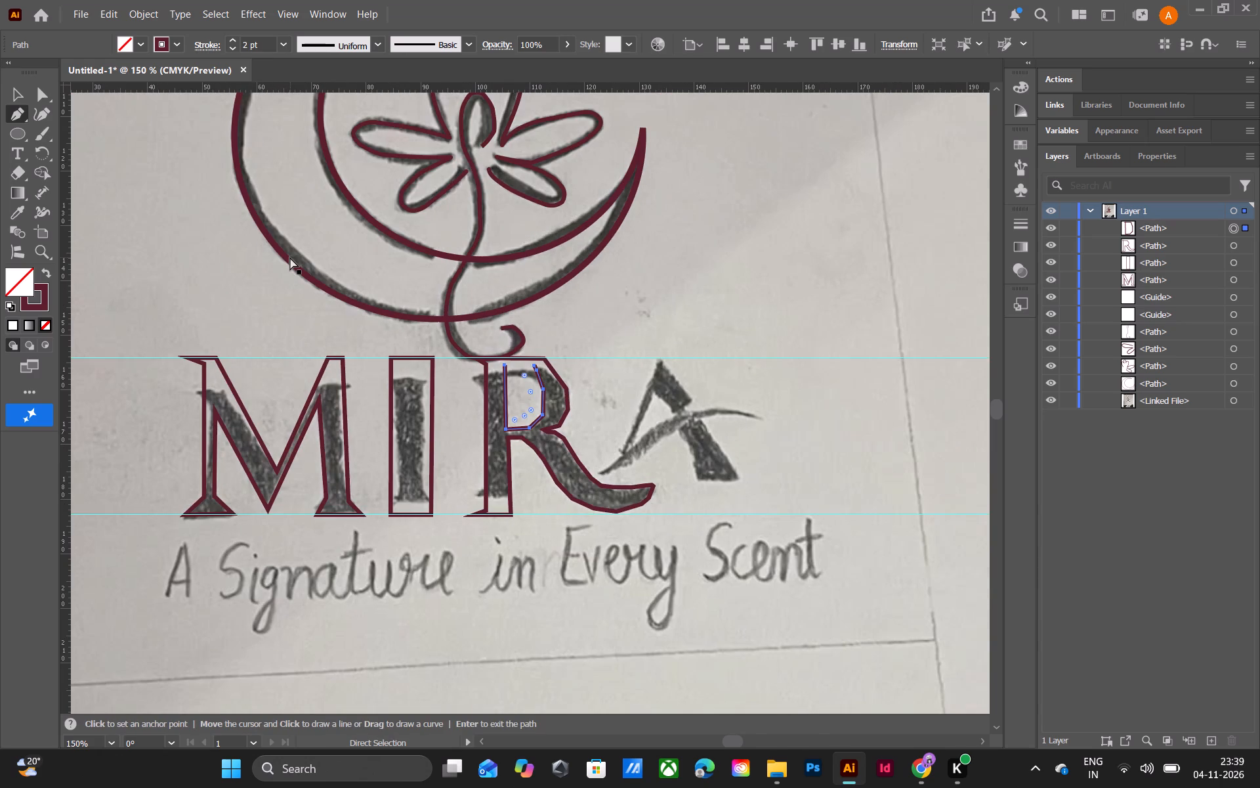
key("ctrl+equal")
key("ctrl+equal")
key("ctrl+equal")
key("ctrl+equal")
key("ctrl+equal")
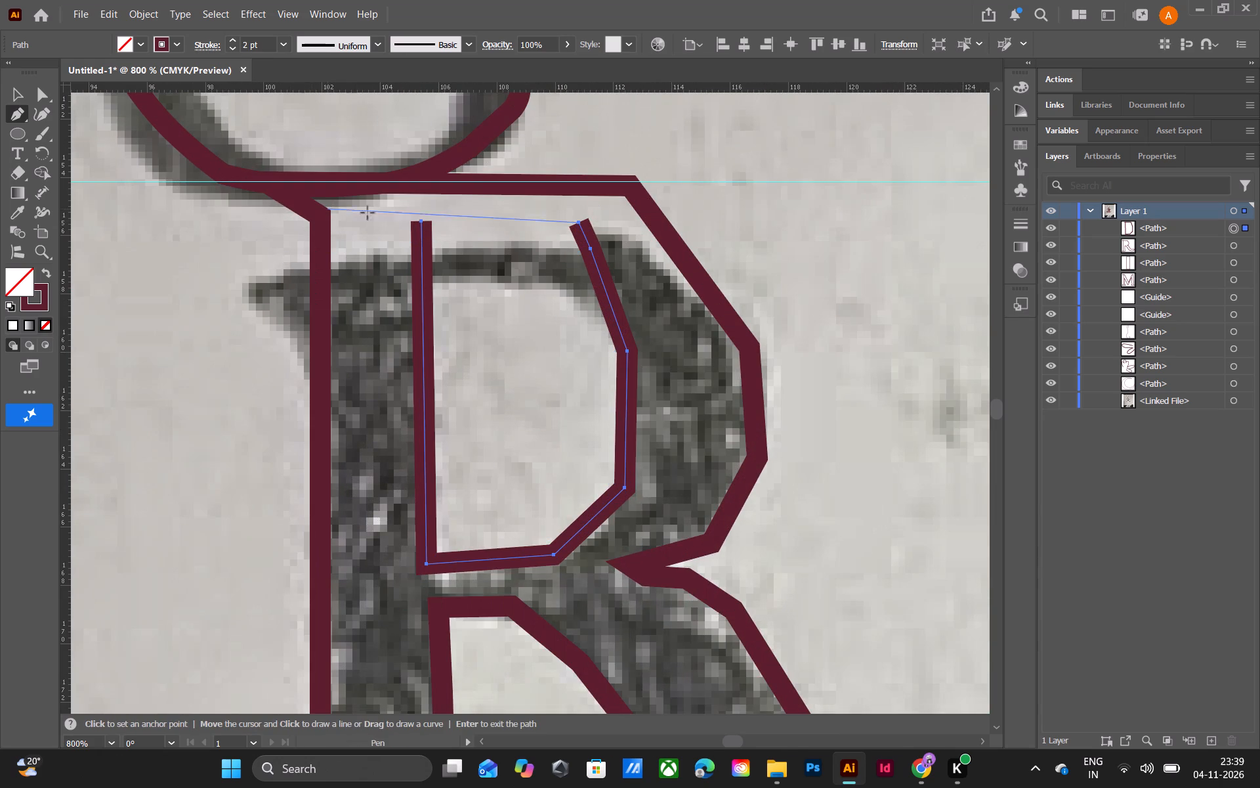
left_click(421, 220)
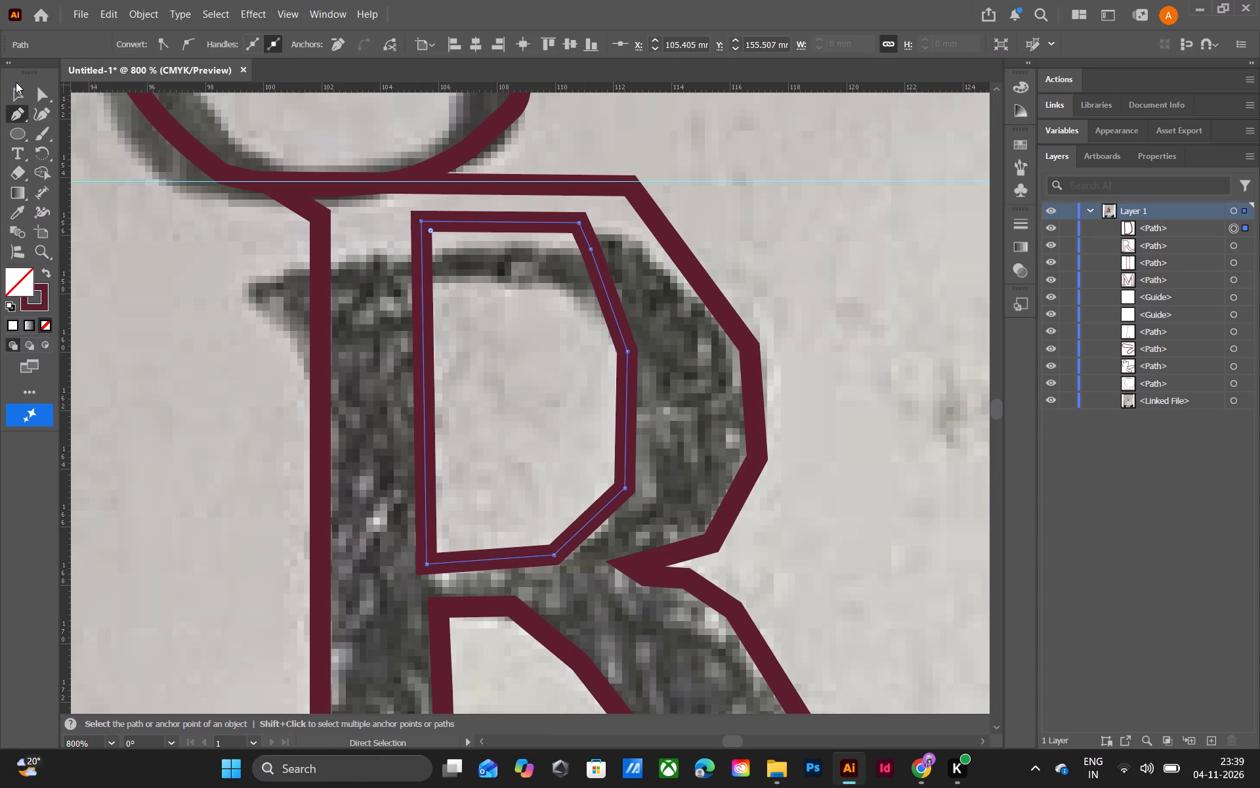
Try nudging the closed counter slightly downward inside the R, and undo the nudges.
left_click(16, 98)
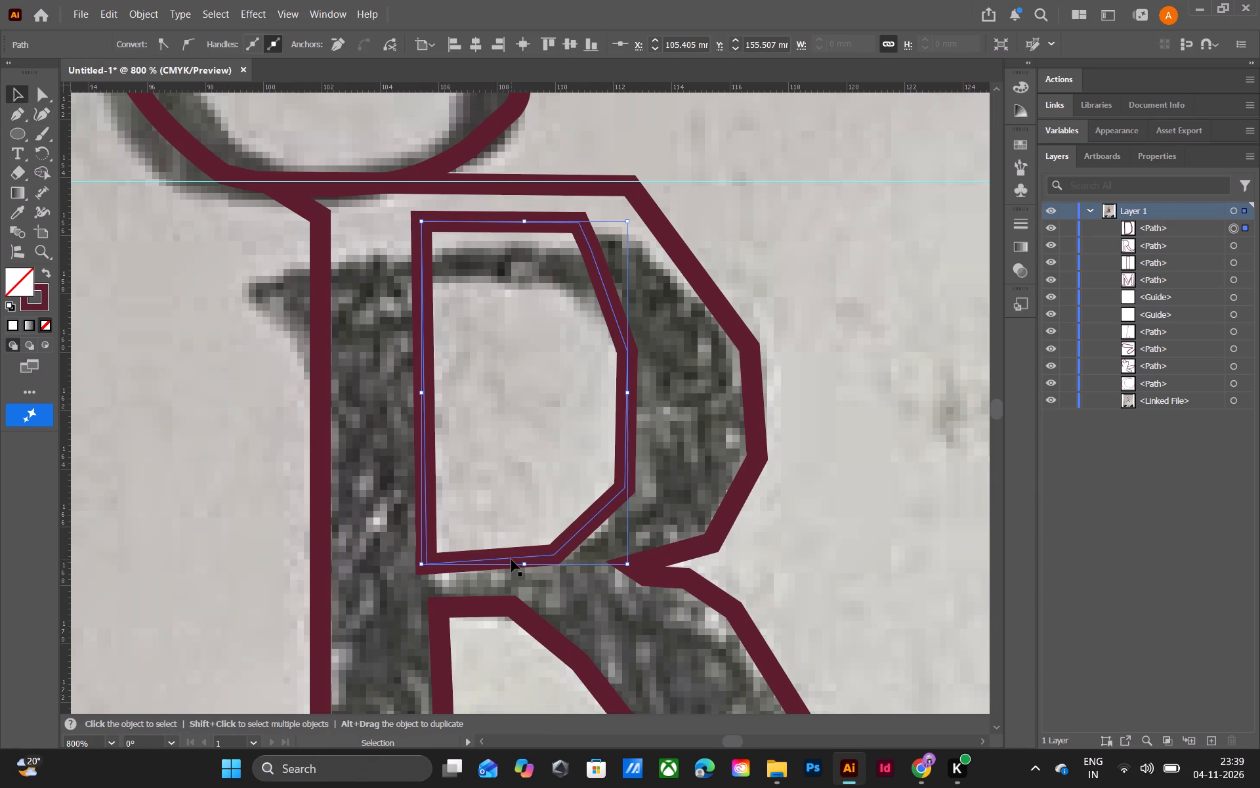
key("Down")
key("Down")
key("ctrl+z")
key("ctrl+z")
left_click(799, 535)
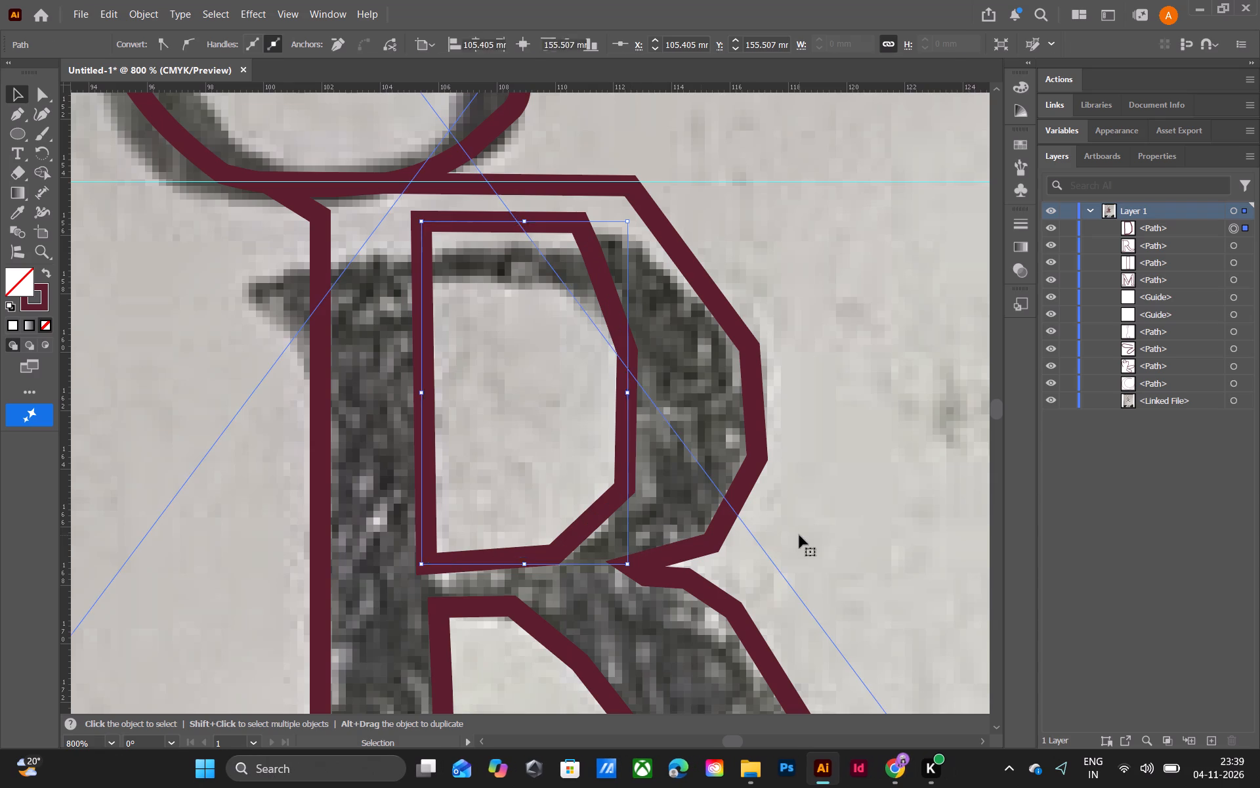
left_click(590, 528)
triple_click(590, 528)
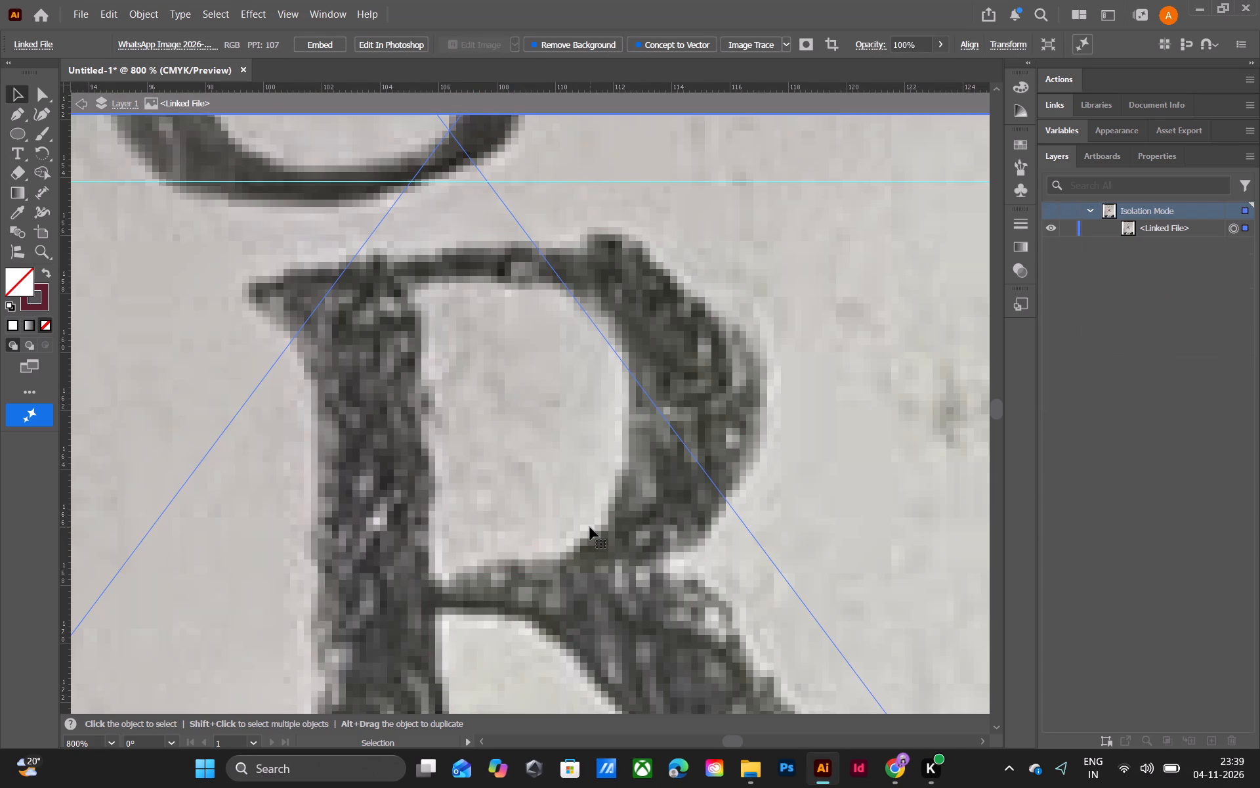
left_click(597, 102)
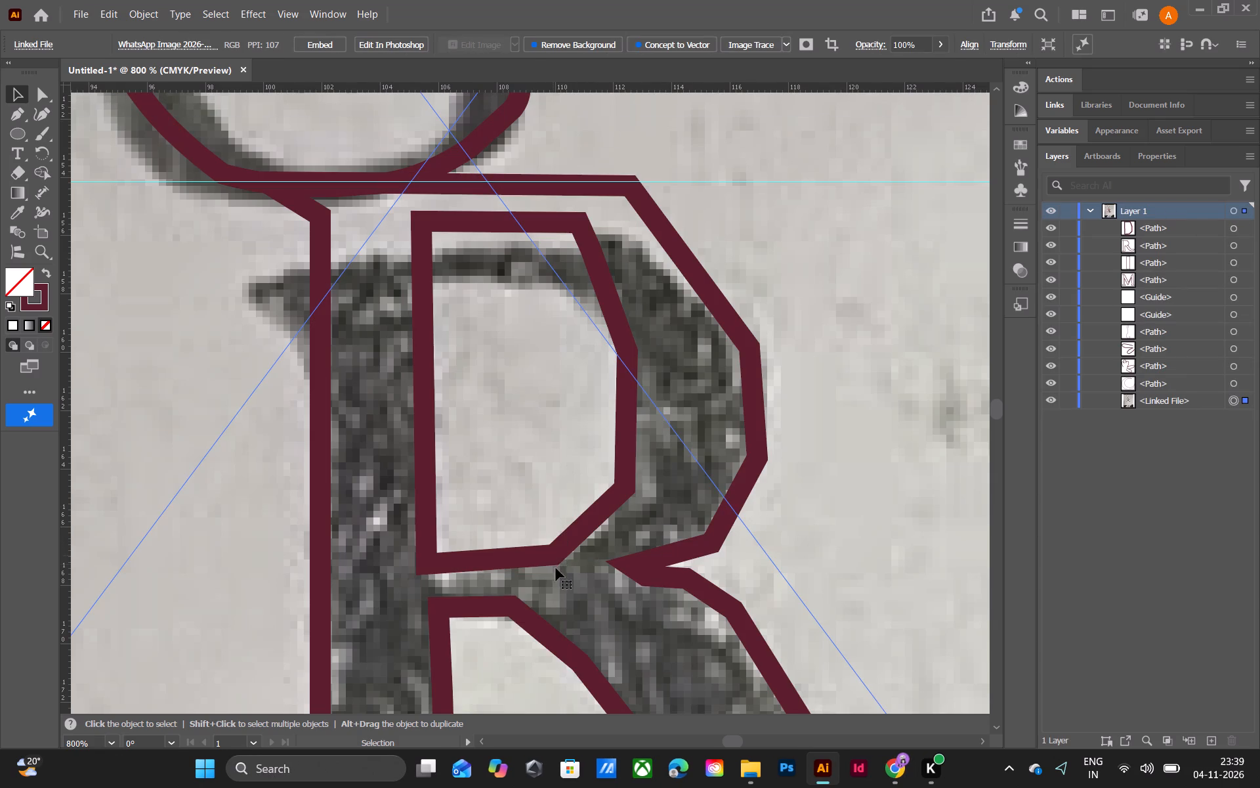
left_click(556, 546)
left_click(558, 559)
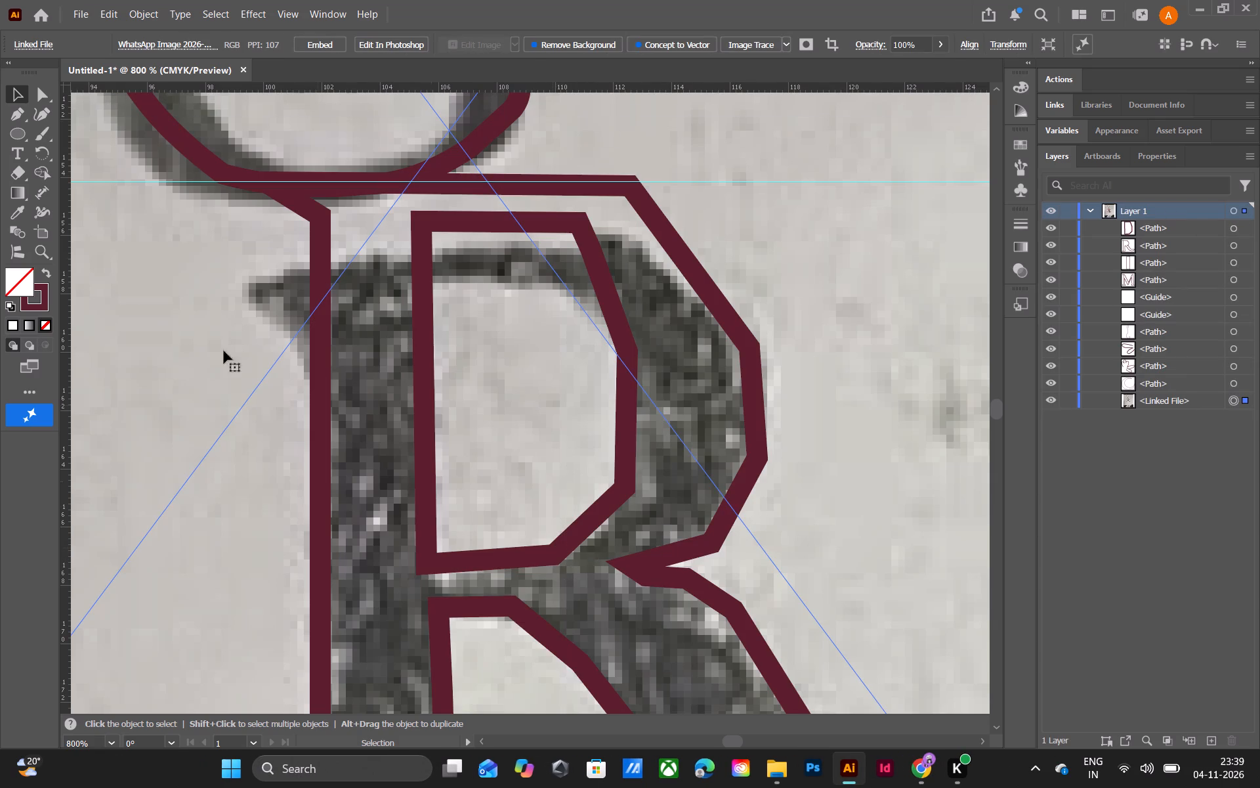
Nudge the R's counter downward in small increments to widen the gap below the R's top edge, and undo the last adjustment.
left_click(26, 89)
left_click(37, 89)
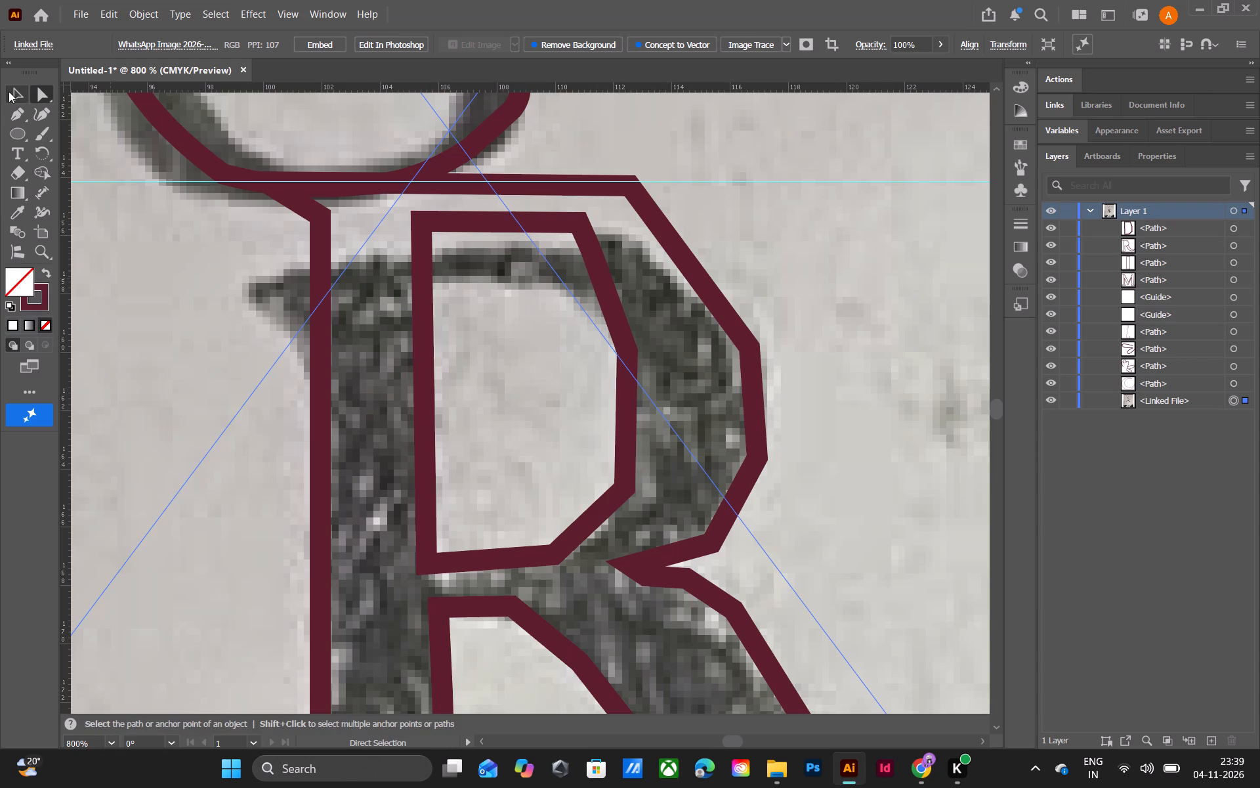
left_click(8, 91)
left_click(450, 563)
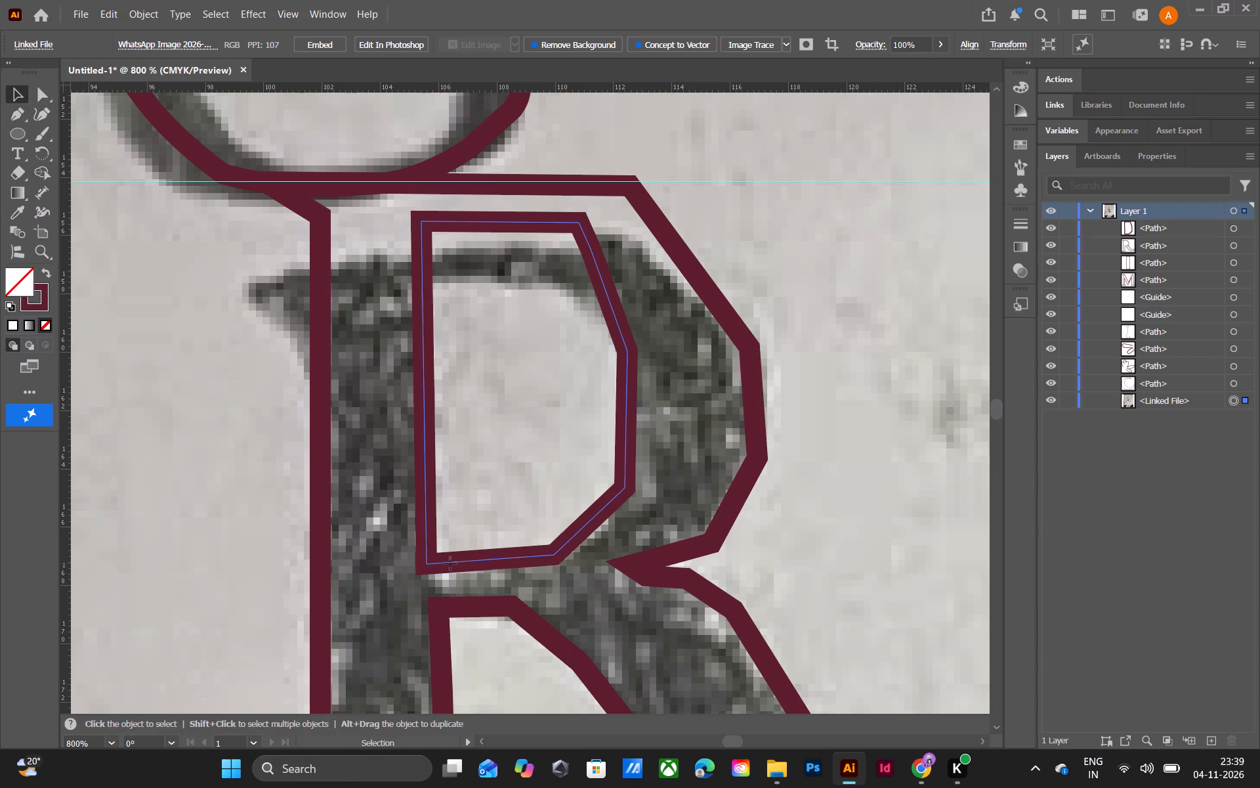
key("Down")
key("Down")
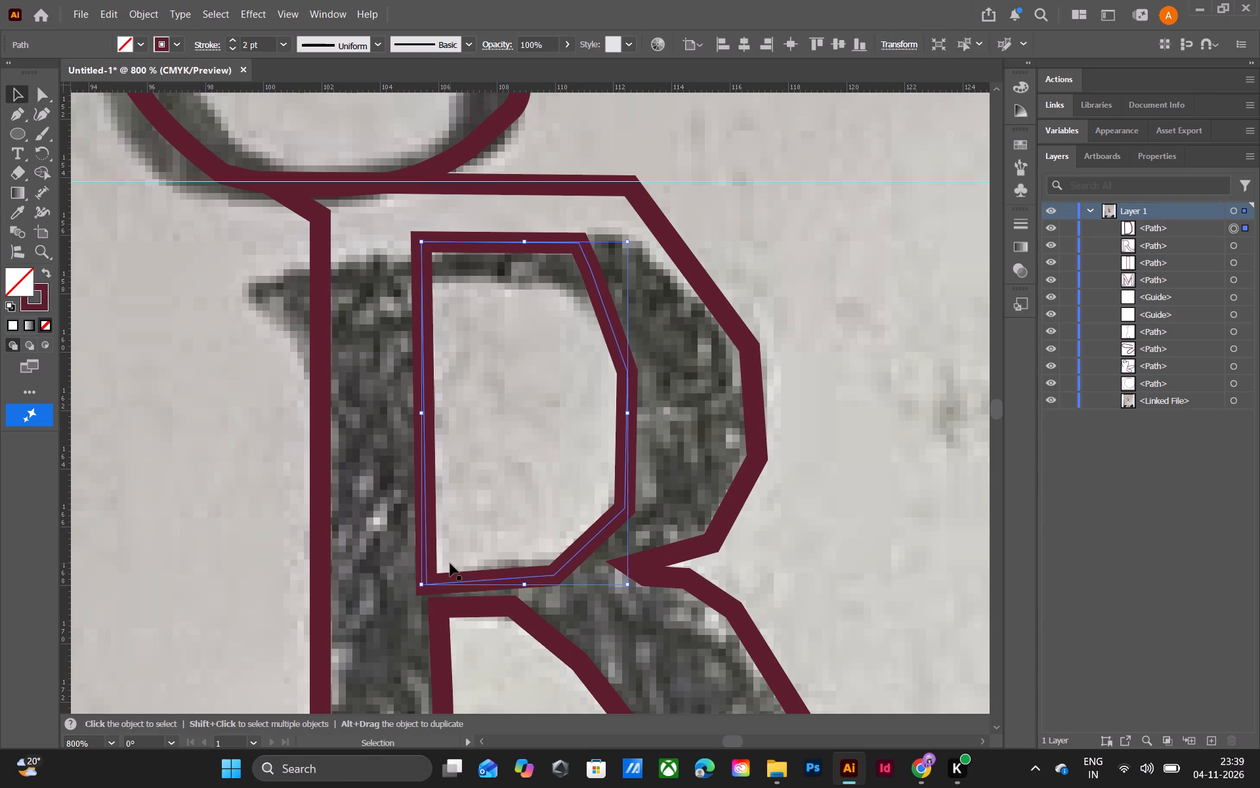
key("Up")
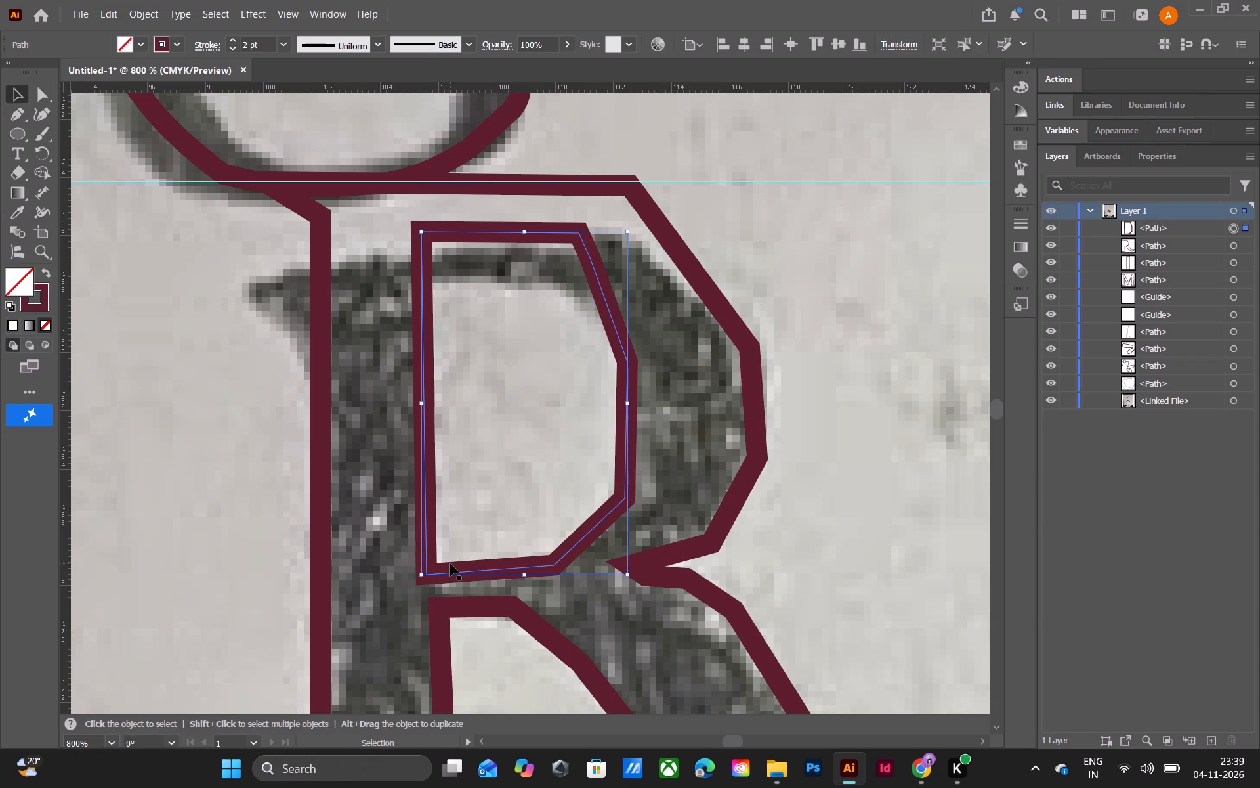
left_click(848, 347)
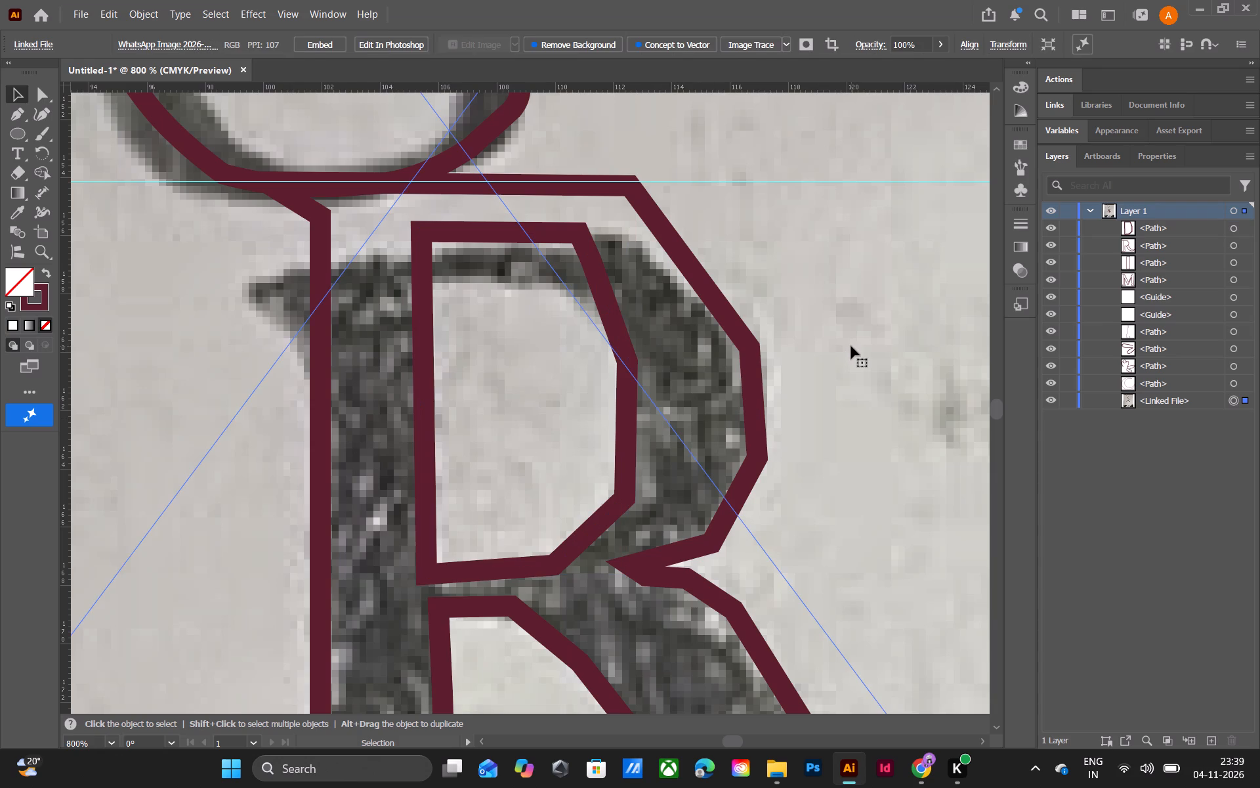
key("ctrl+z")
Fine-tune the R's counter slightly upward so that it sits evenly between the bowl's top edge and the leg.
key("ctrl+minus")
key("ctrl+minus")
key("ctrl+minus")
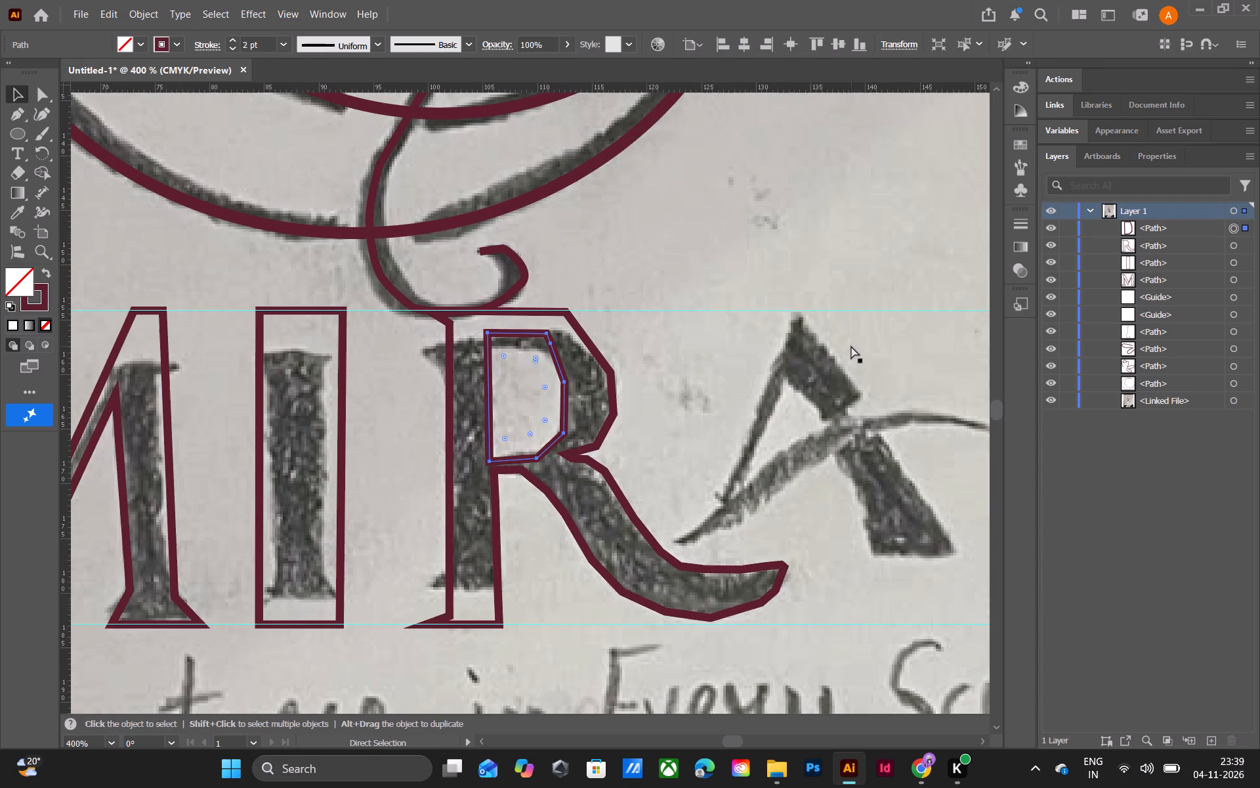
left_click(795, 213)
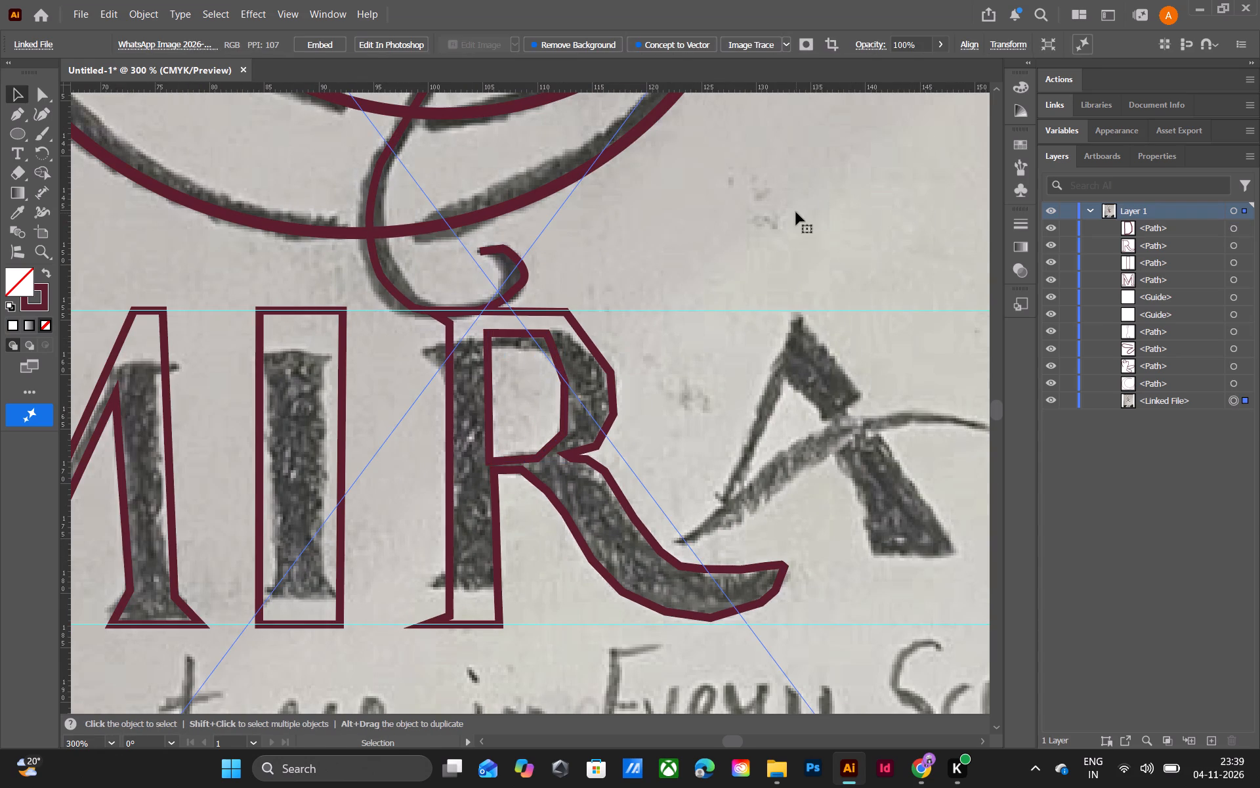
left_click(545, 332)
key("Up")
key("Up")
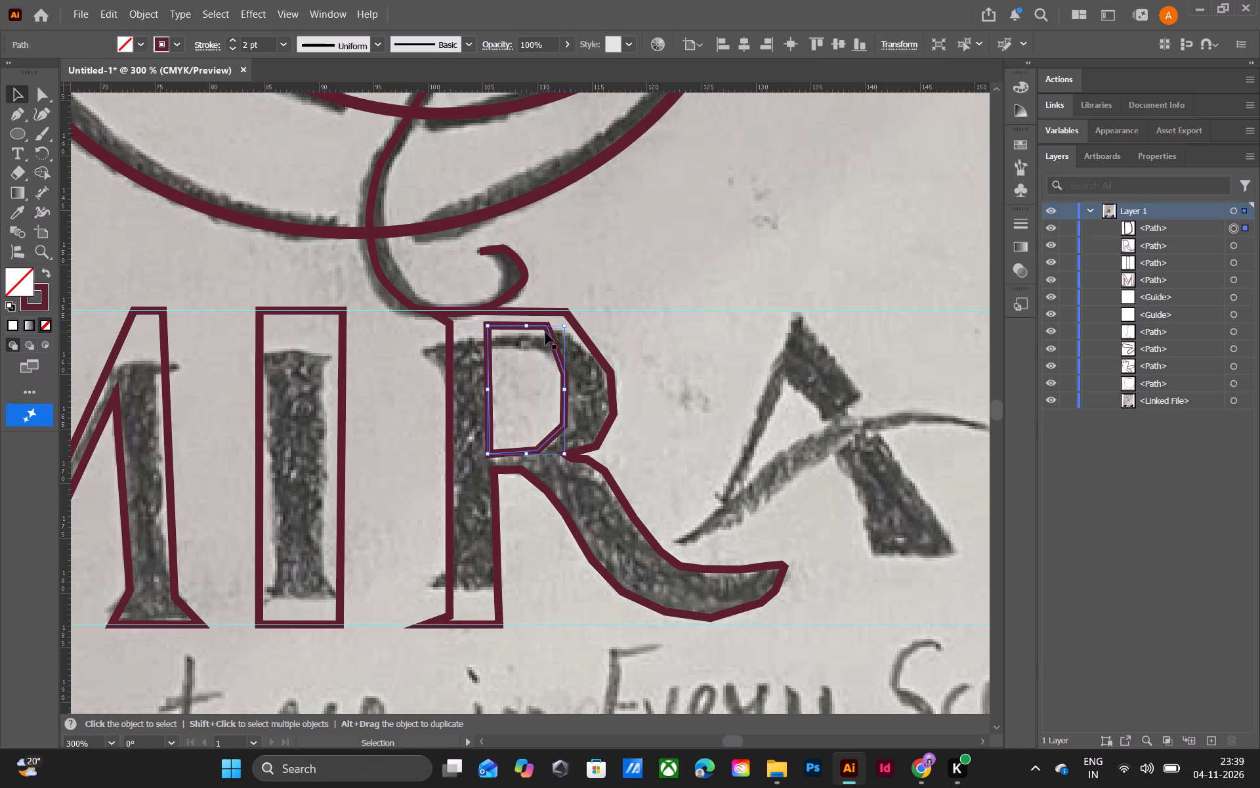
key("Down")
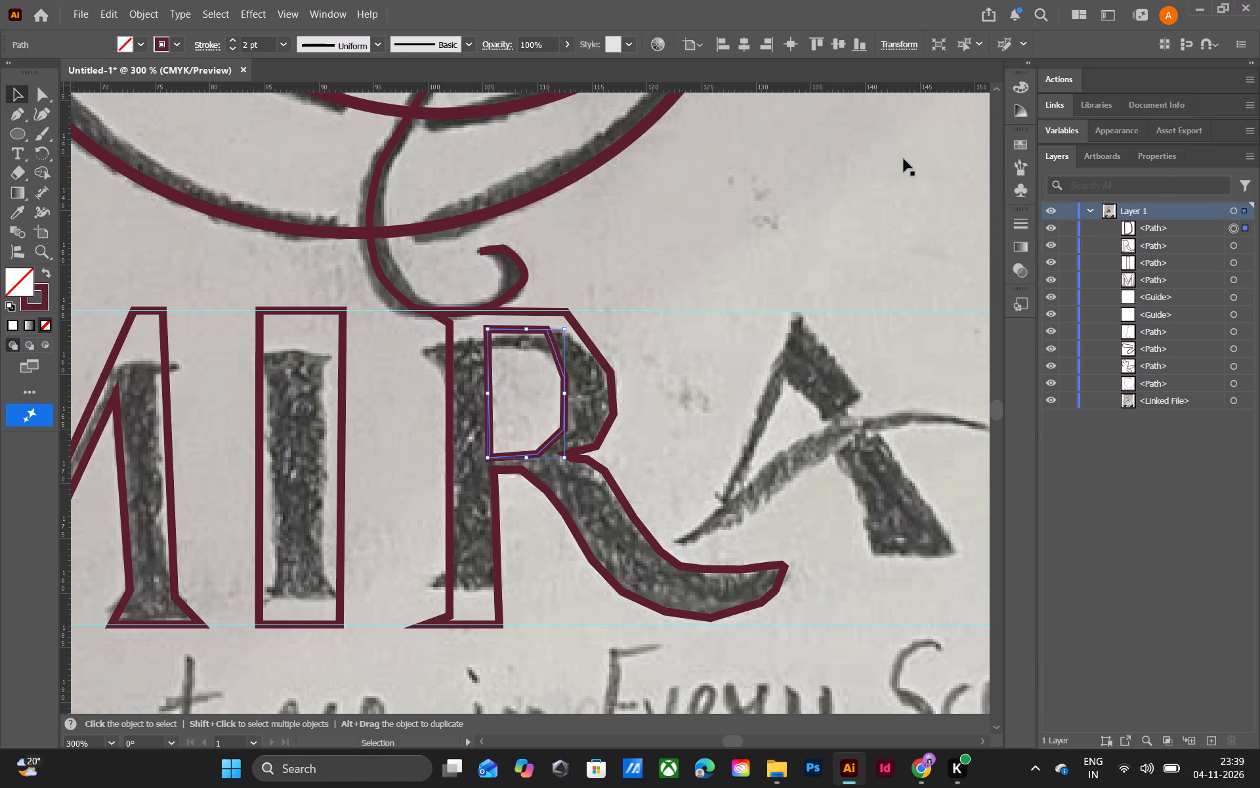
left_click(872, 158)
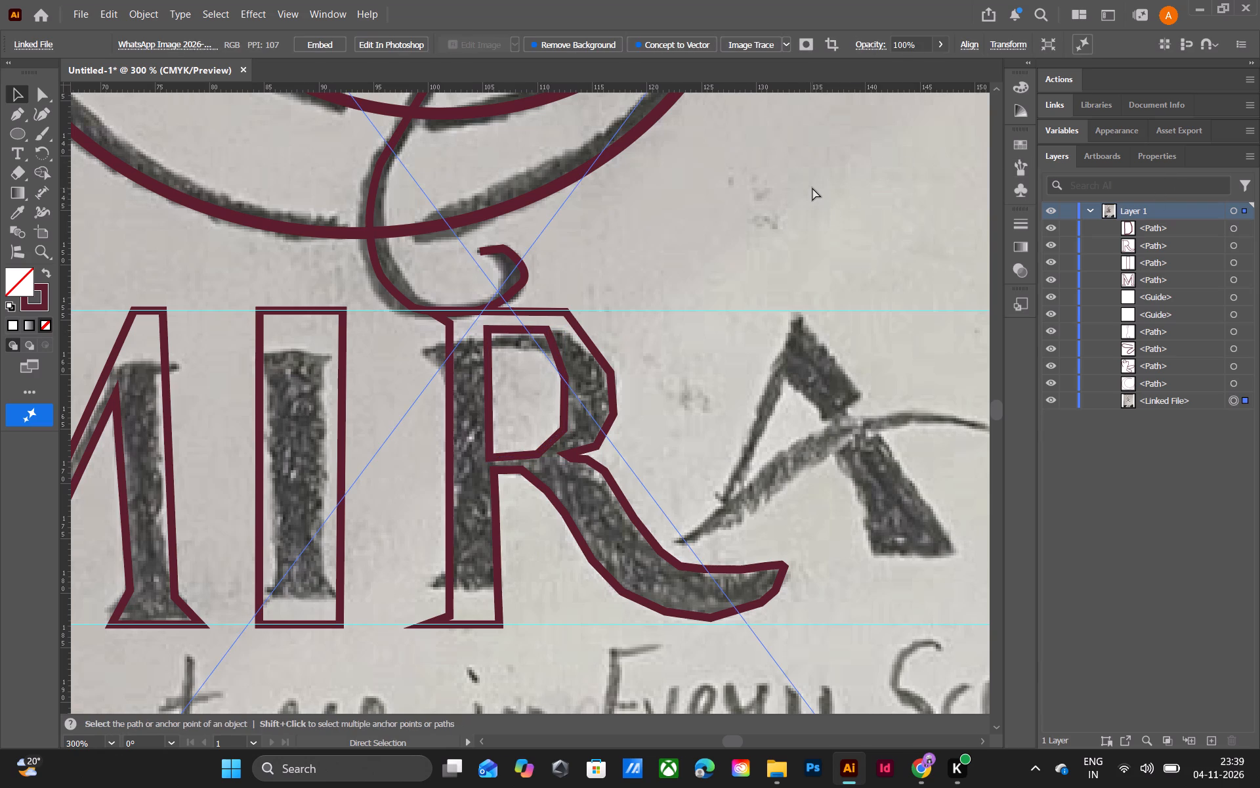
Outline the A's thin diagonal and thick upper stroke as one closed path, with its apex on the upper guide, about 17 mm tall and 13 mm wide.
scroll(812, 188, "down", 12, "ctrl")
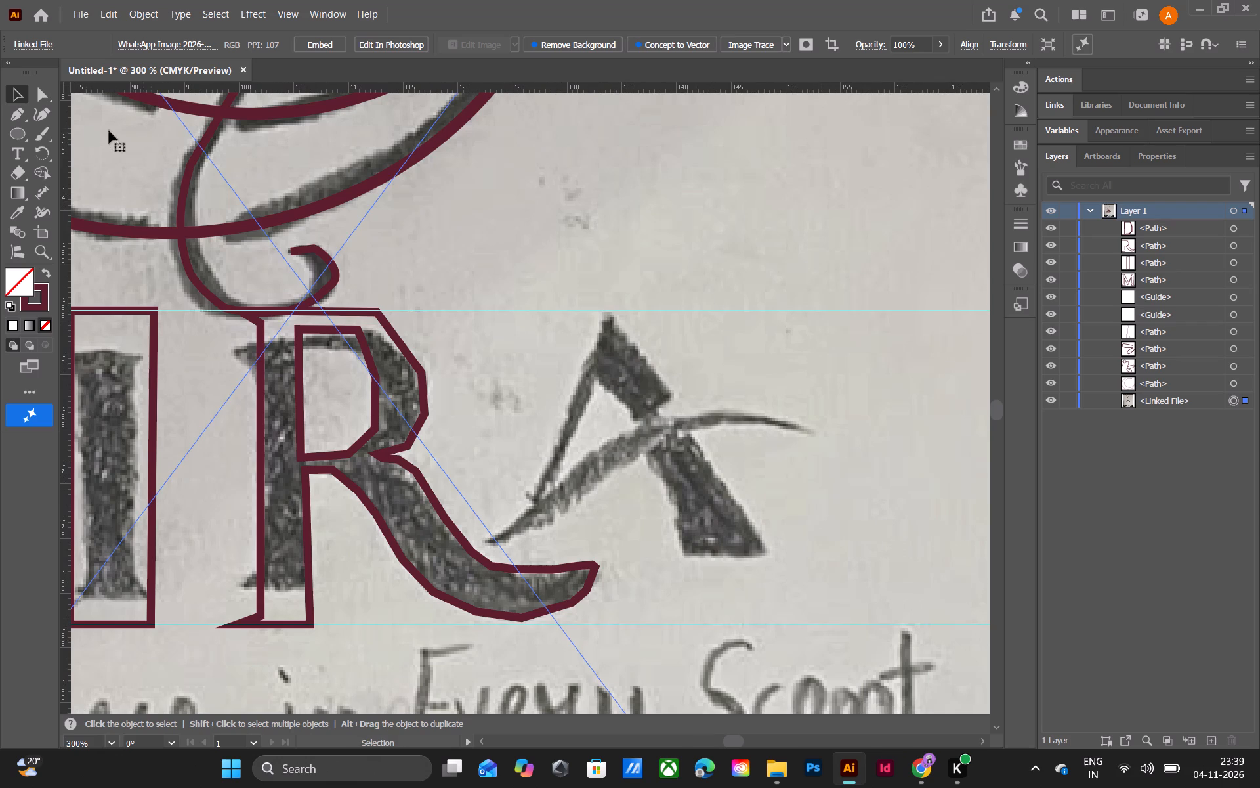
left_click(22, 114)
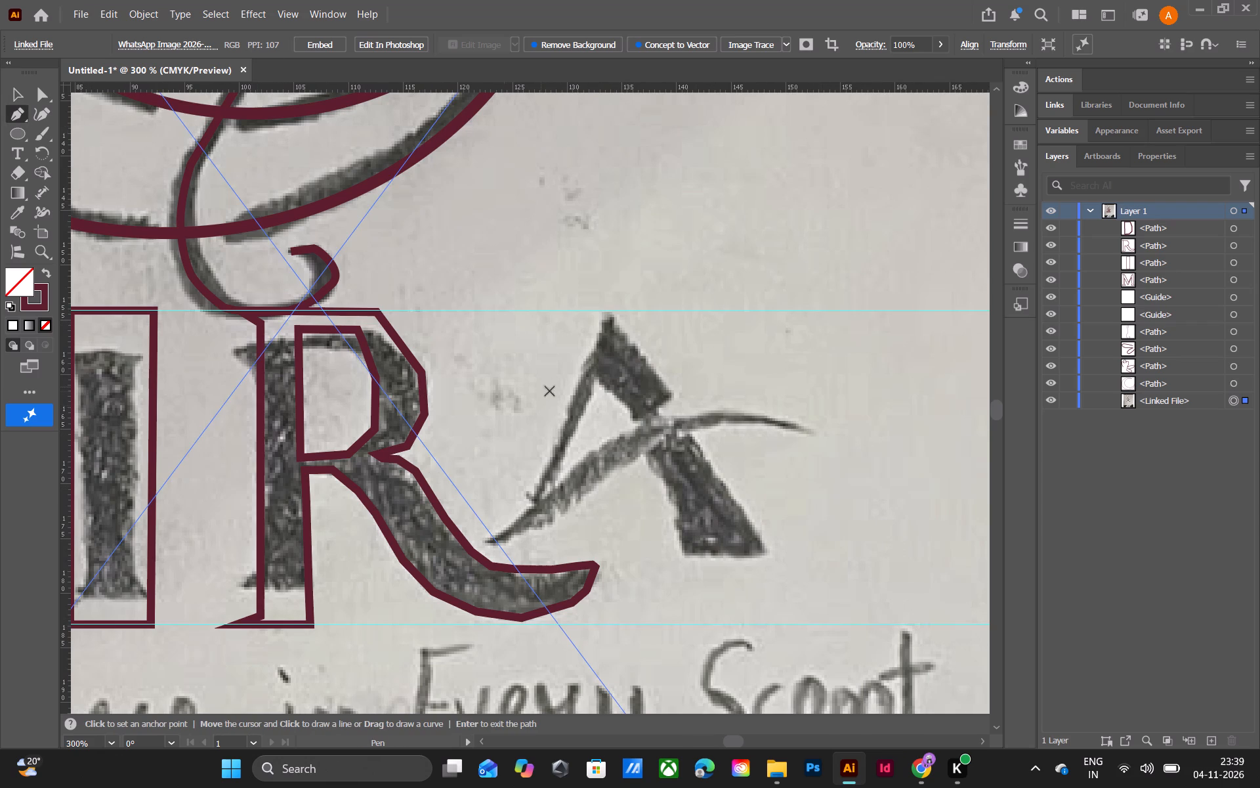
left_click(534, 497)
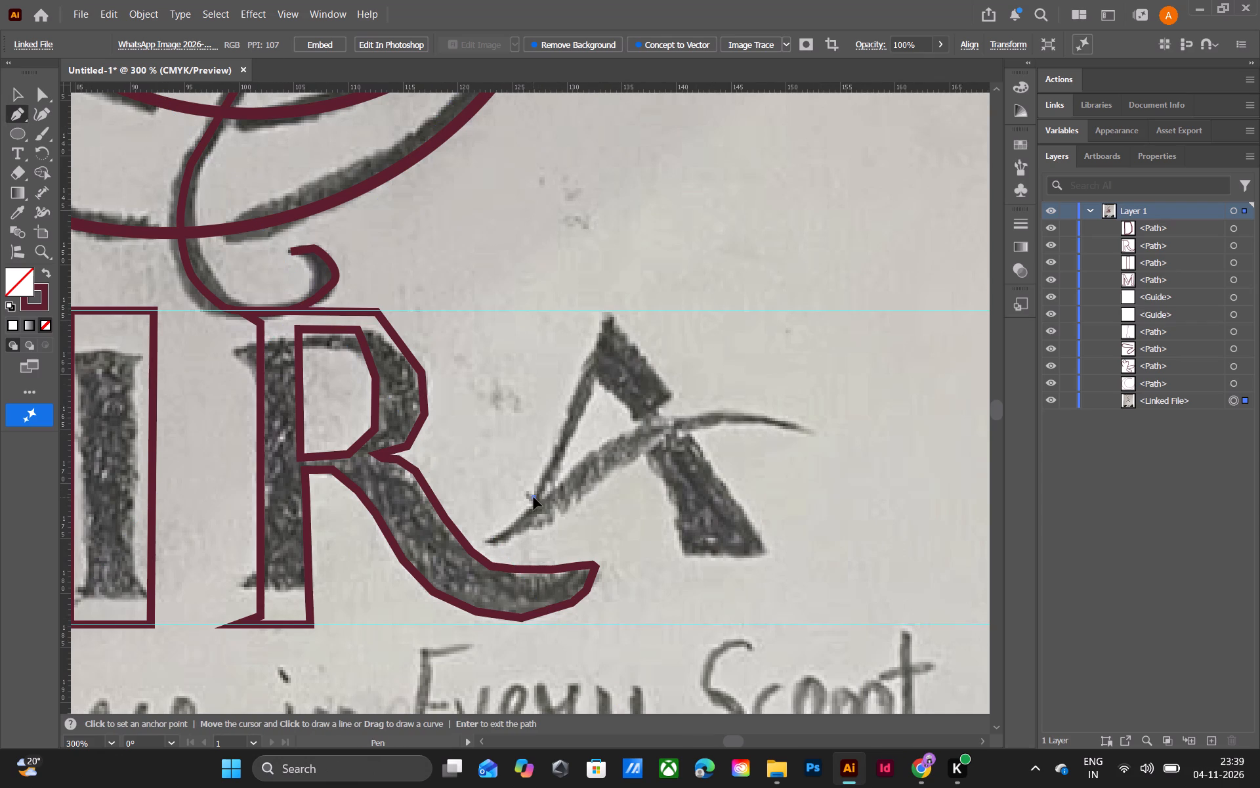
left_click(600, 321)
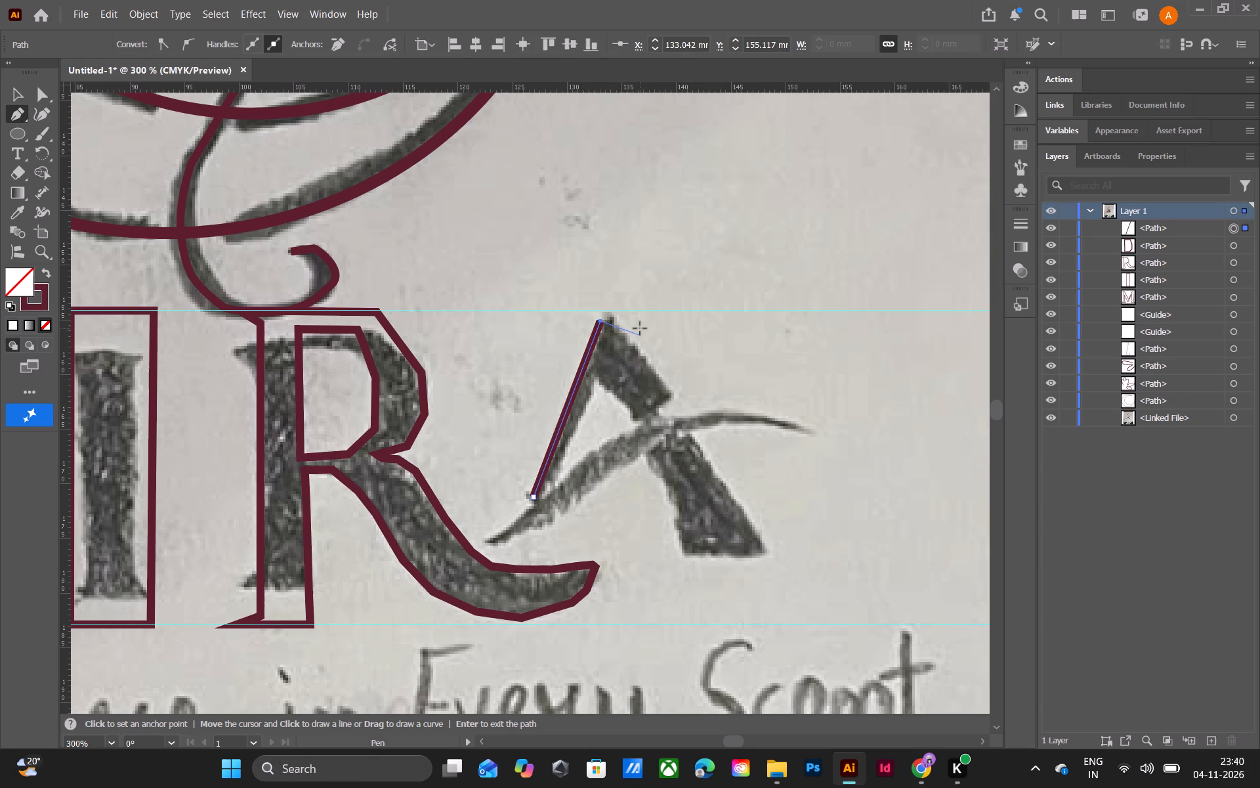
key("ctrl+z")
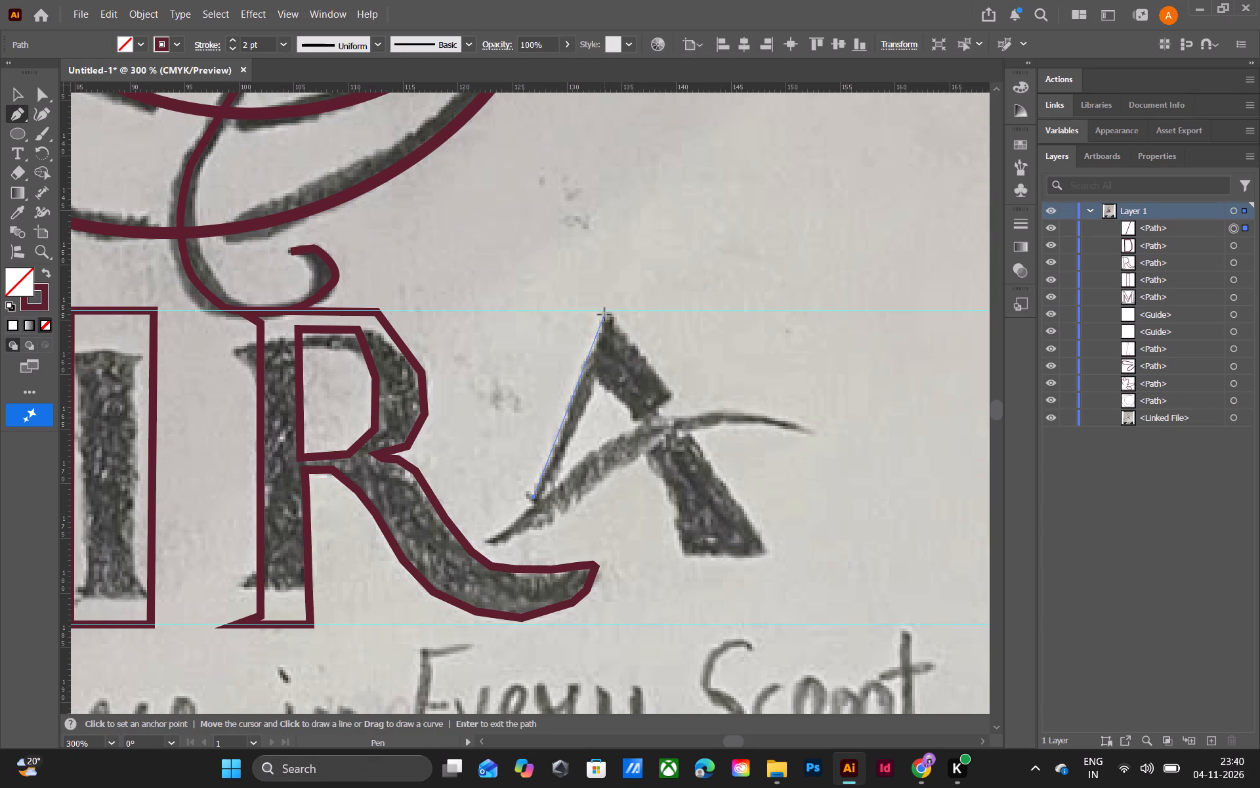
left_click(607, 311)
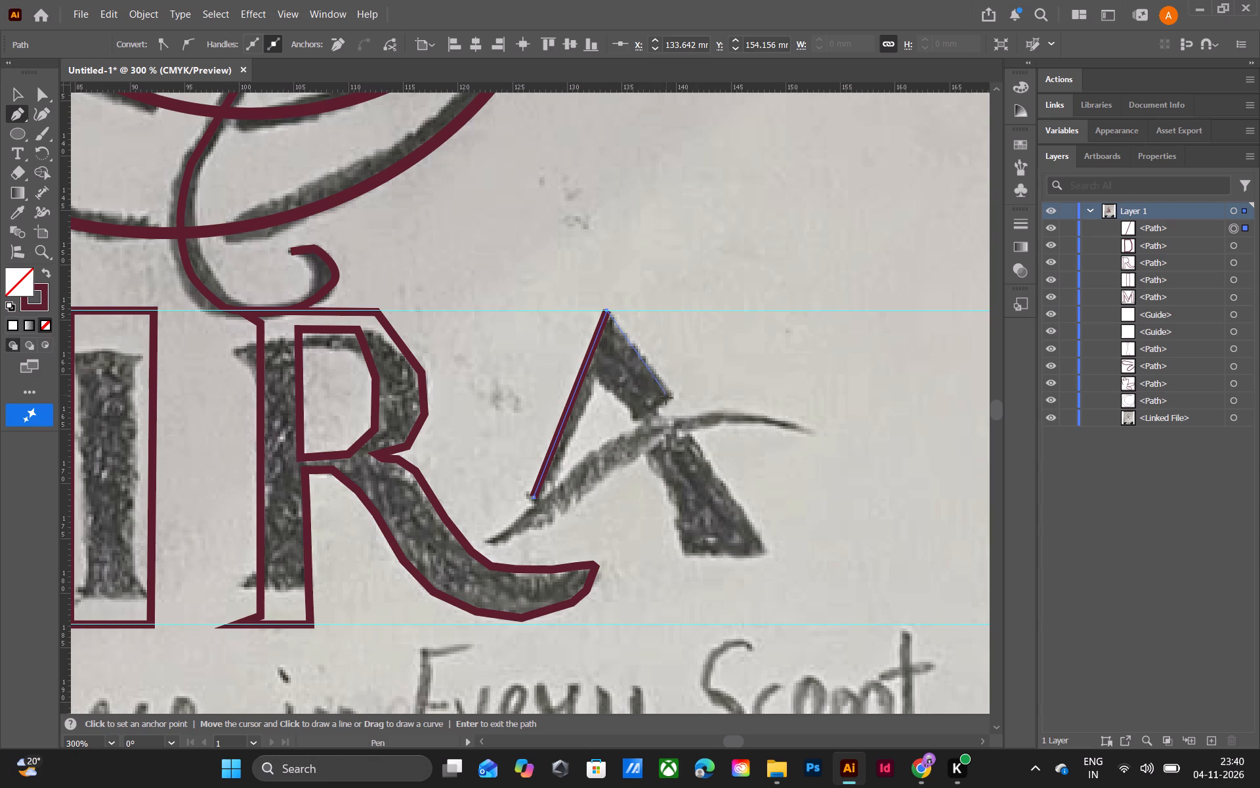
left_click(671, 393)
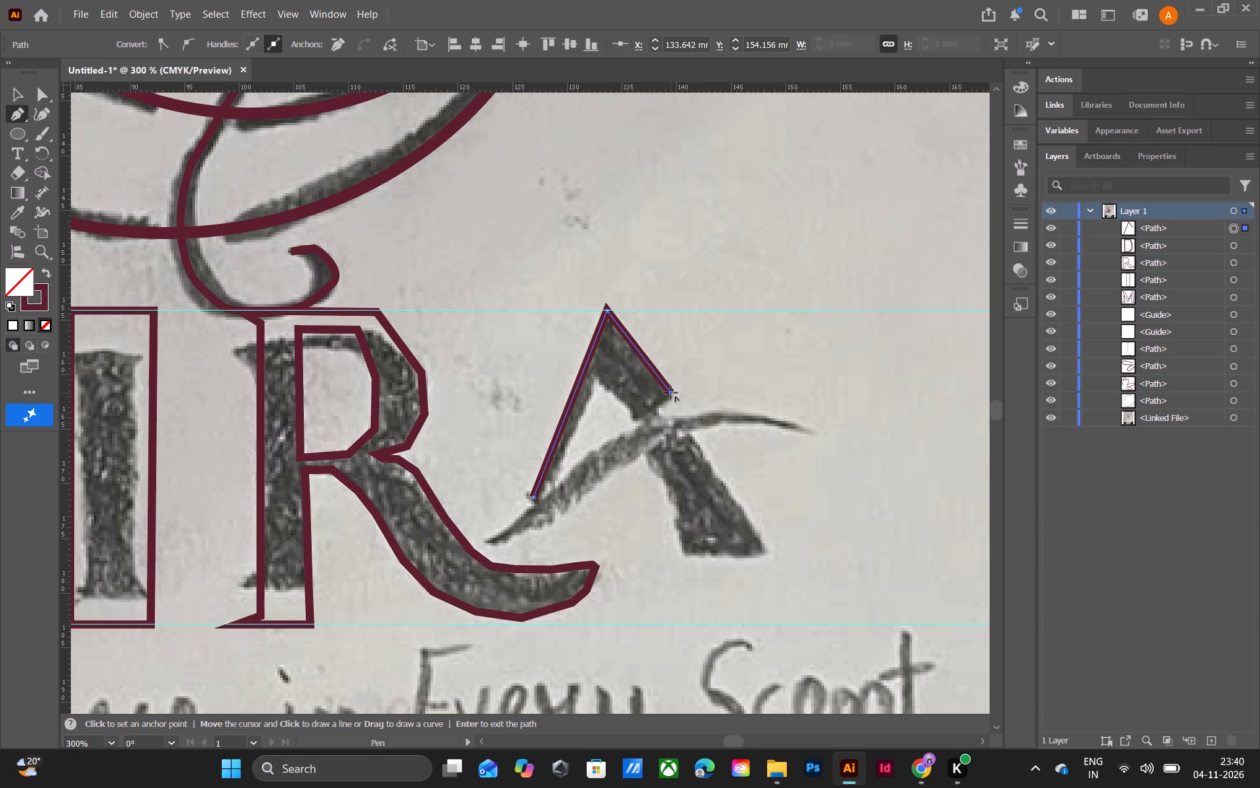
left_click(638, 422)
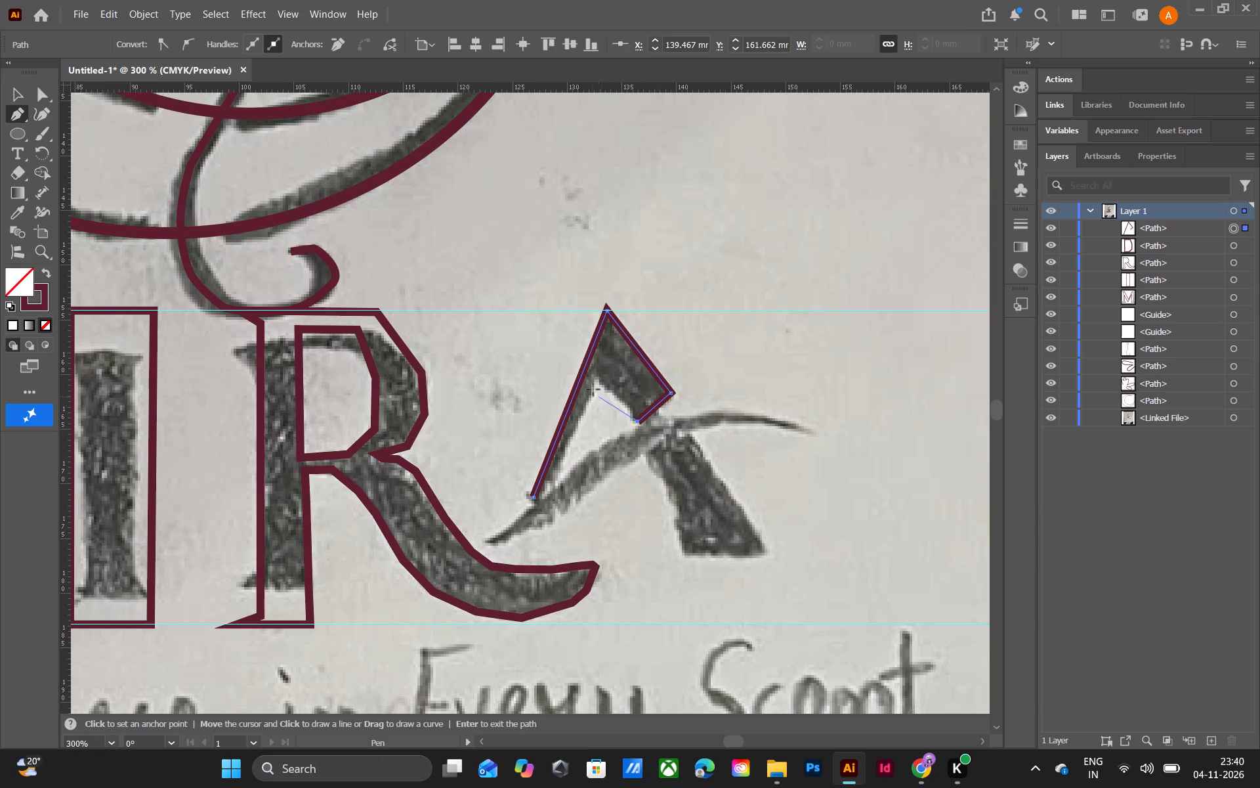
left_click(598, 382)
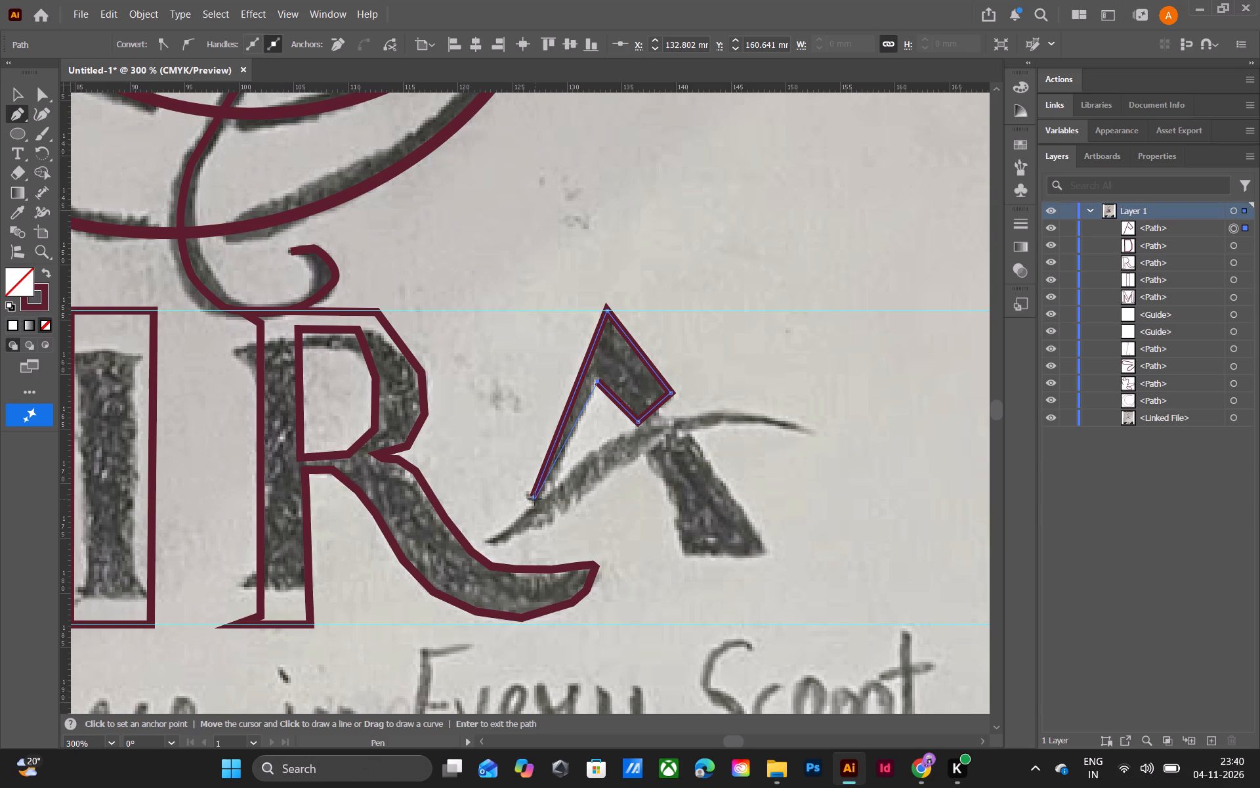
key("ctrl+equal")
key("ctrl+equal")
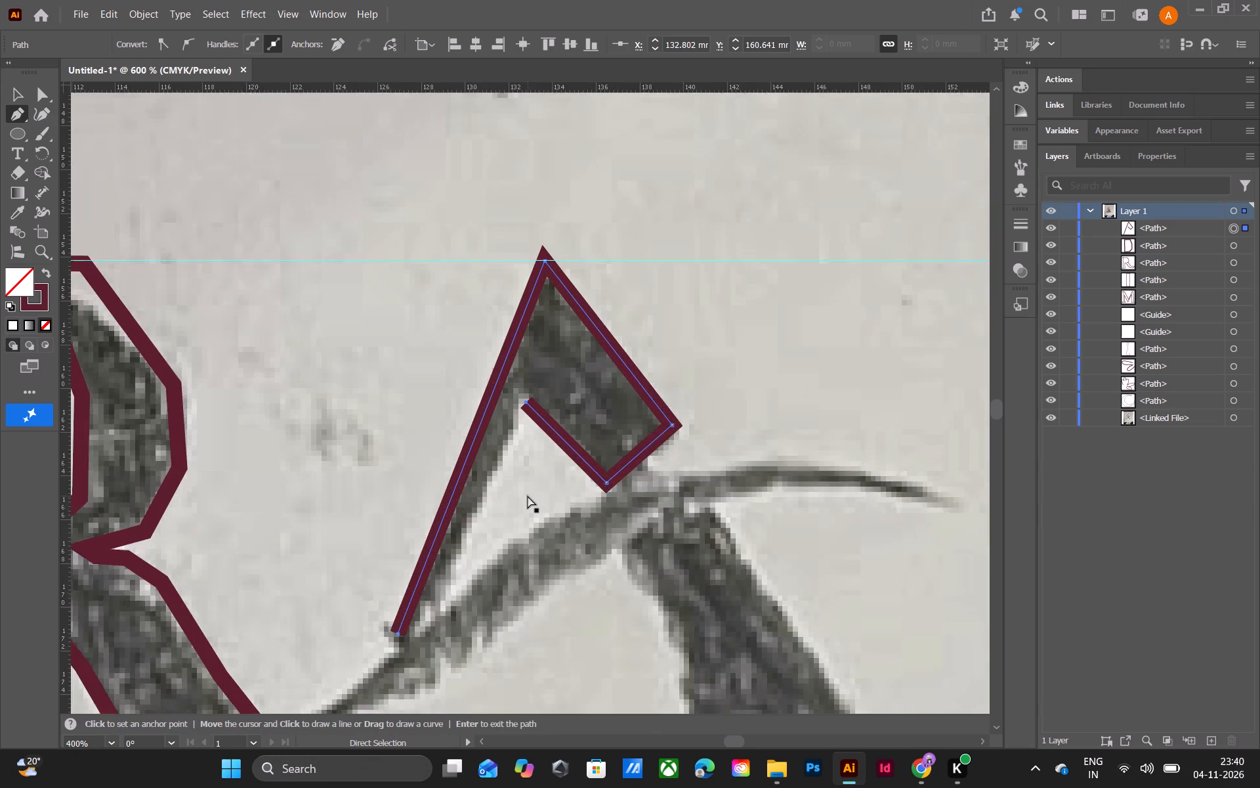
key("ctrl+equal")
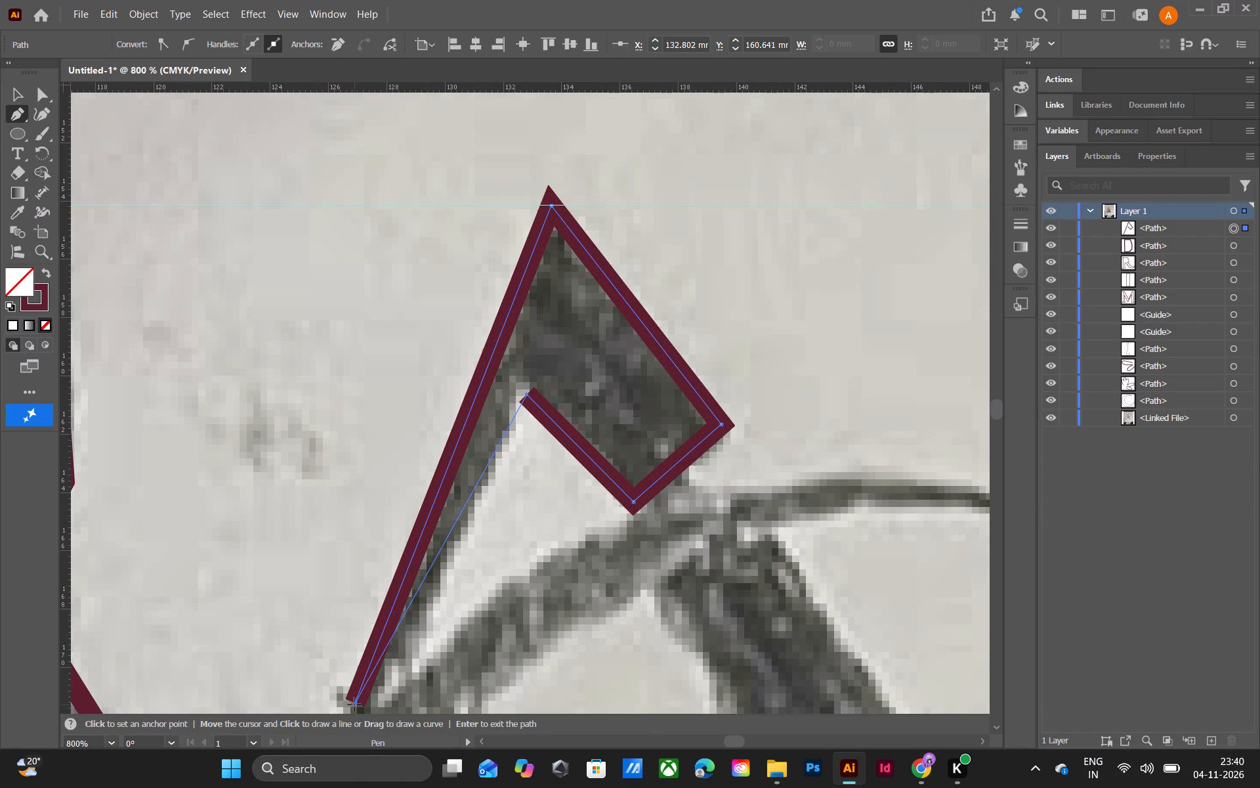
left_click(354, 705)
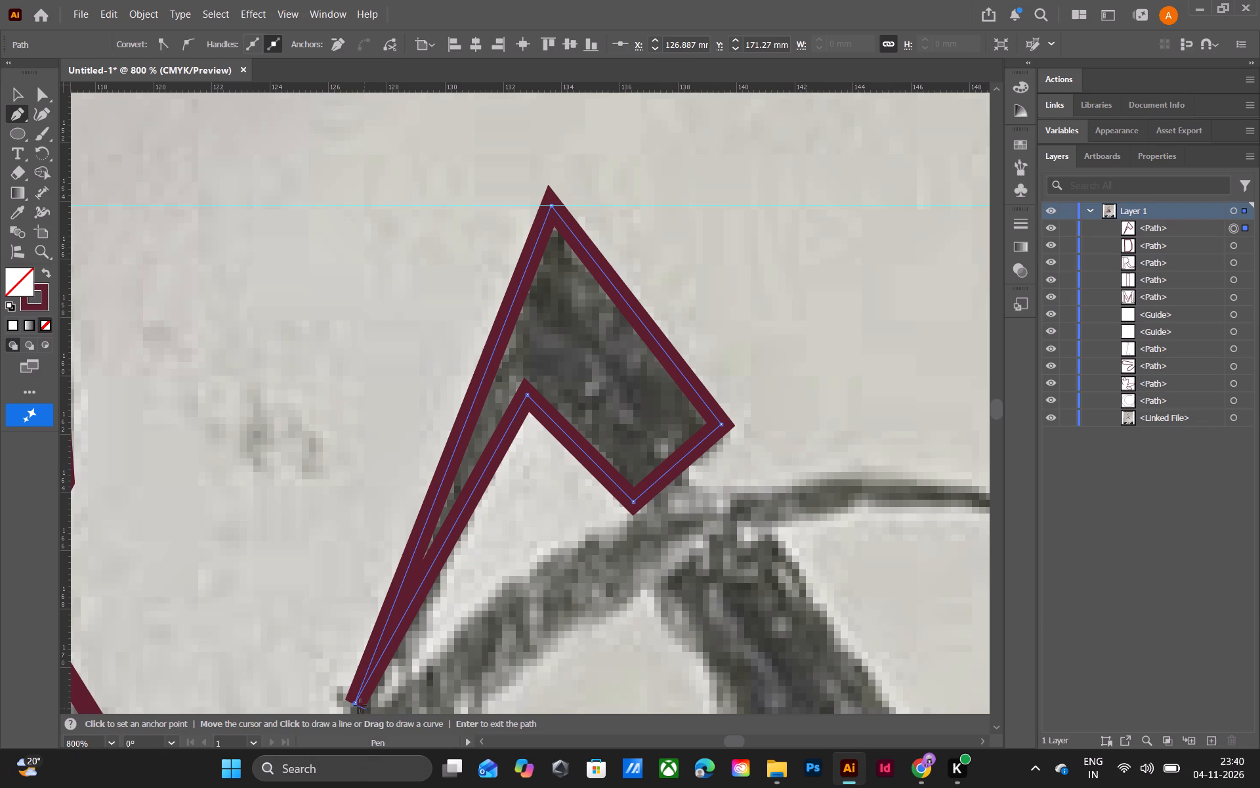
left_click(354, 703)
Trace the upper edge of the A's curved crossbar from its low tip near the R's leg to its far pointed end, about 30 mm across.
key("ctrl+minus")
key("ctrl+minus")
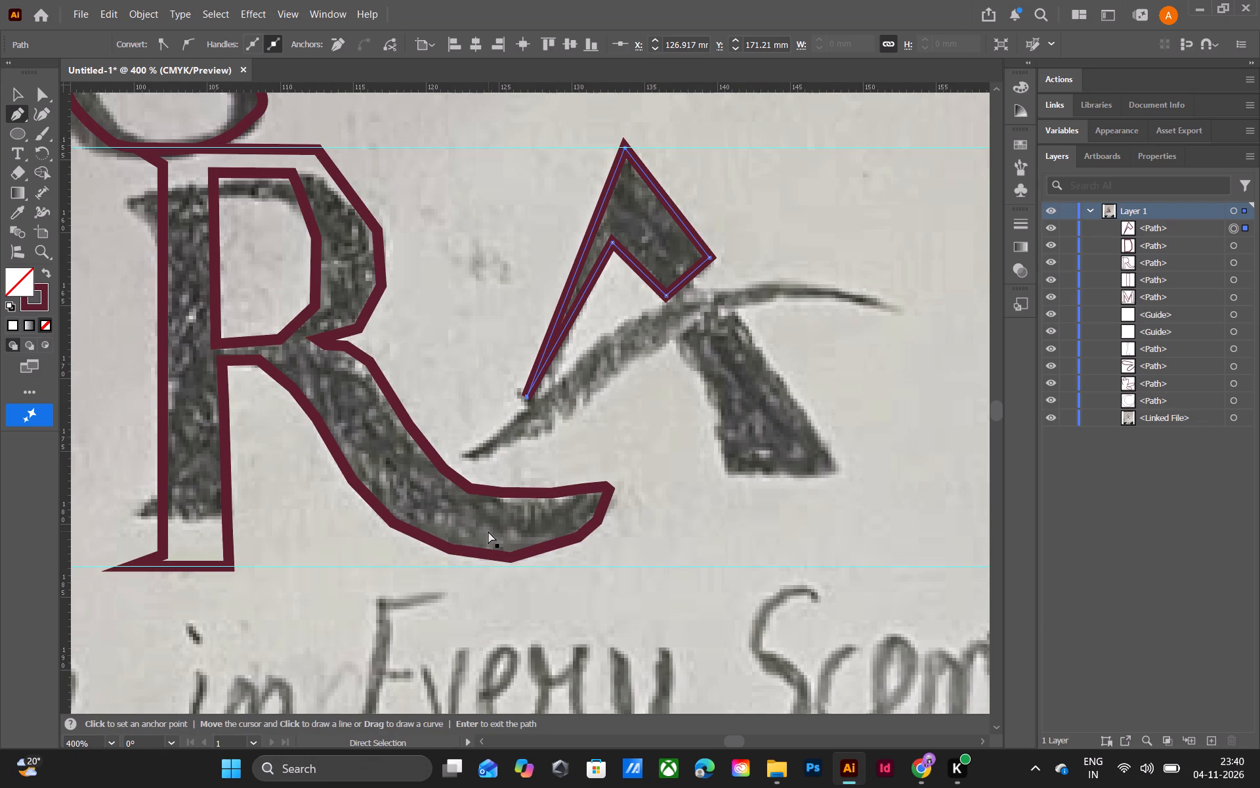
scroll(681, 336, "down", 4)
scroll(568, 316, "up", 5)
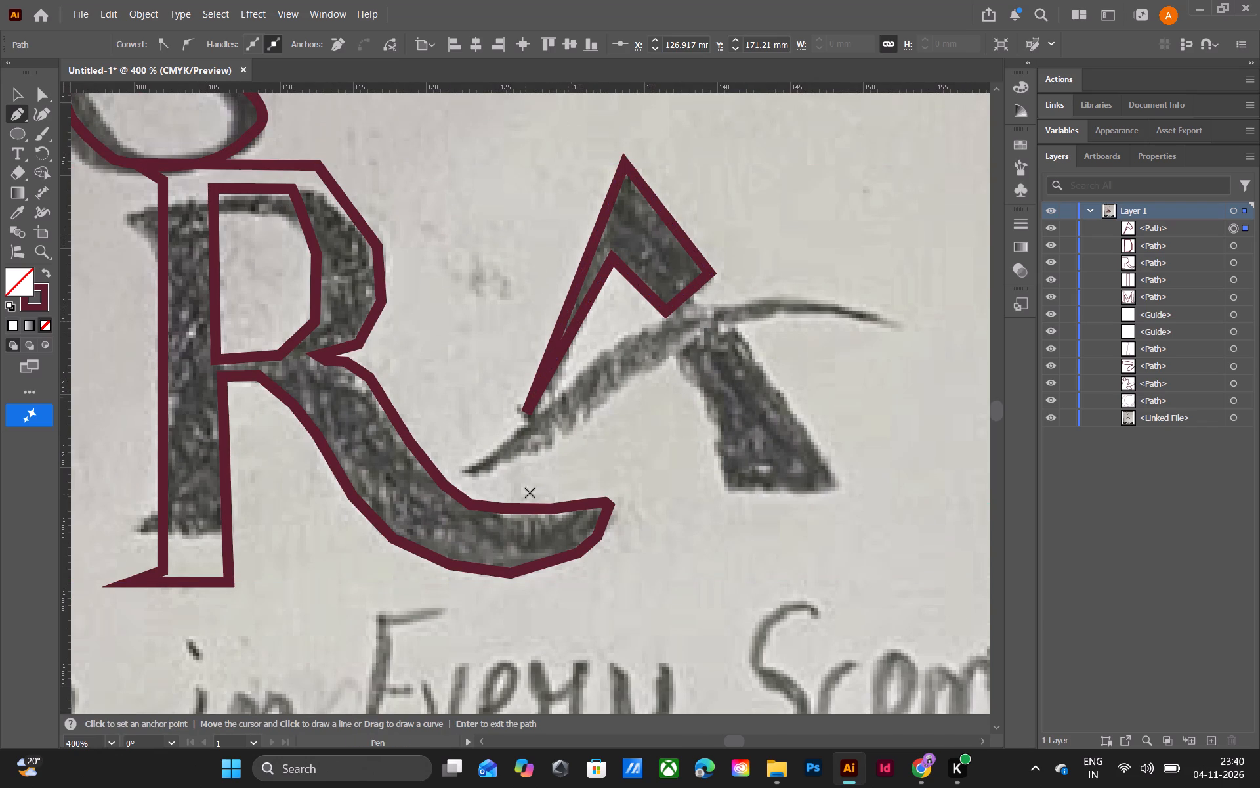
left_click(461, 470)
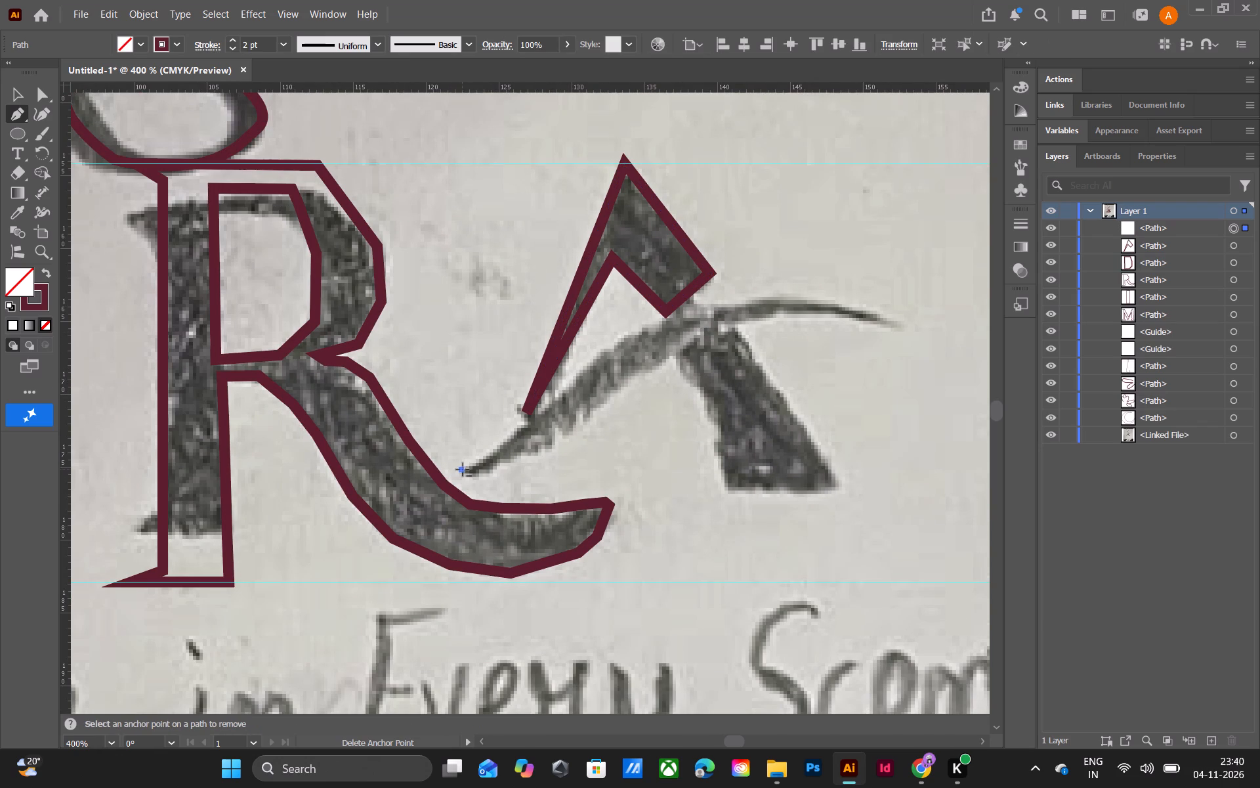
left_click(494, 452)
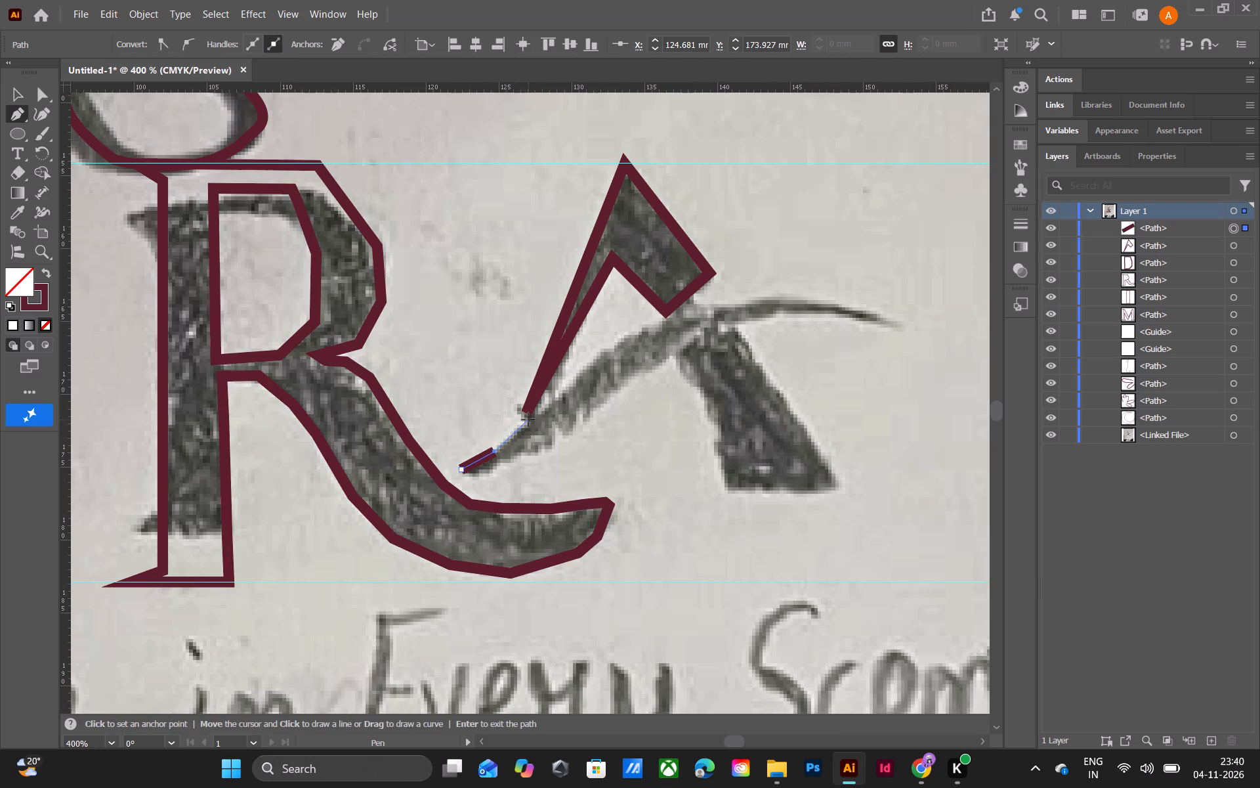
left_click(536, 420)
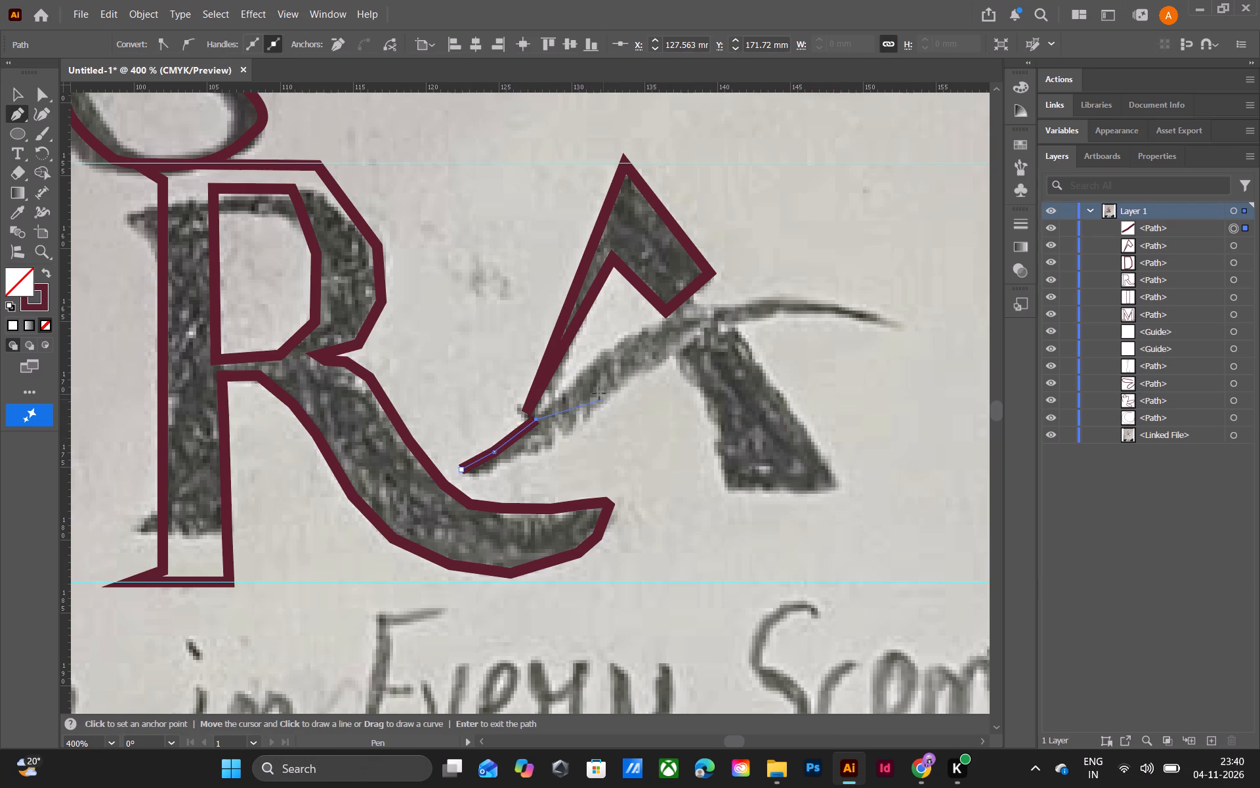
left_click(598, 362)
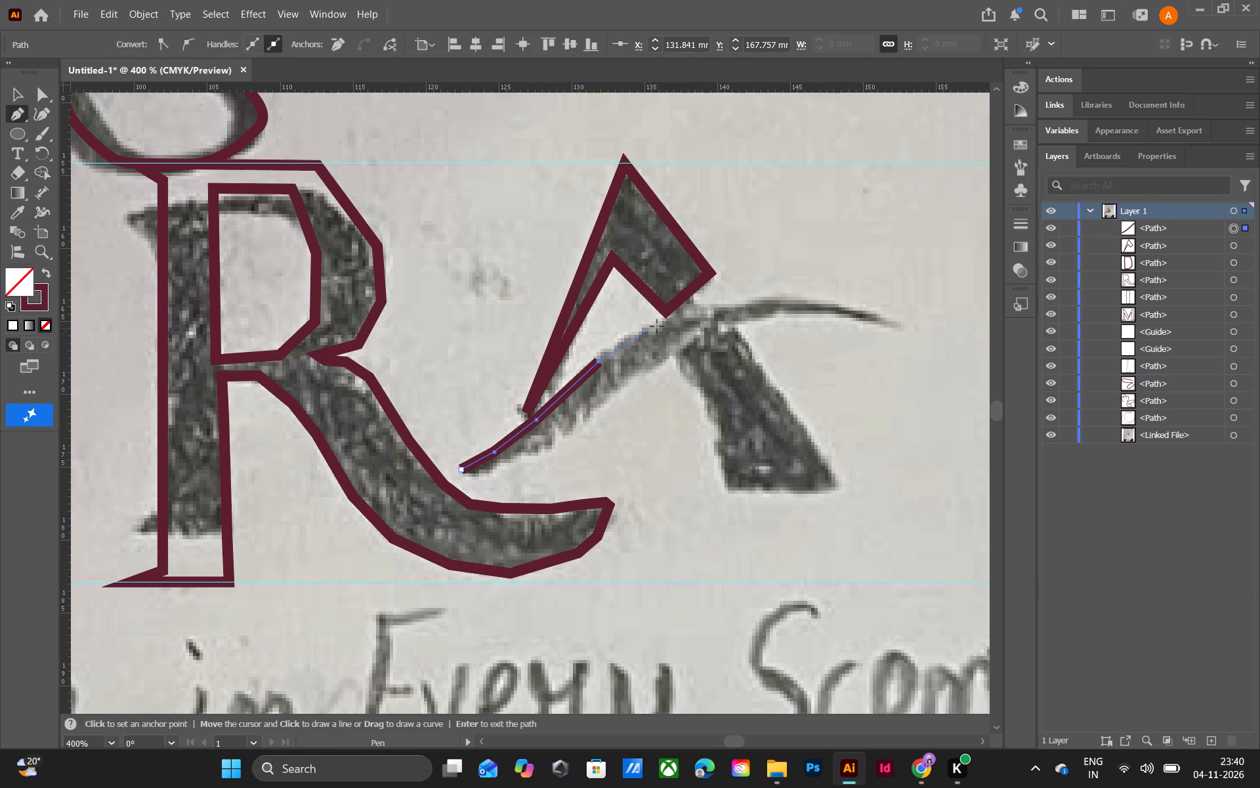
left_click(654, 322)
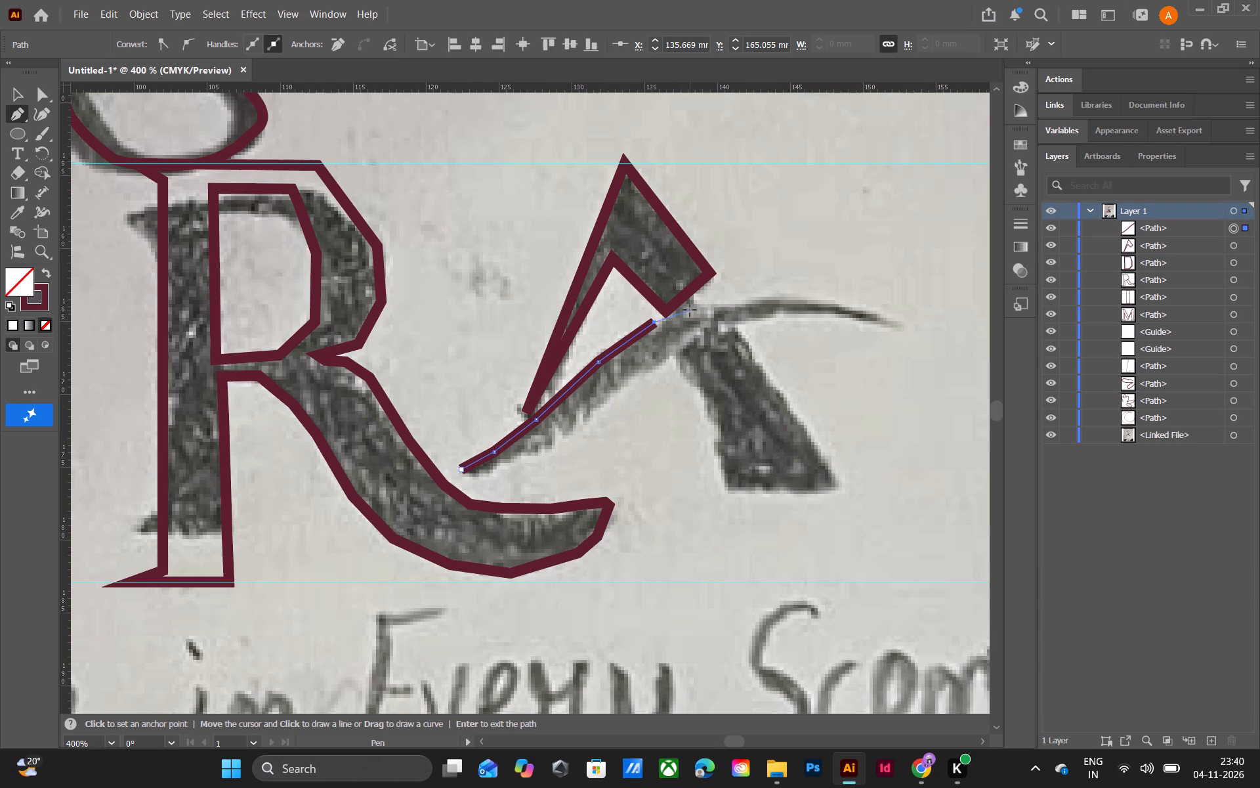
left_click(690, 311)
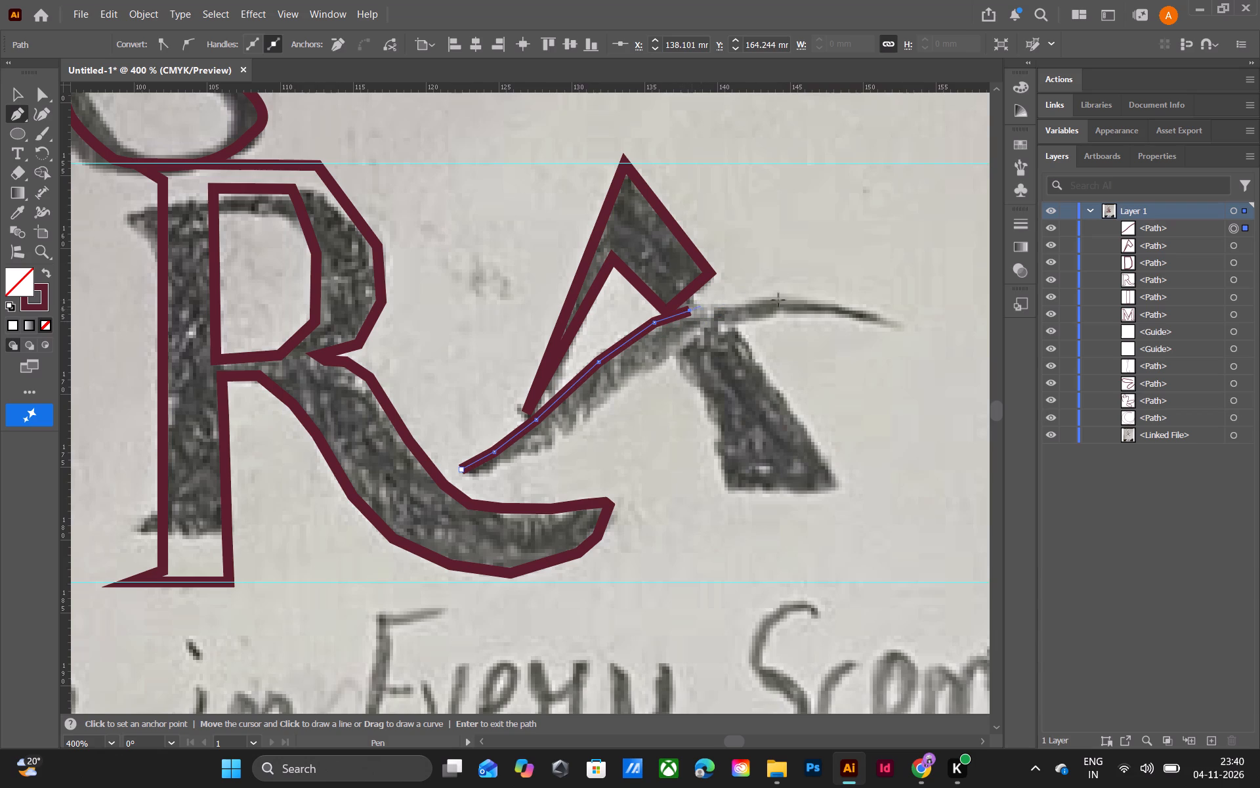
left_click(734, 303)
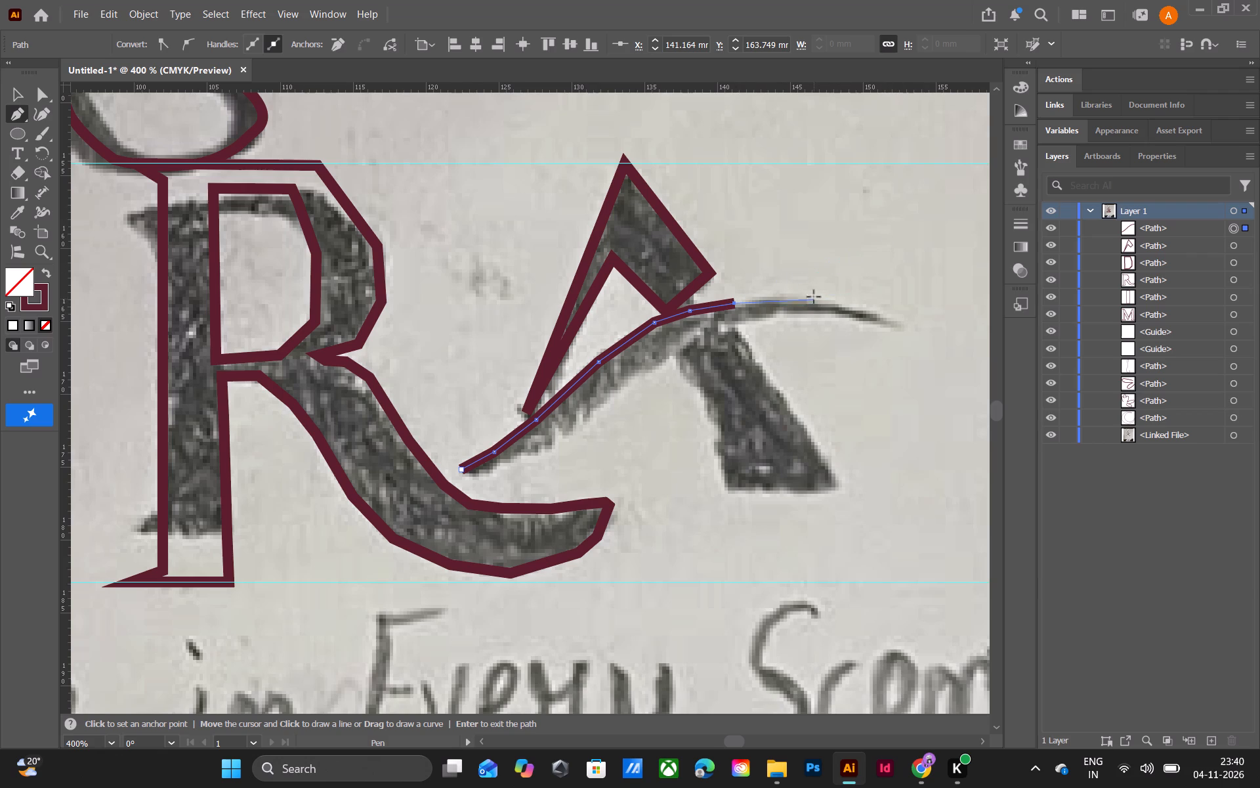
left_click(814, 295)
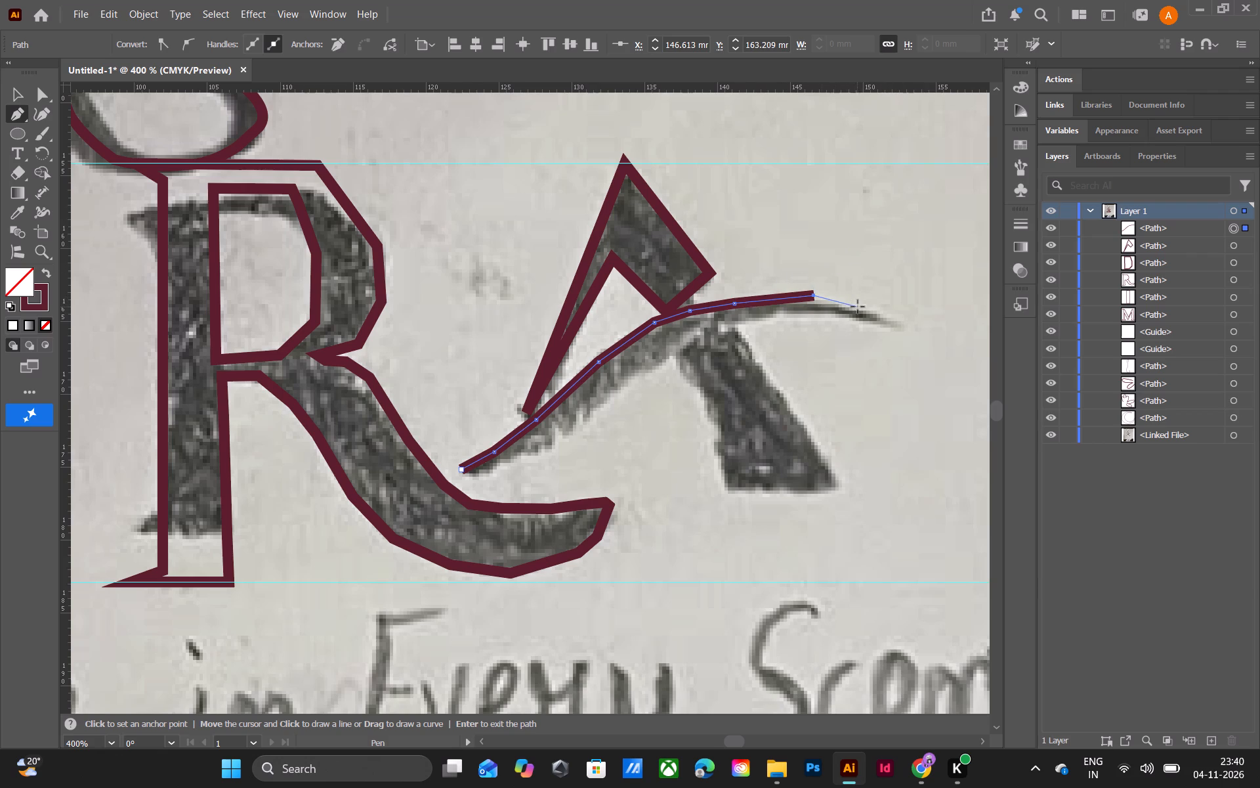
left_click(858, 307)
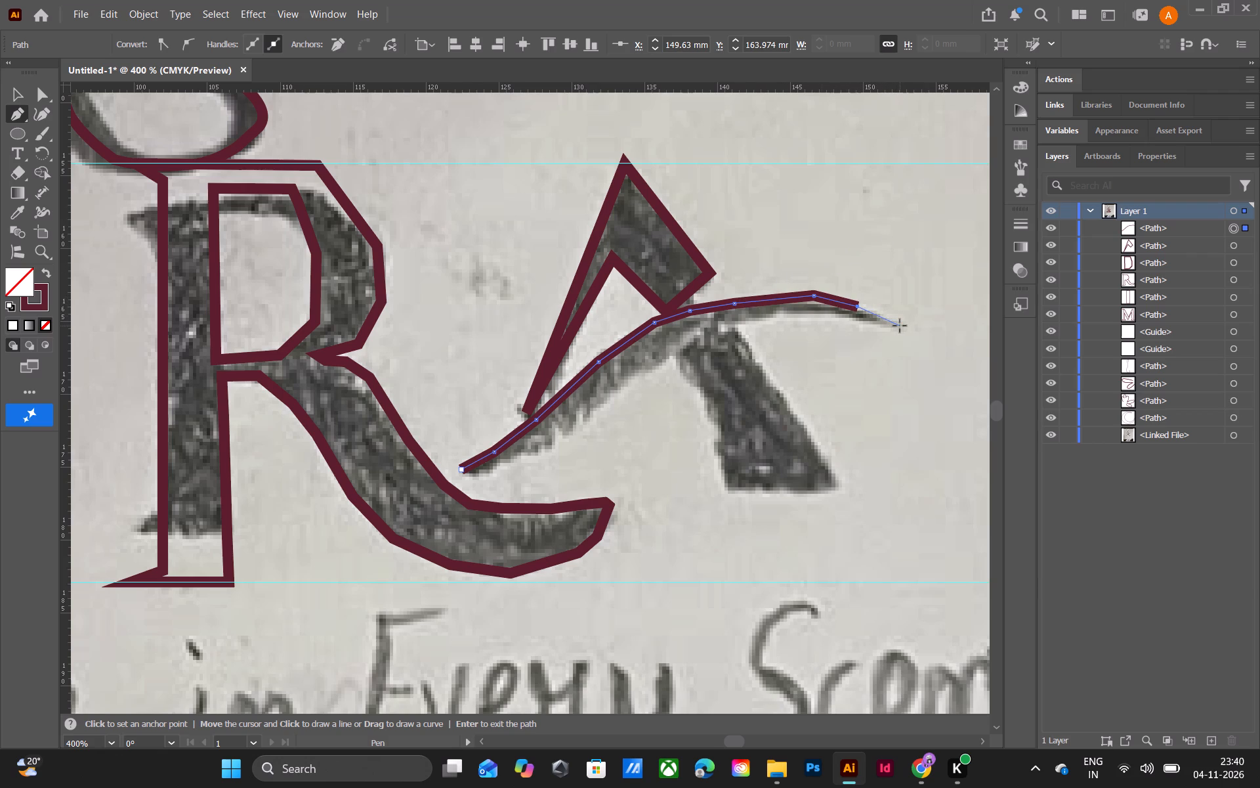
left_click(900, 326)
Trace the crossbar's lower edge back to the starting tip and close the path, making the outline about 12 mm tall.
left_click(838, 318)
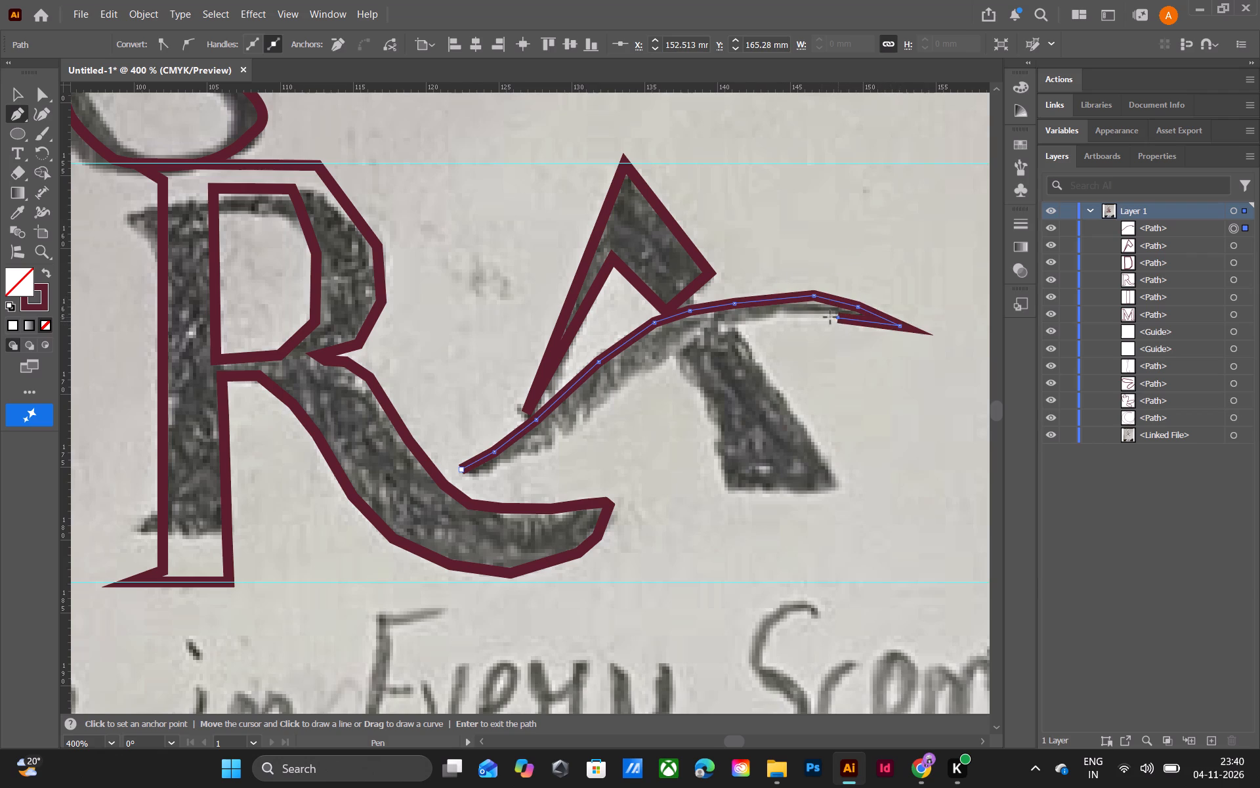
left_click(793, 315)
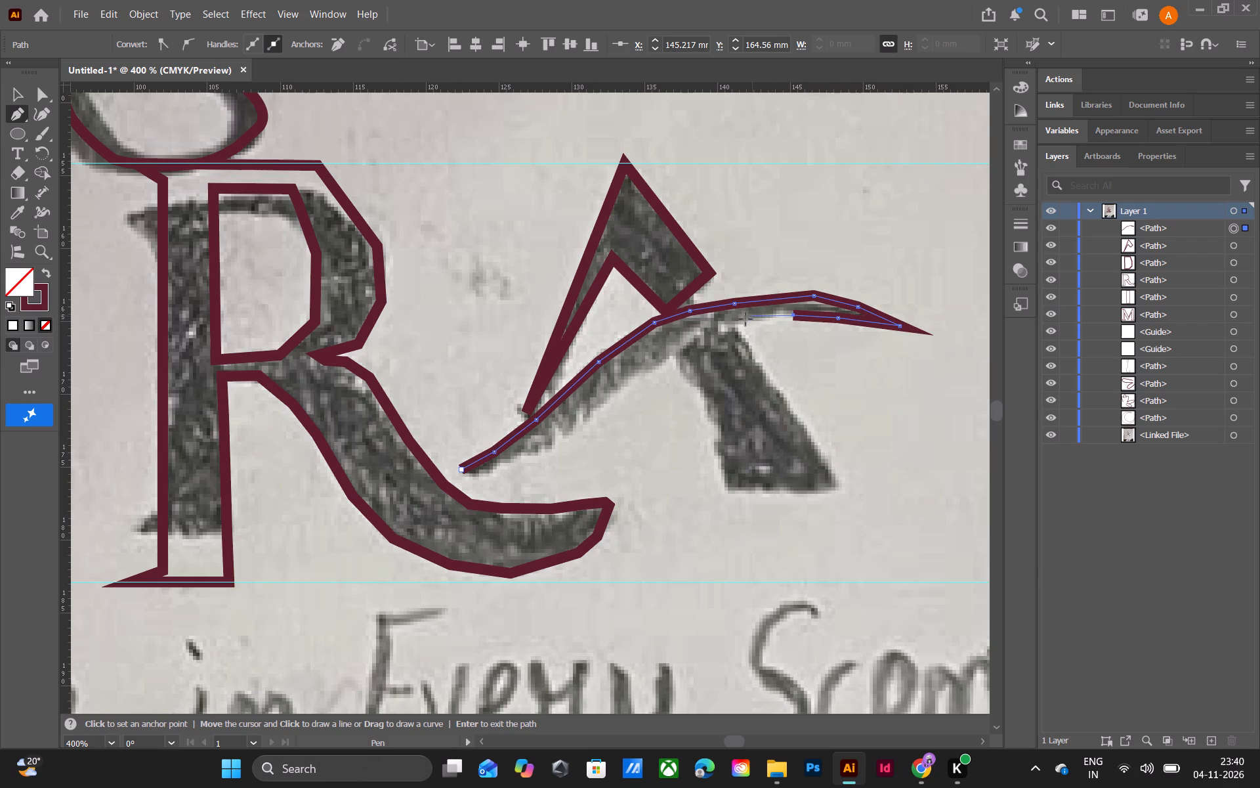
left_click(734, 321)
left_click(703, 332)
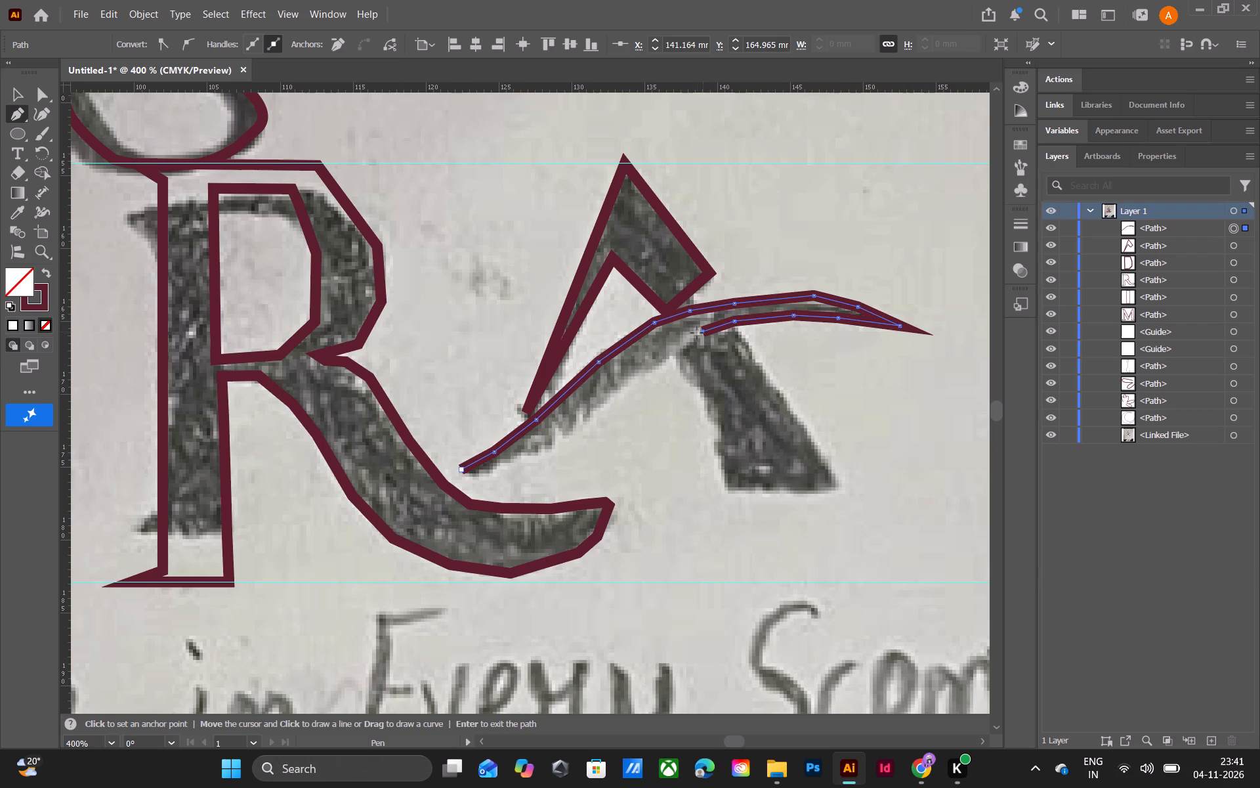
left_click(666, 361)
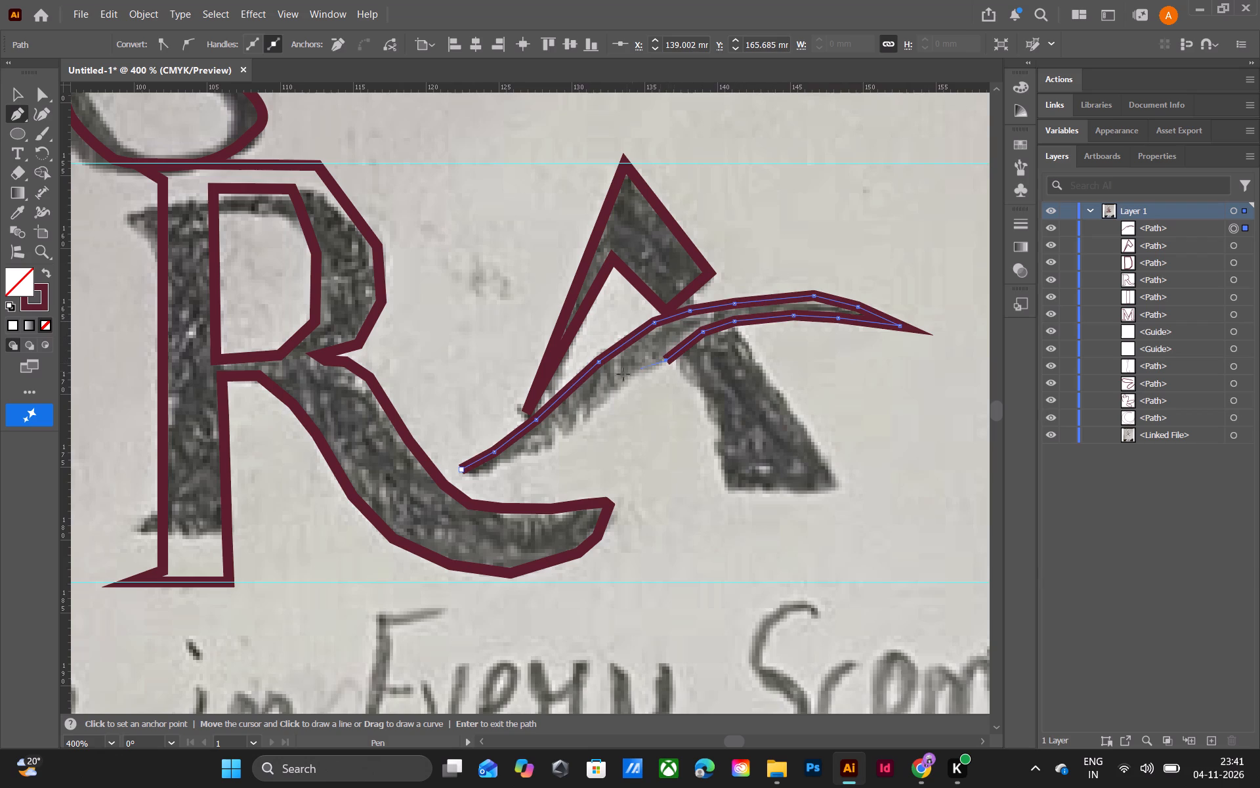
left_click(600, 407)
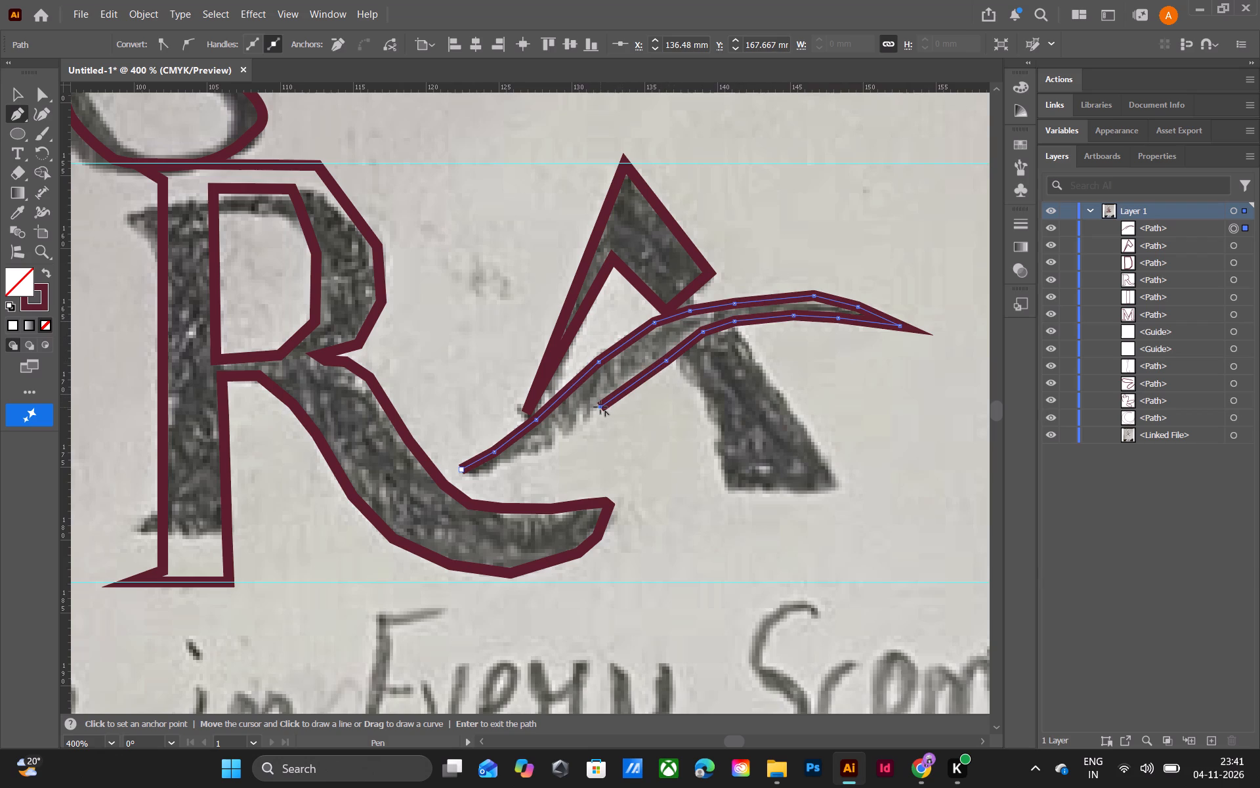
left_click(541, 455)
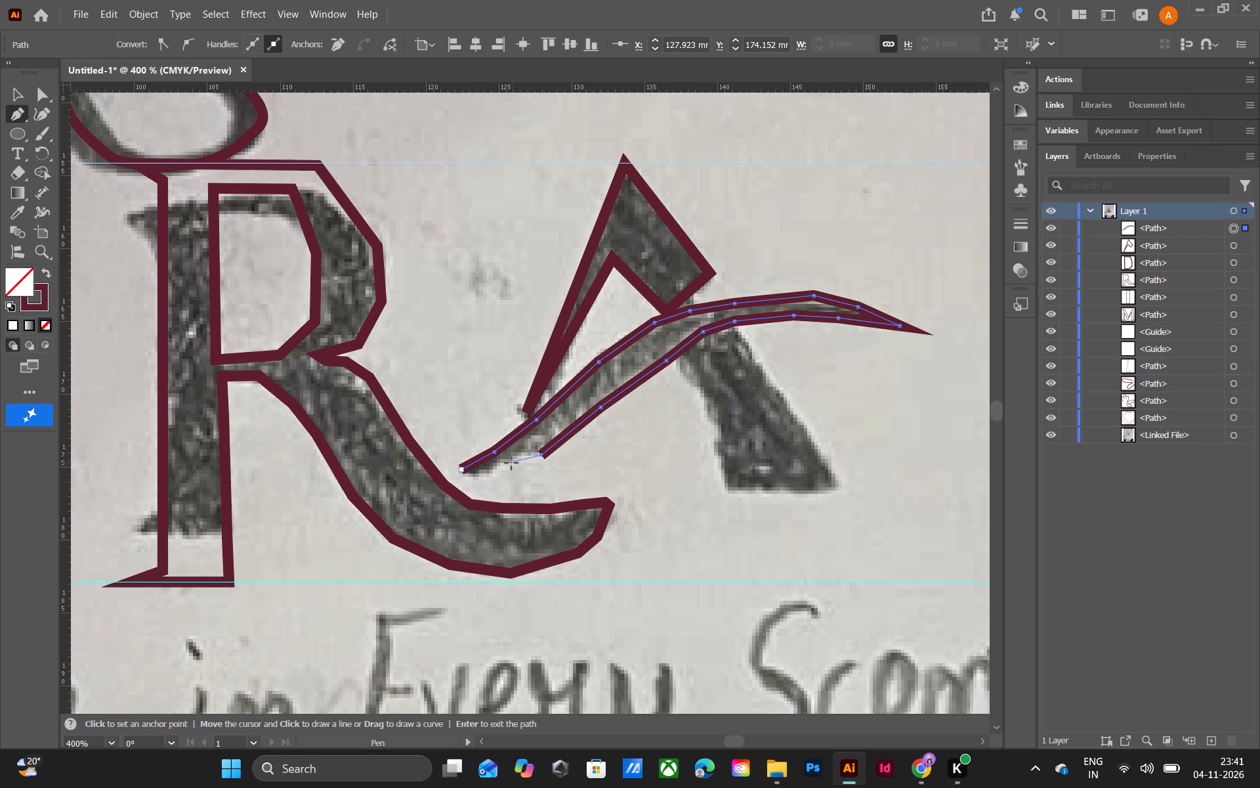
left_click(506, 464)
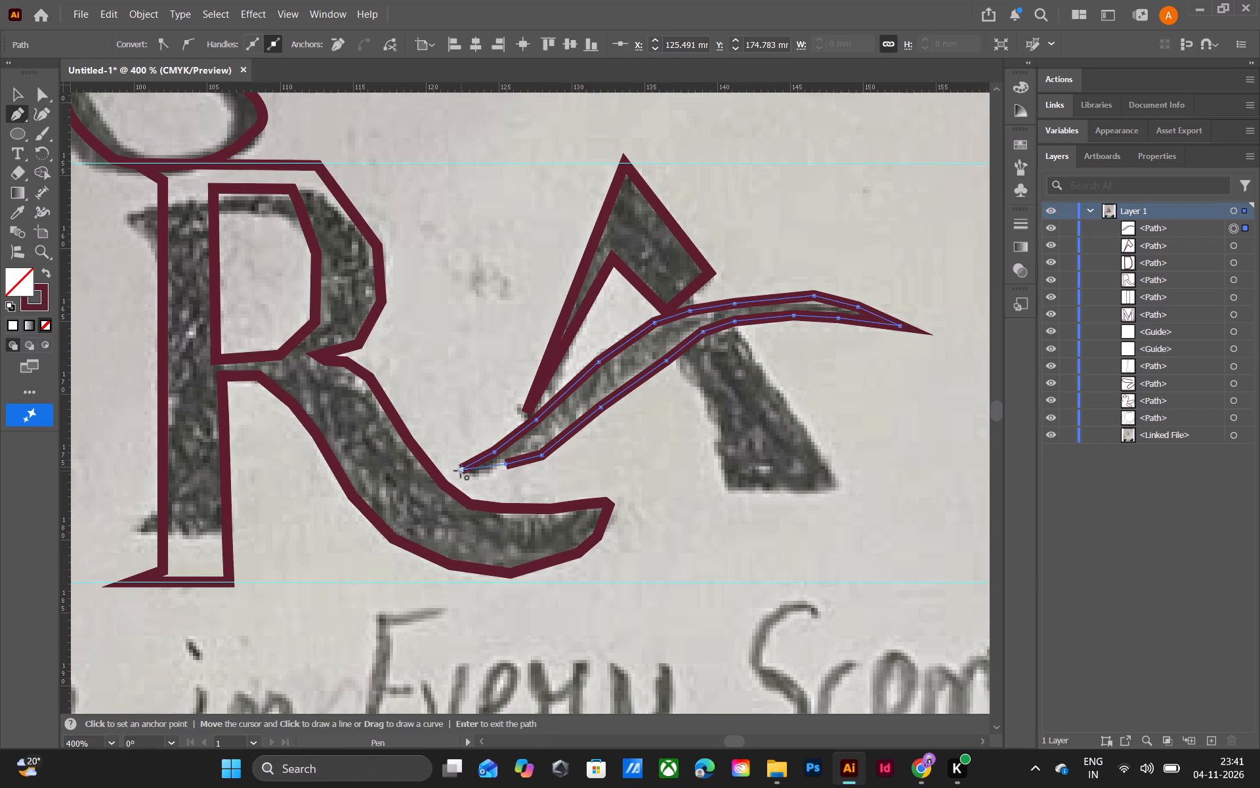
left_click(461, 471)
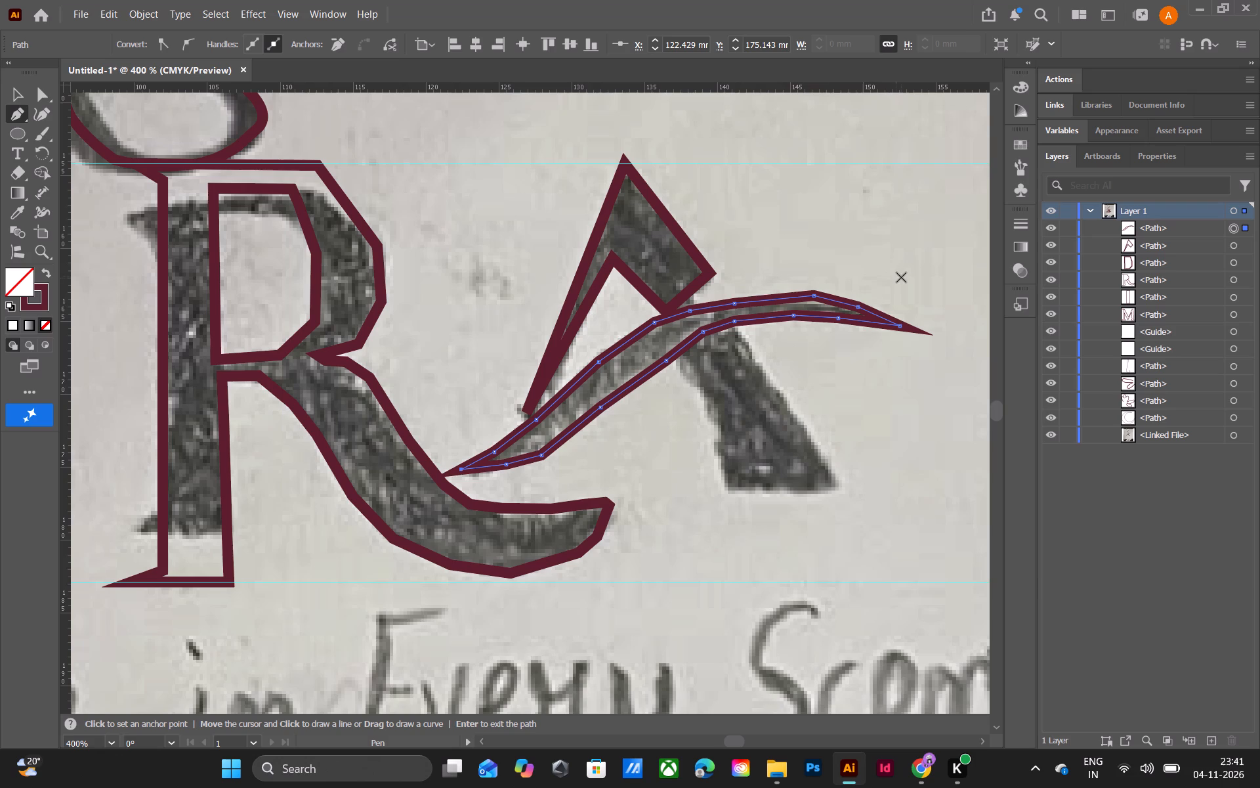
Outline the A's thick lower leg as a closed four-point path from under the crossbar to the lower guide, about 13 mm wide and 17 mm tall.
left_click(688, 362)
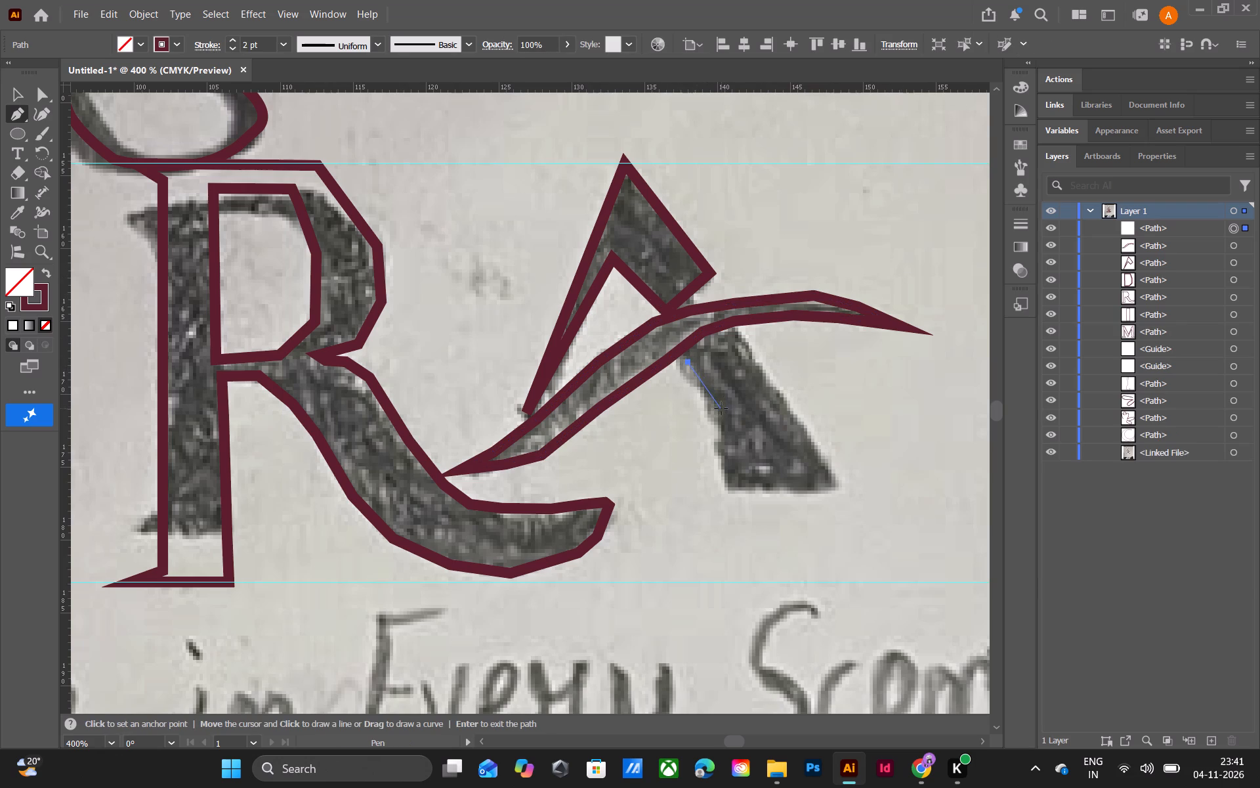
left_click(743, 491)
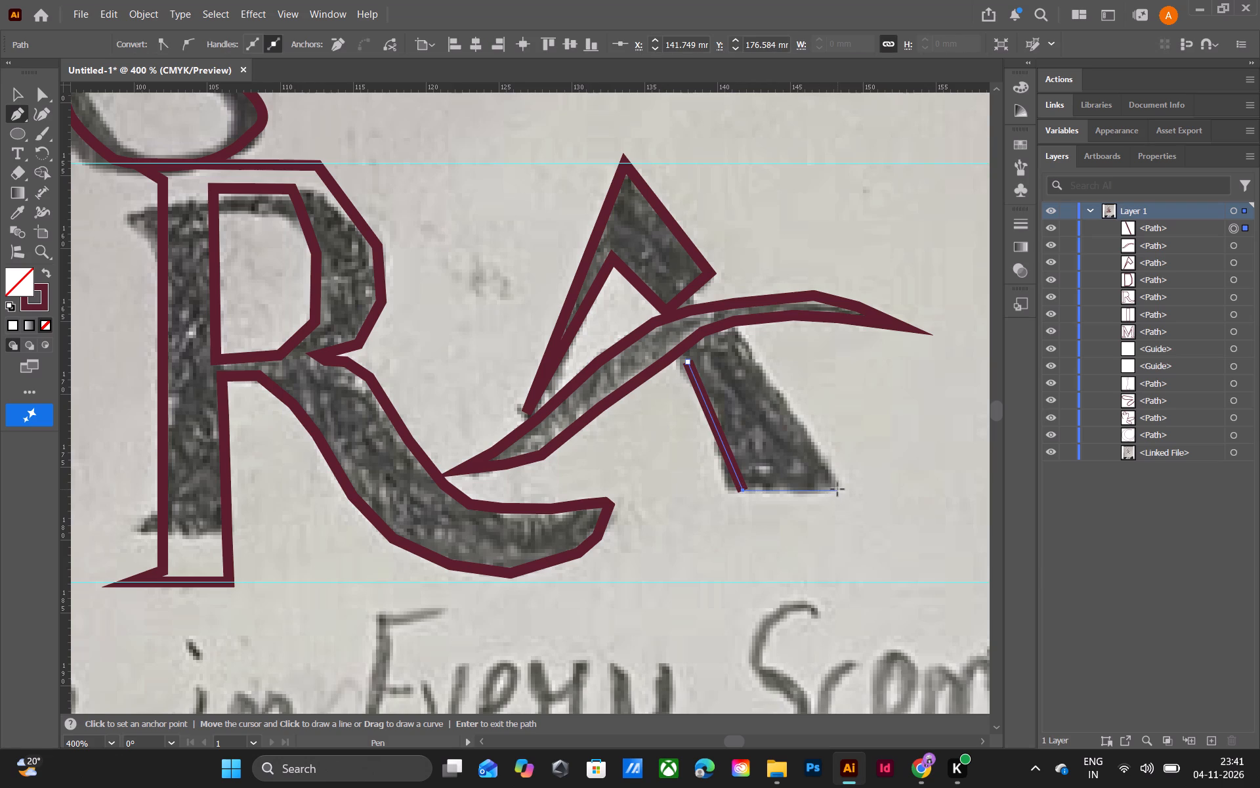
key("ctrl+z")
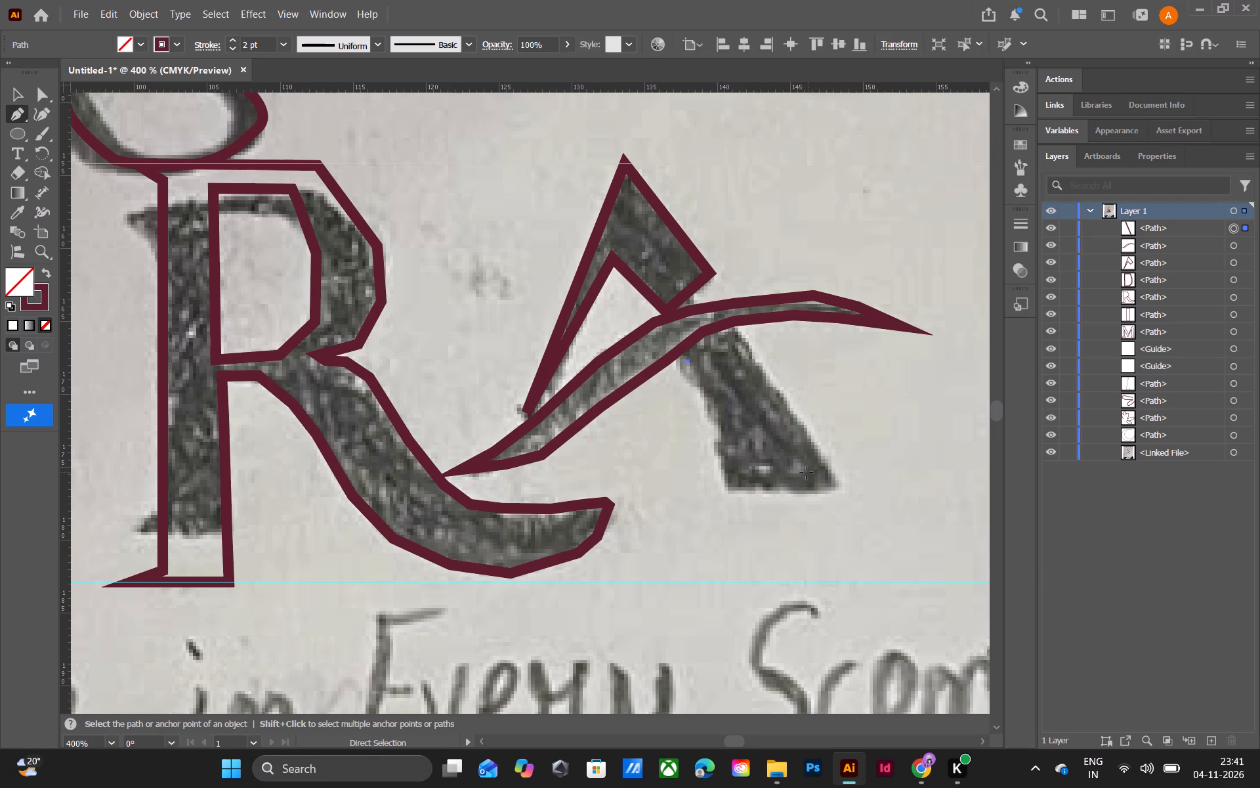
left_click(760, 584)
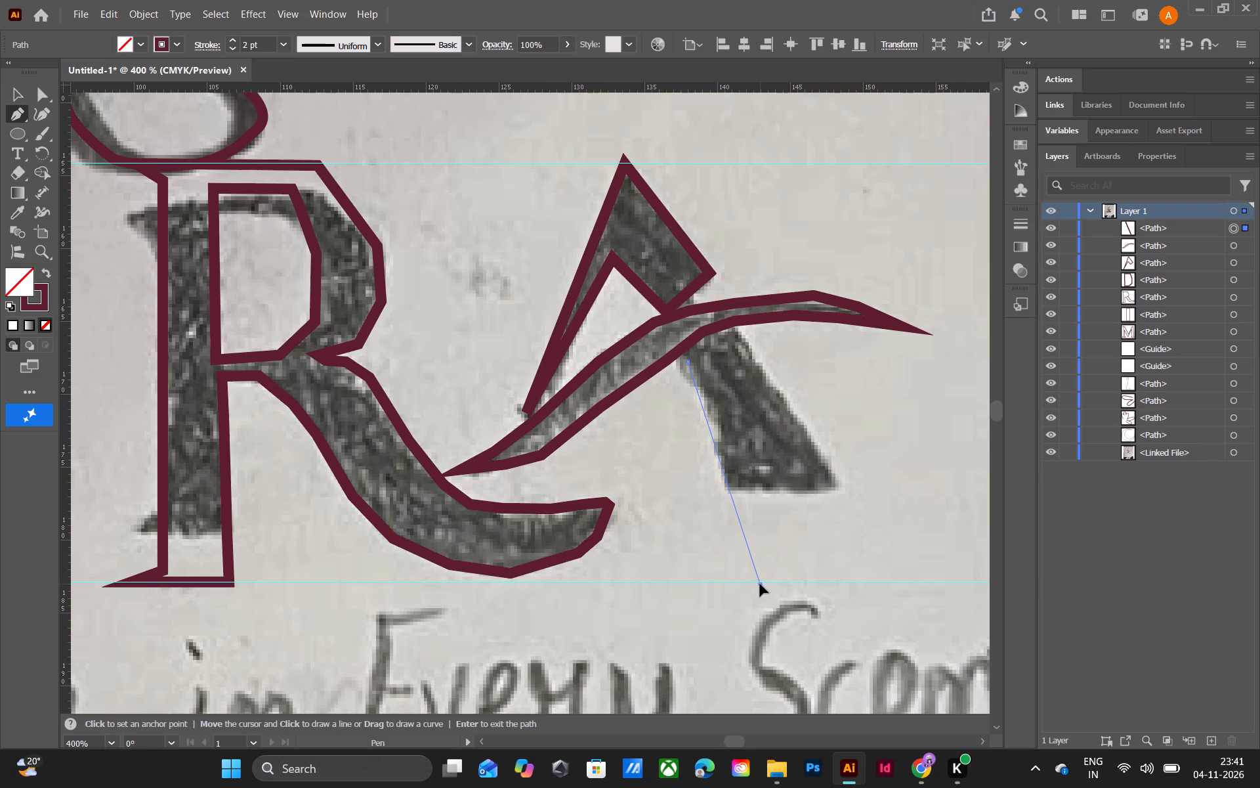
left_click(881, 581)
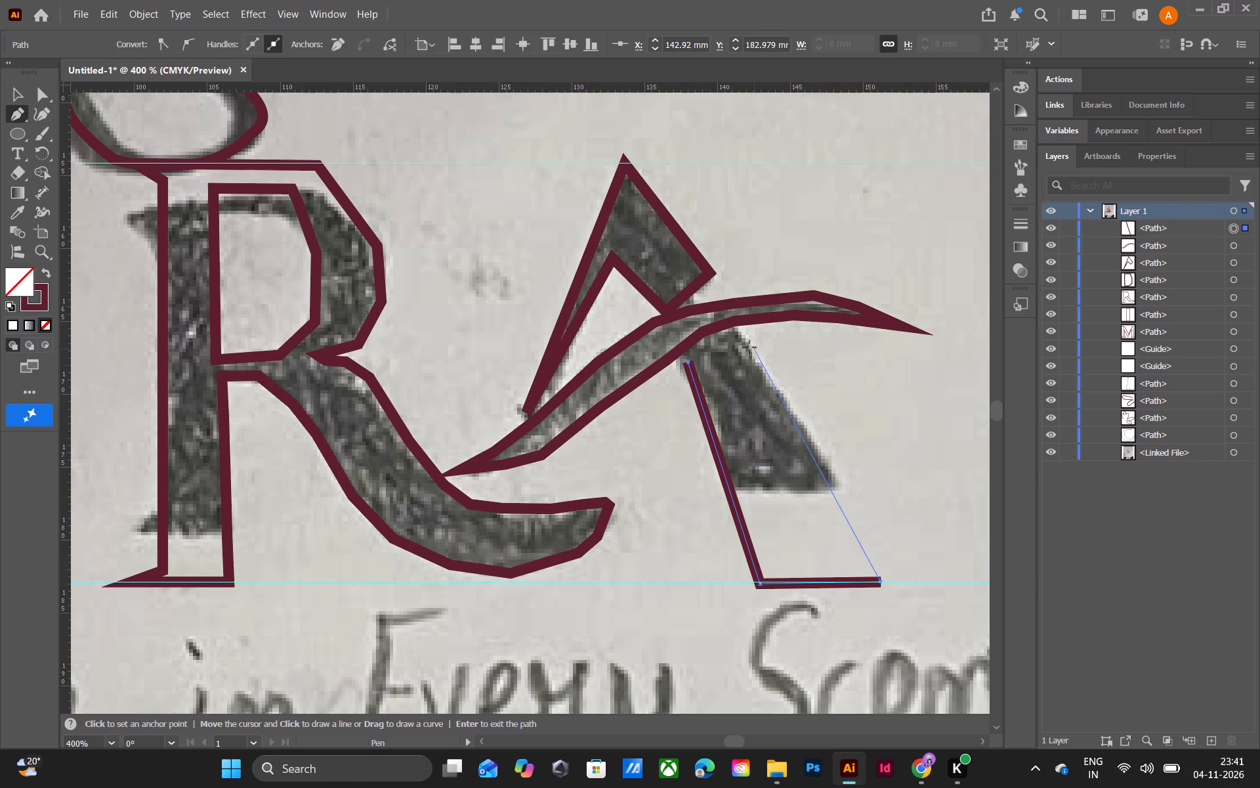
left_click(740, 337)
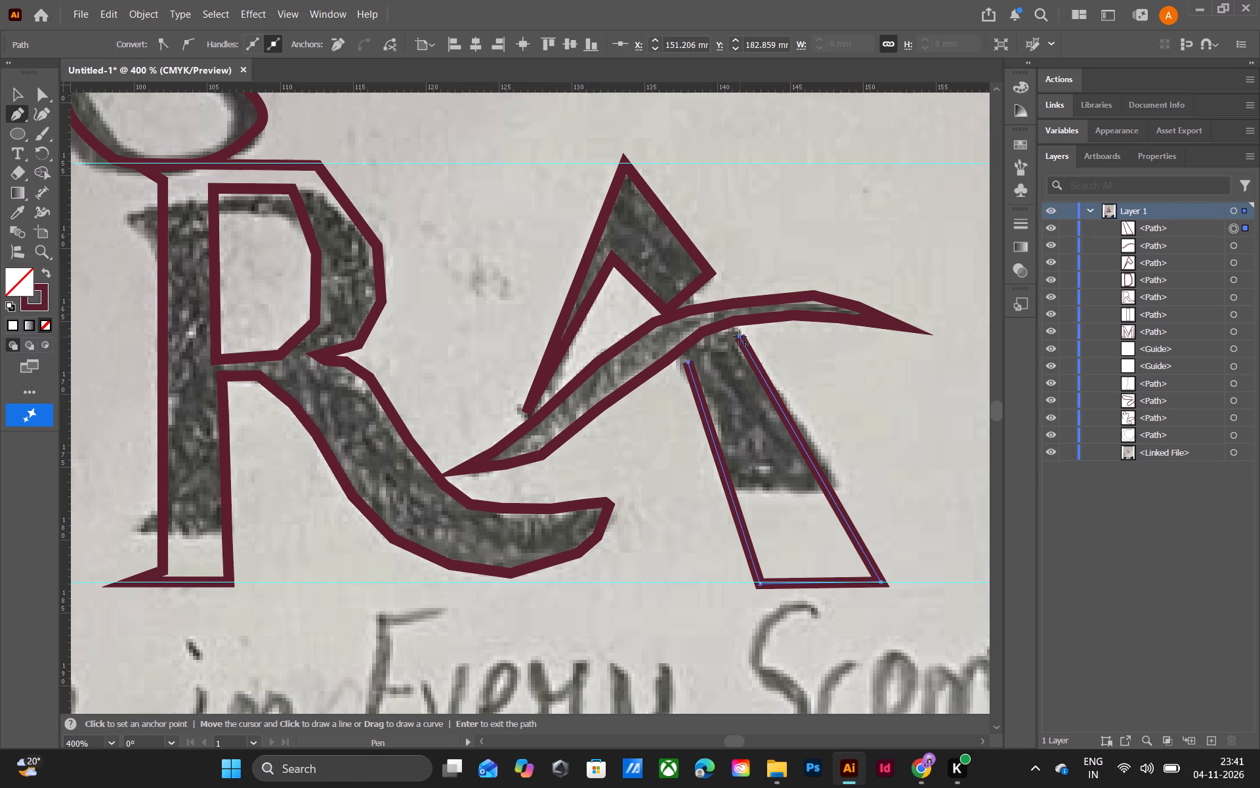
left_click(688, 363)
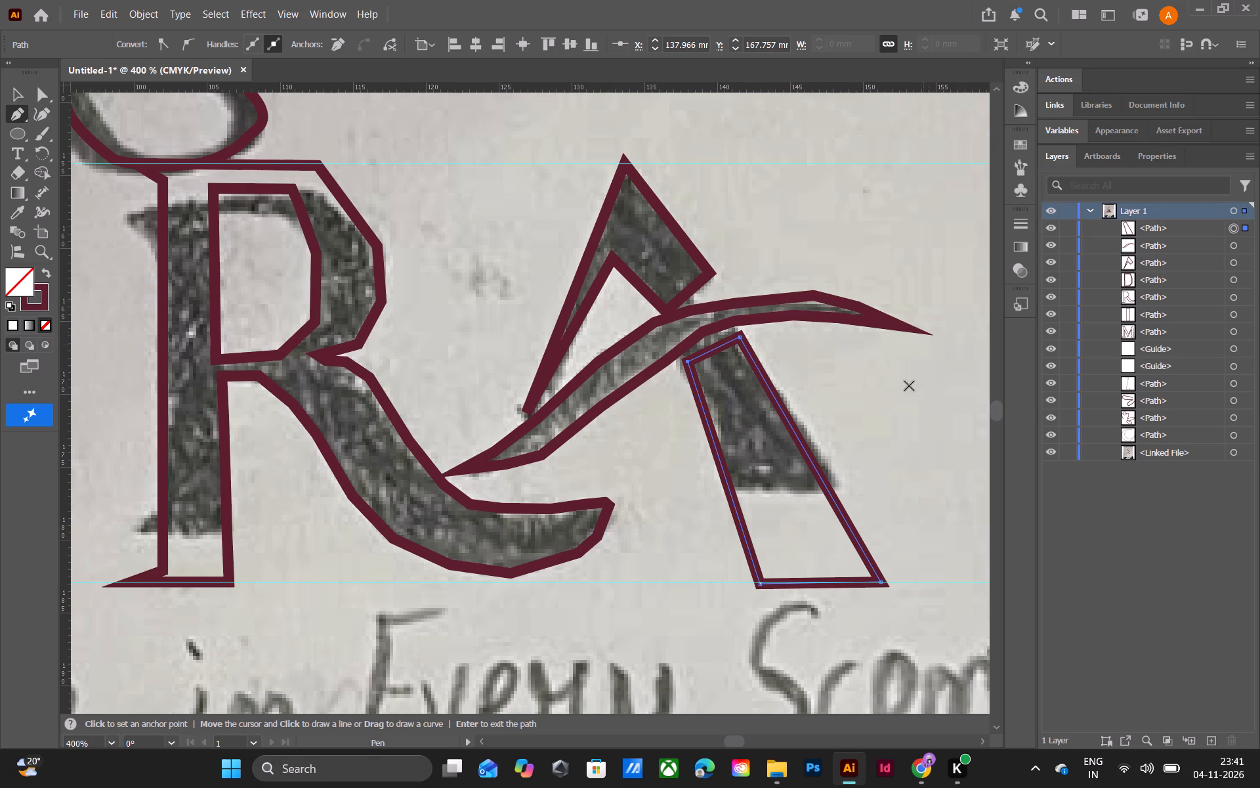
Select the A's lower leg outline and rotate it slightly counter-clockwise so that its foot swings outward.
left_click(27, 92)
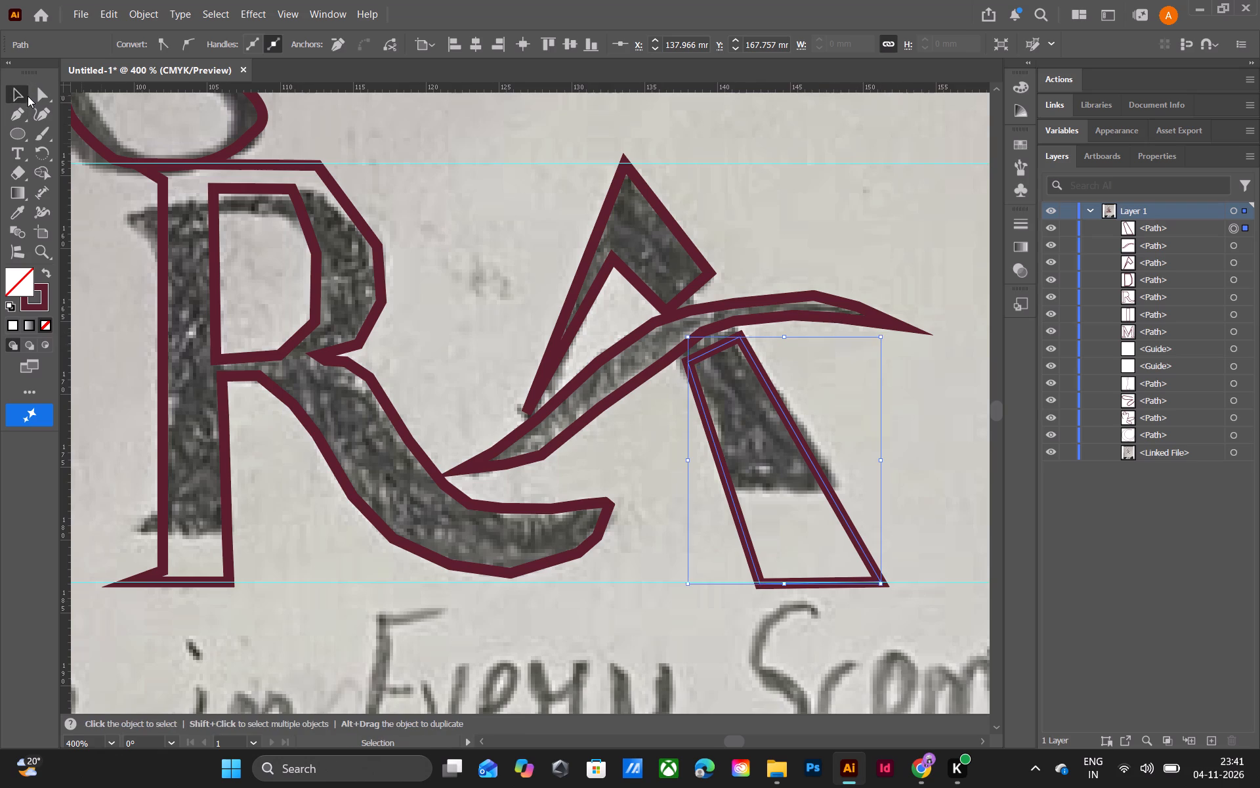
left_click(885, 584)
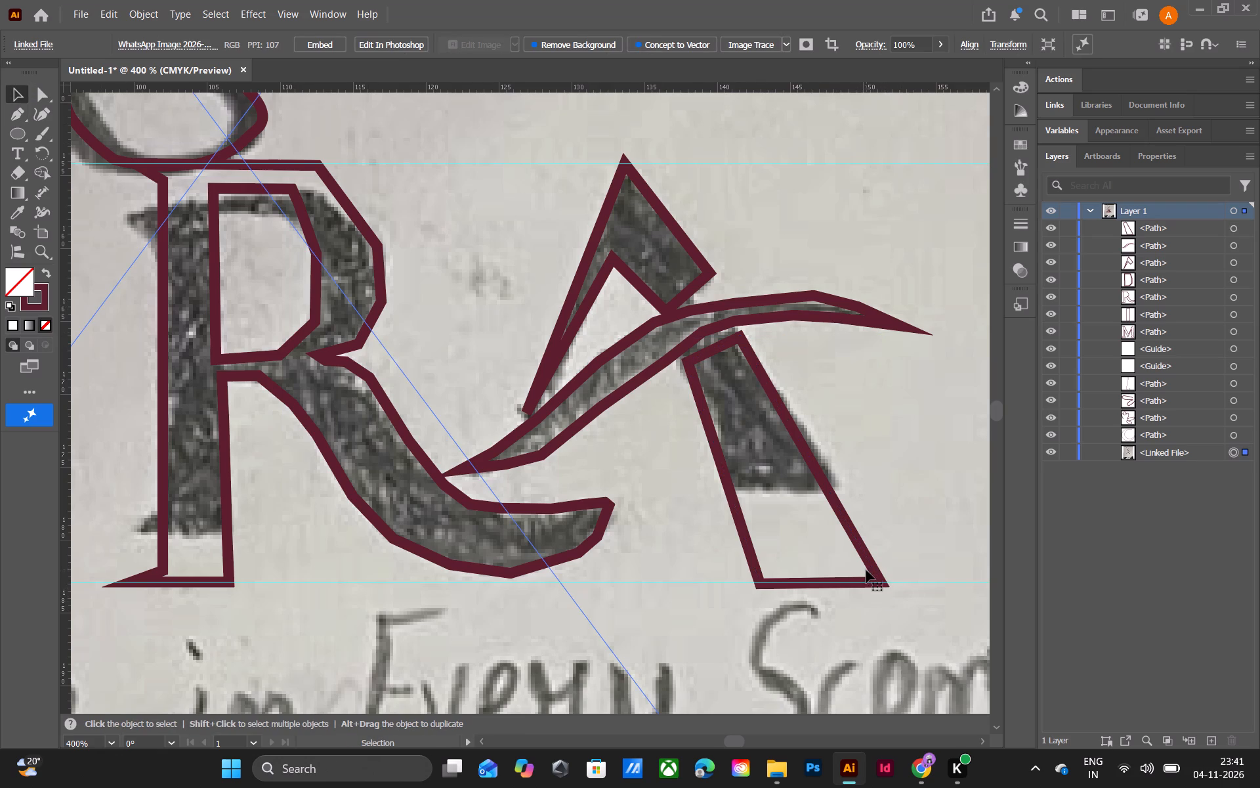
left_click(868, 560)
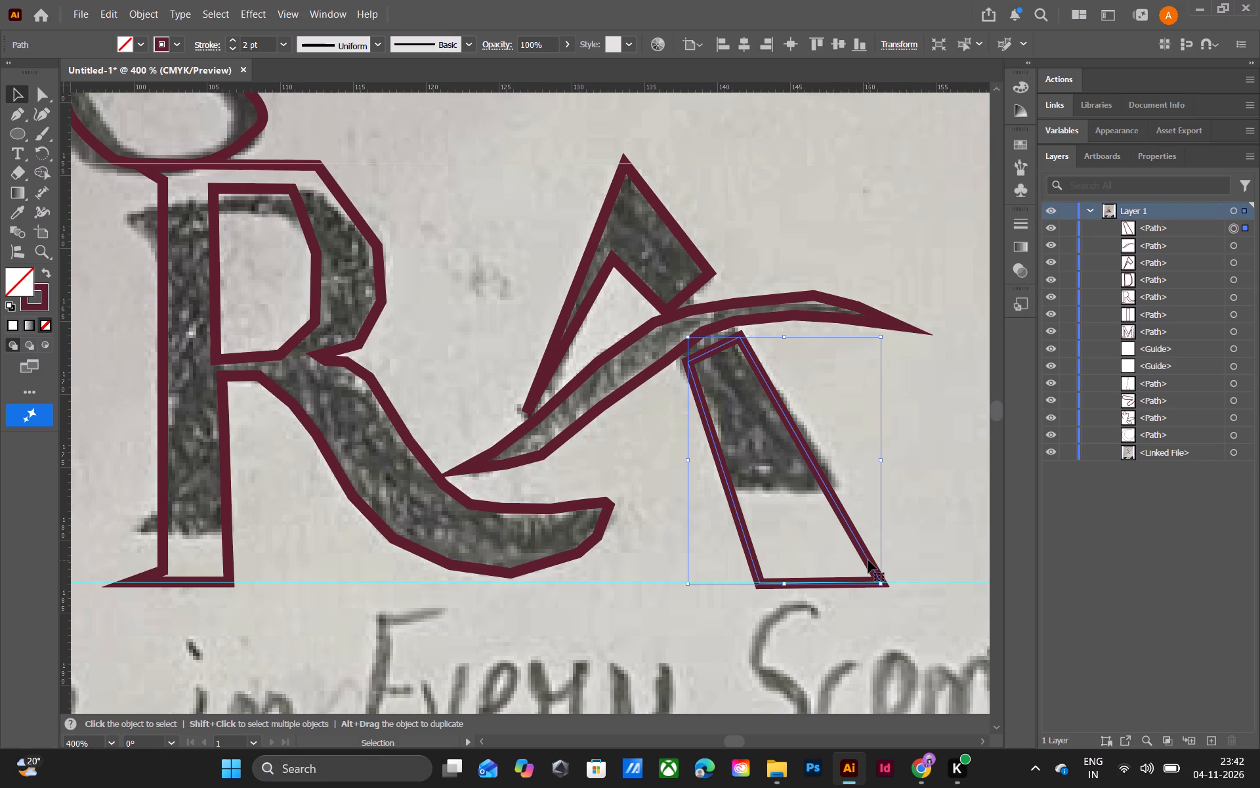
left_click_drag(885, 590, 885, 584)
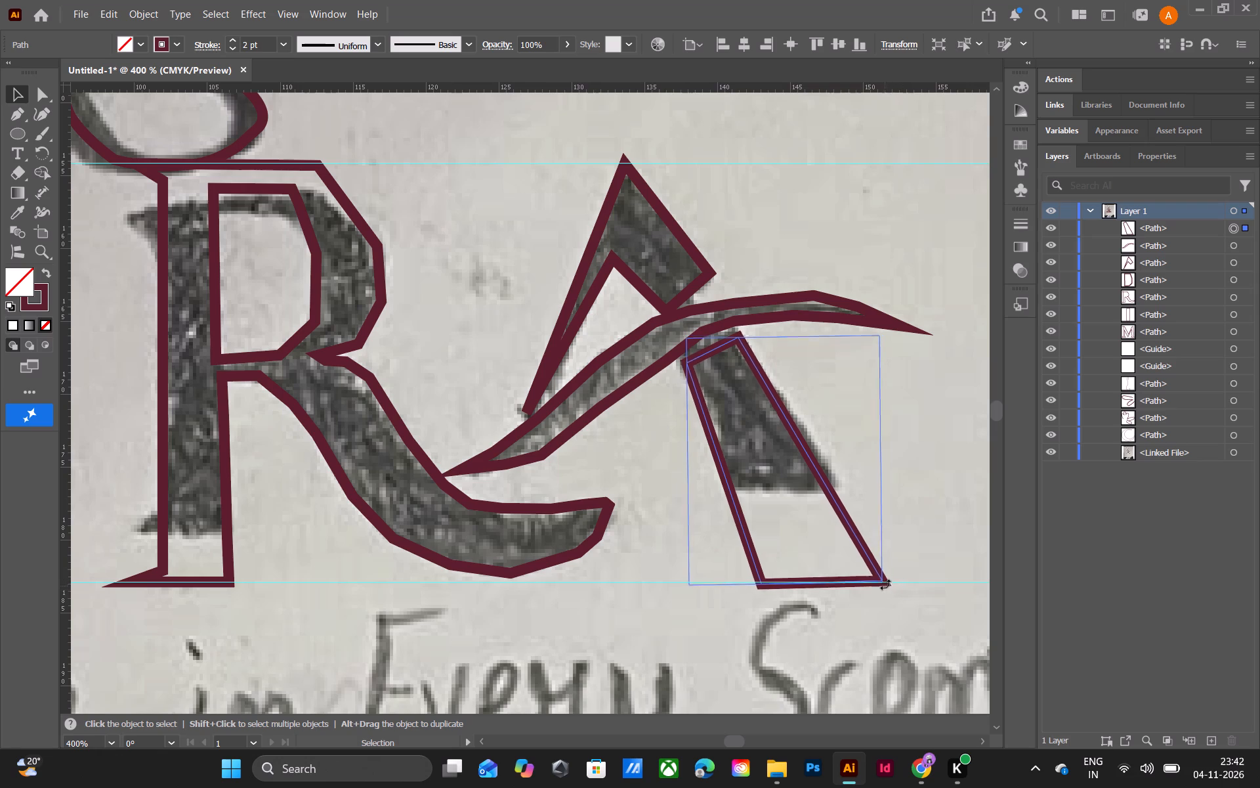
left_click_drag(885, 584, 895, 582)
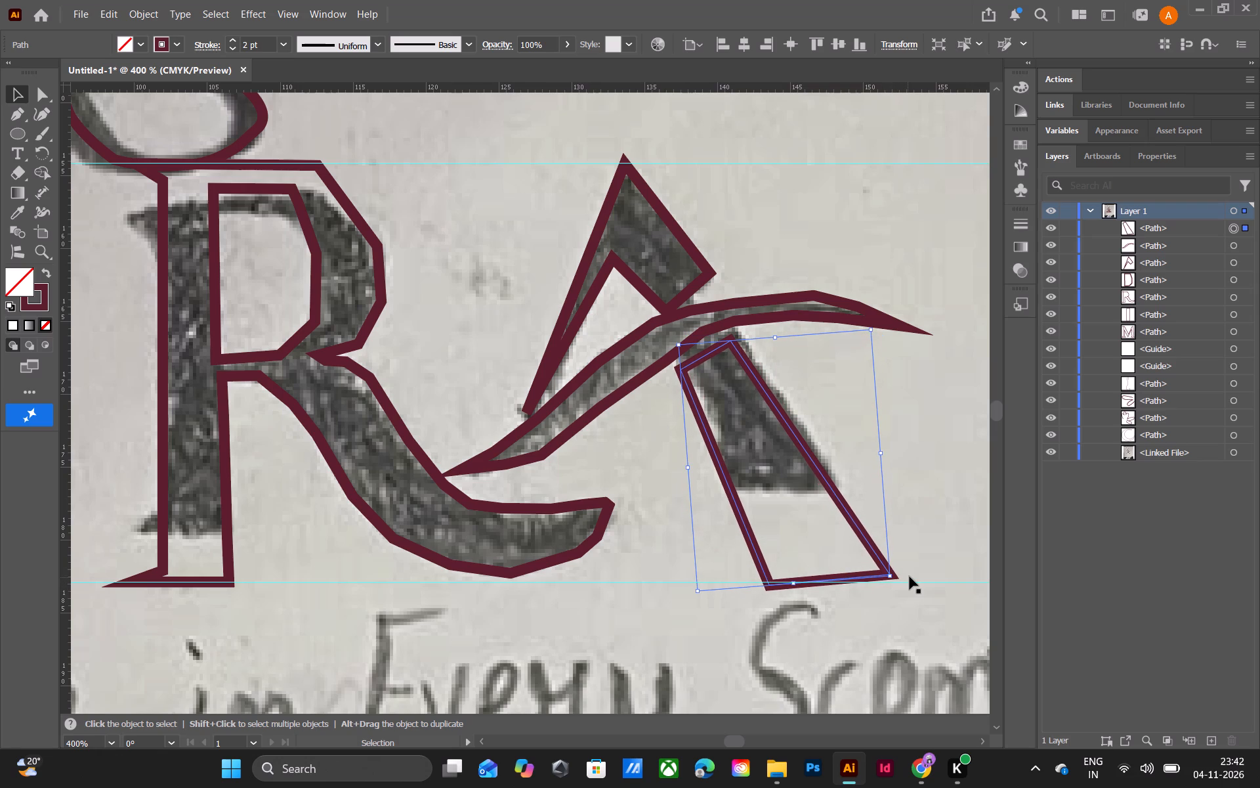
Nudge the rotated leg to the right and slightly up beneath the crossbar, undoing the last two nudges.
key("Right")
key("Right")
key("Right")
key("Up")
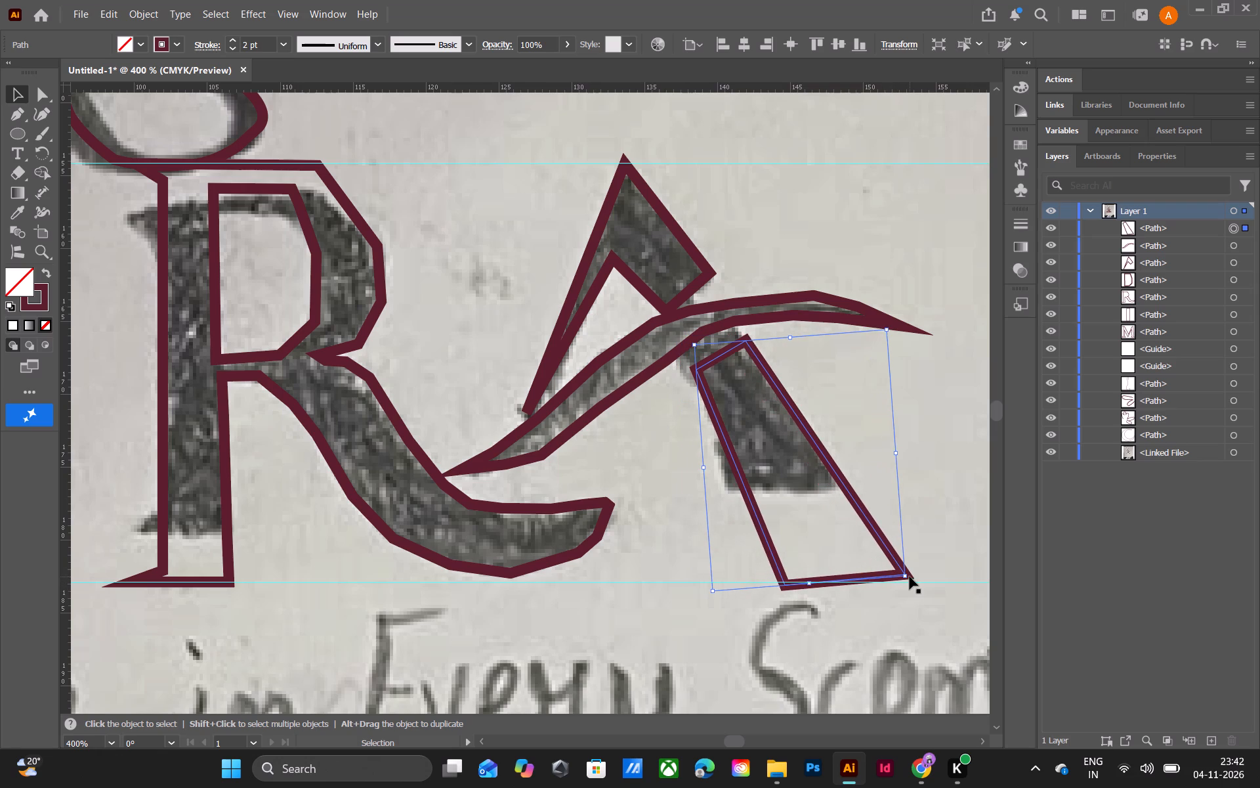
key("Up")
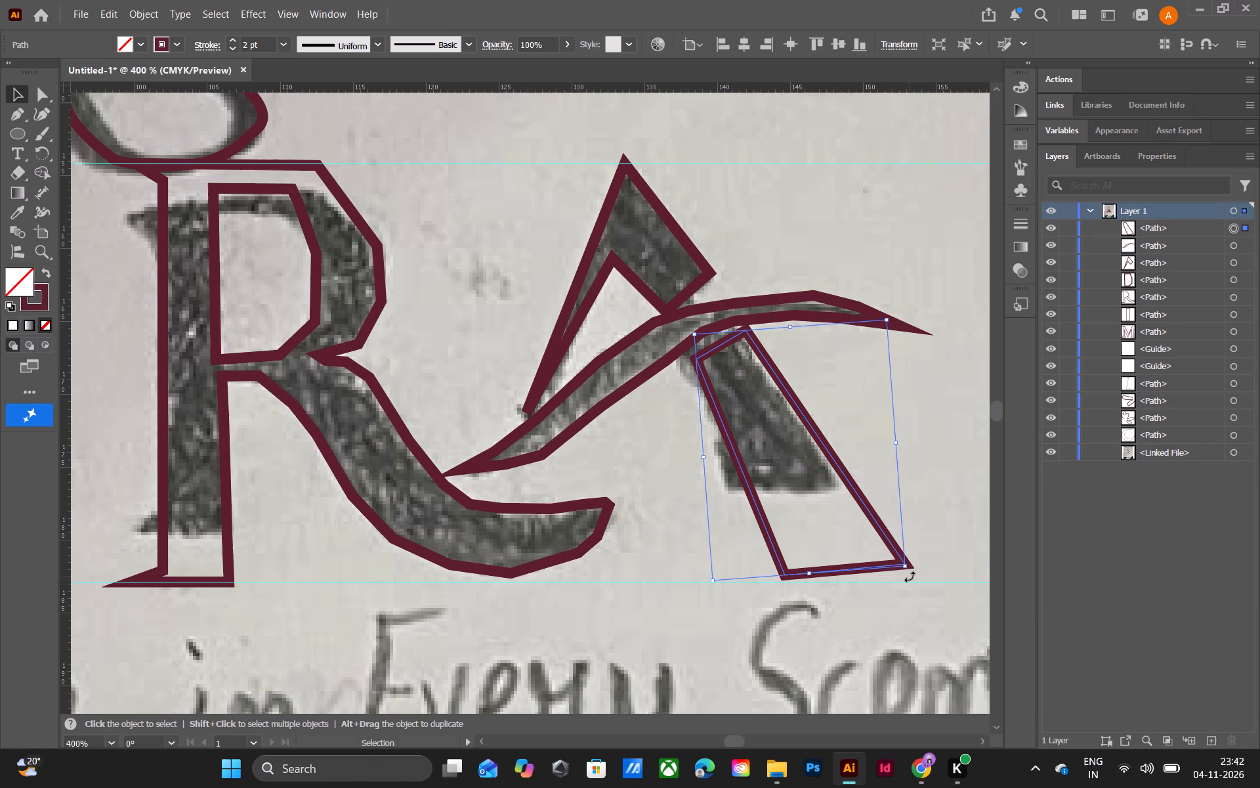
key("Down")
key("Down")
key("Right")
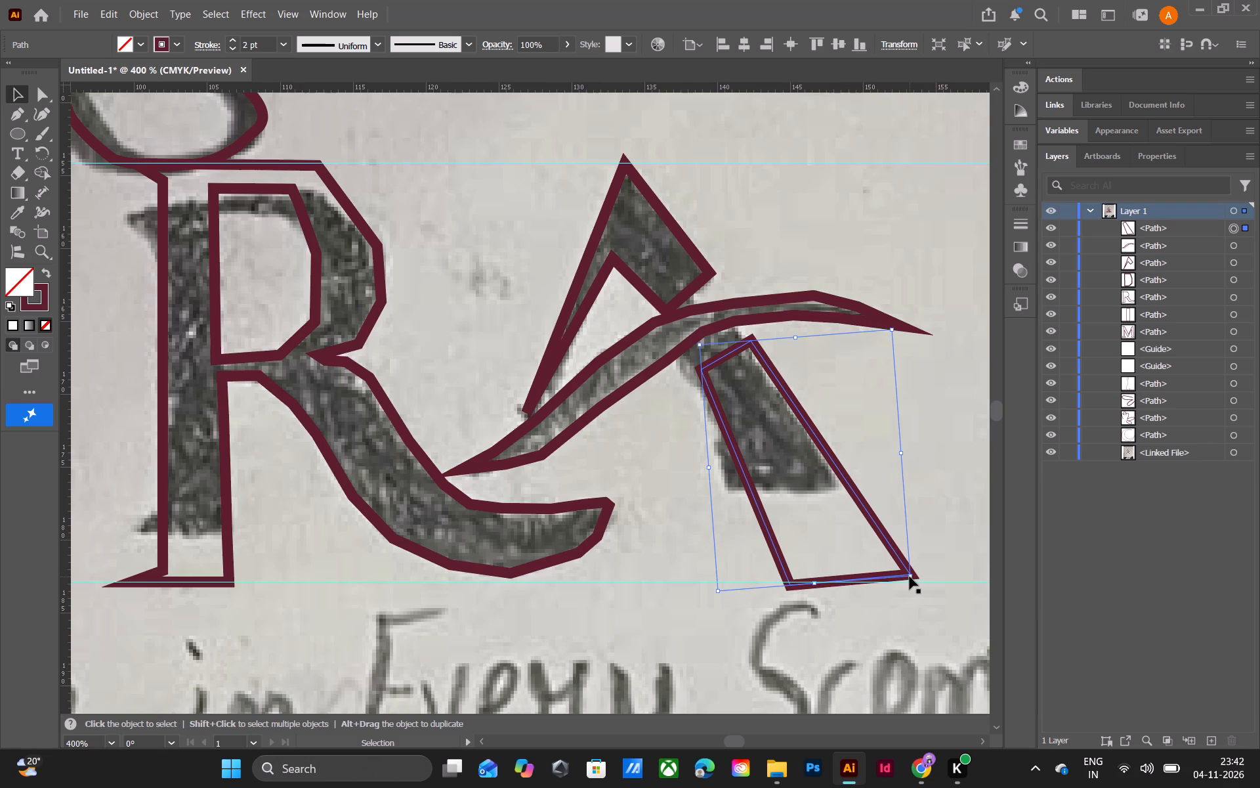
key("ctrl+z")
key("ctrl+z")
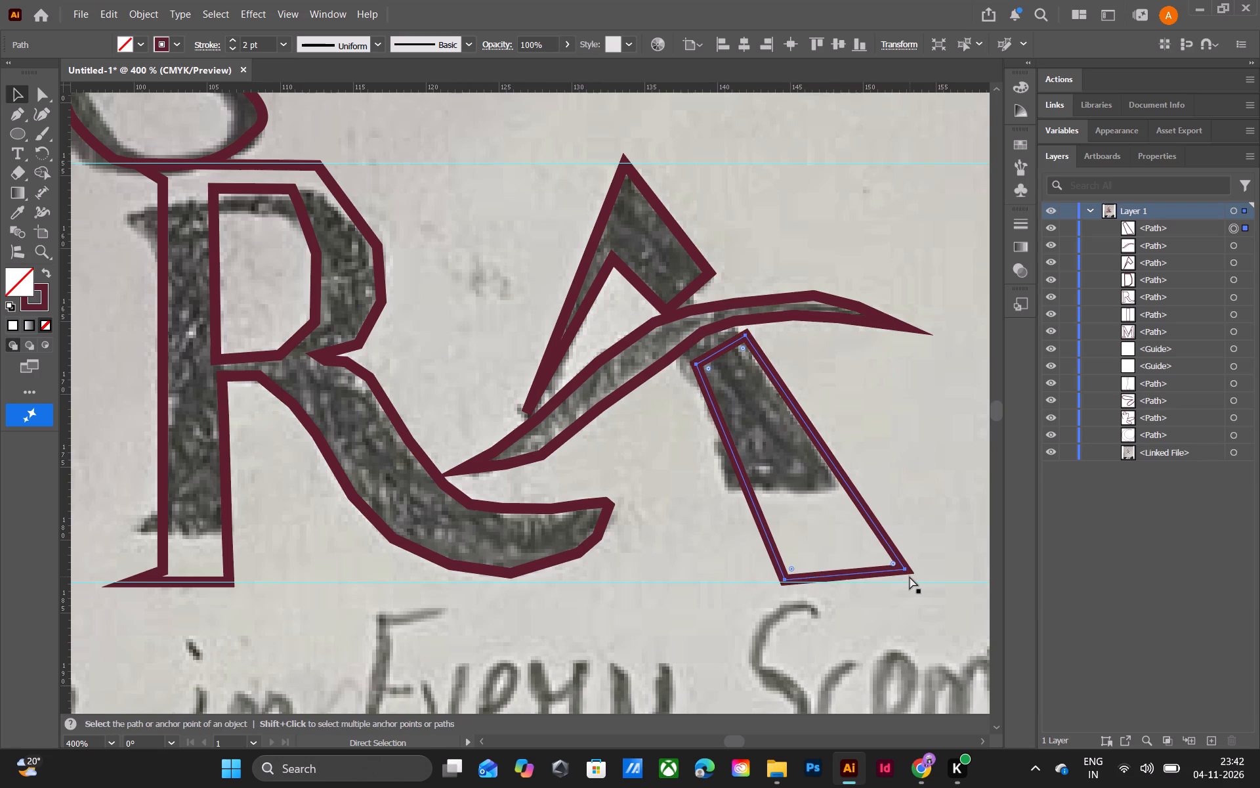
Undo the nudges and rotation of the A's lower leg outline, and delete that outline.
key("ctrl+z")
key("ctrl+z")
key("ctrl+z")
key("ctrl+z")
key("ctrl+z")
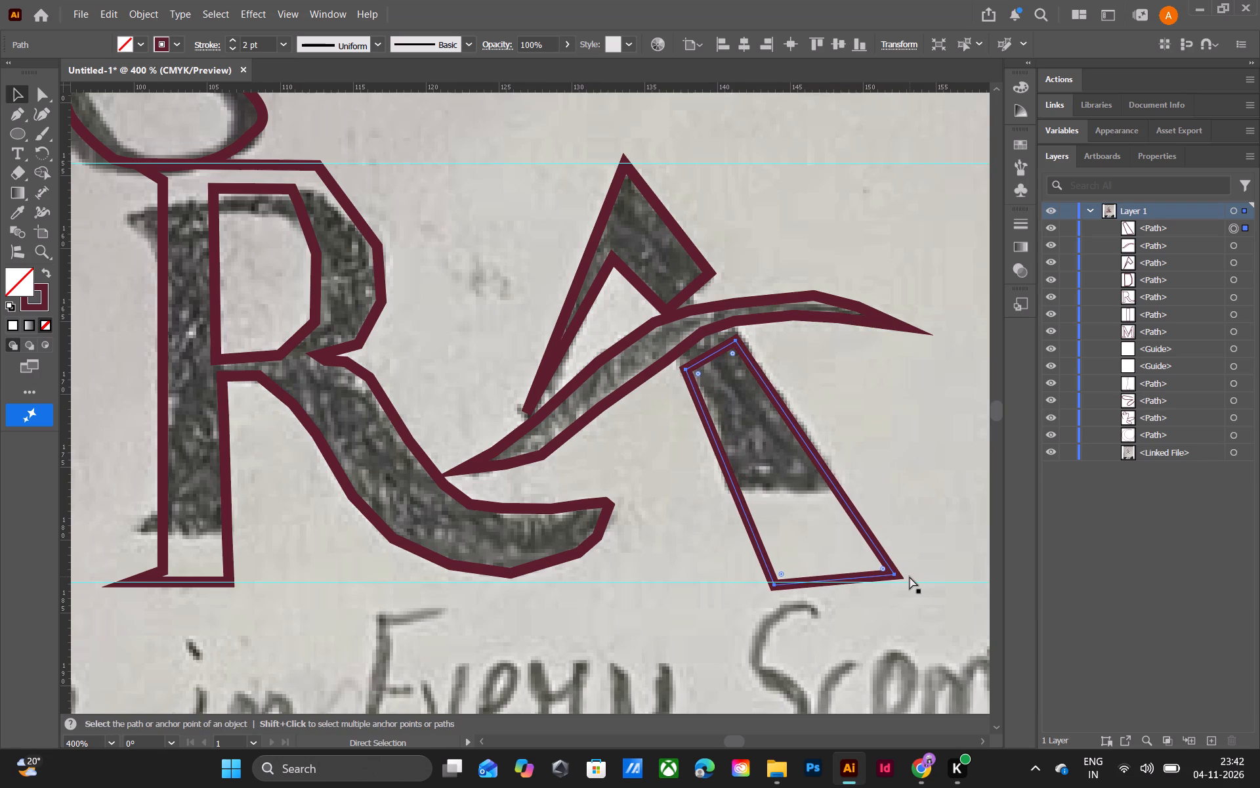
key("ctrl+z")
key("ctrl+z")
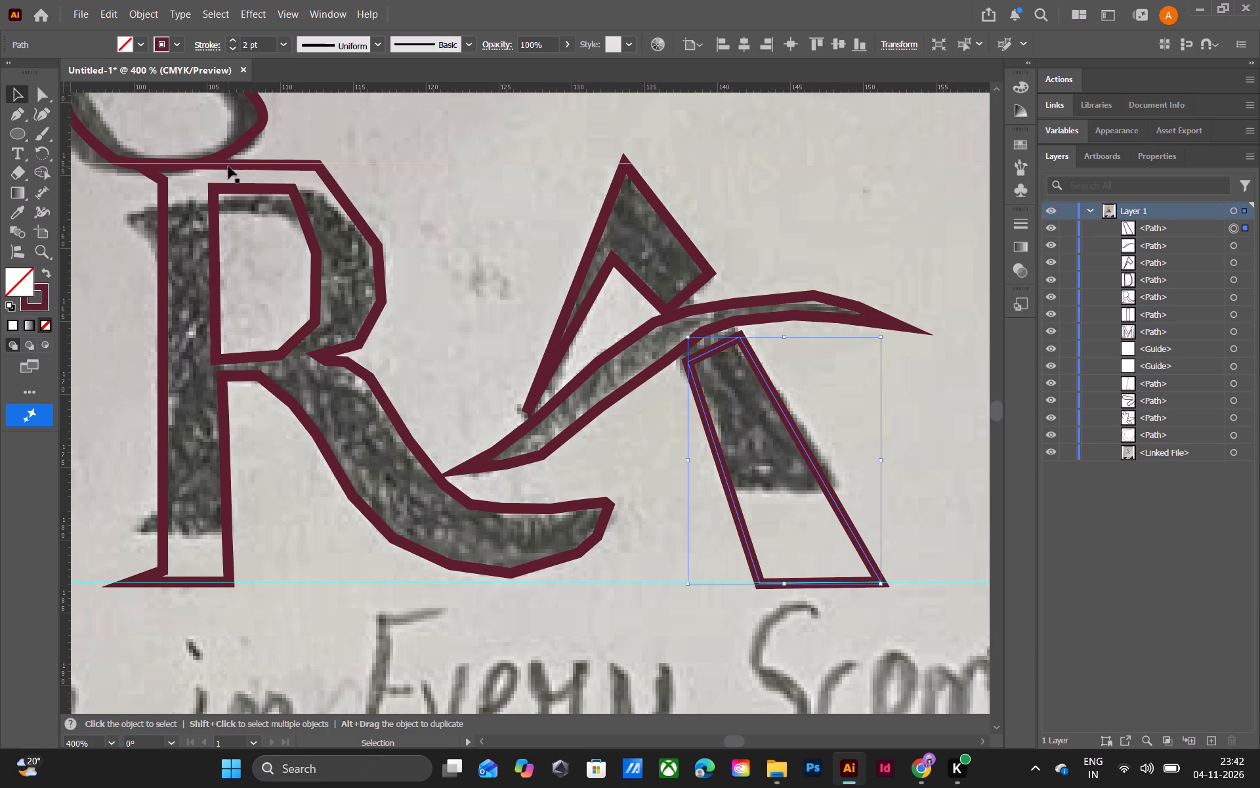
key("BackSpace")
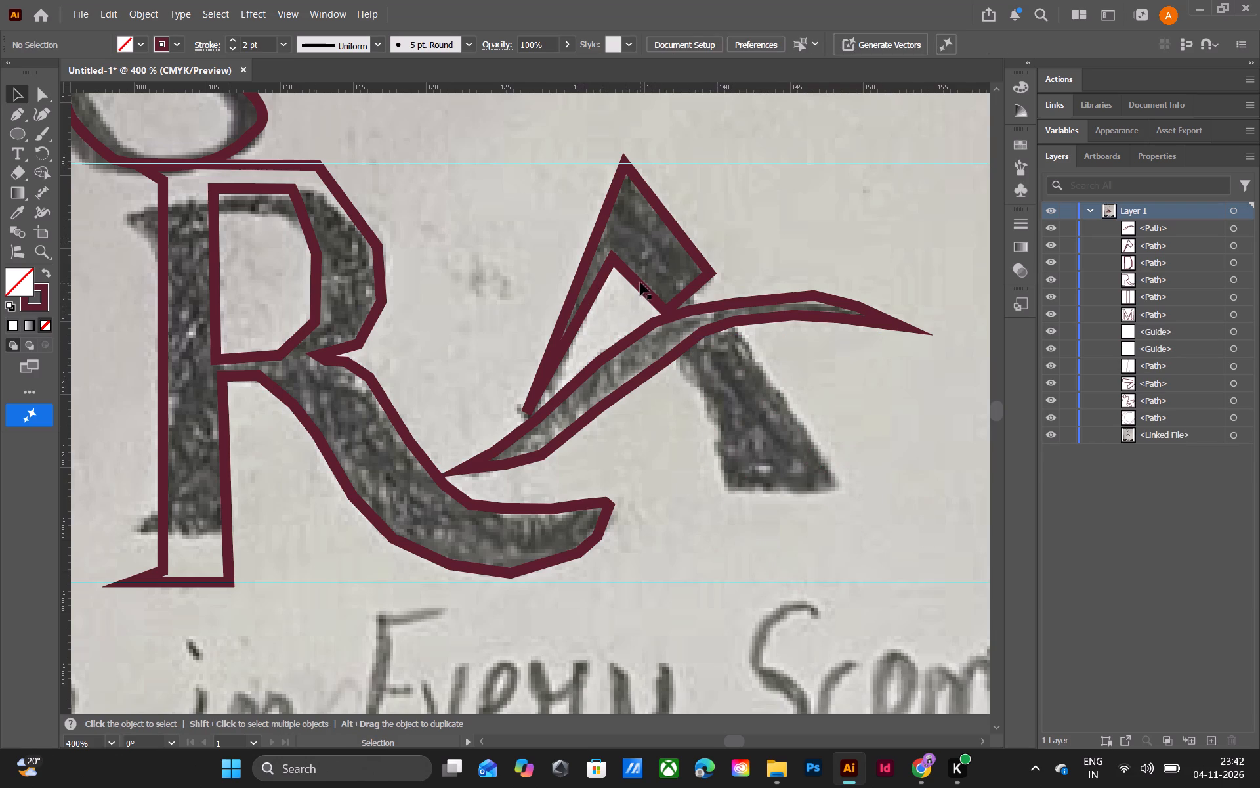
Set the stroke weight of the A's curved crossbar outline to 1 pt.
left_click(770, 318)
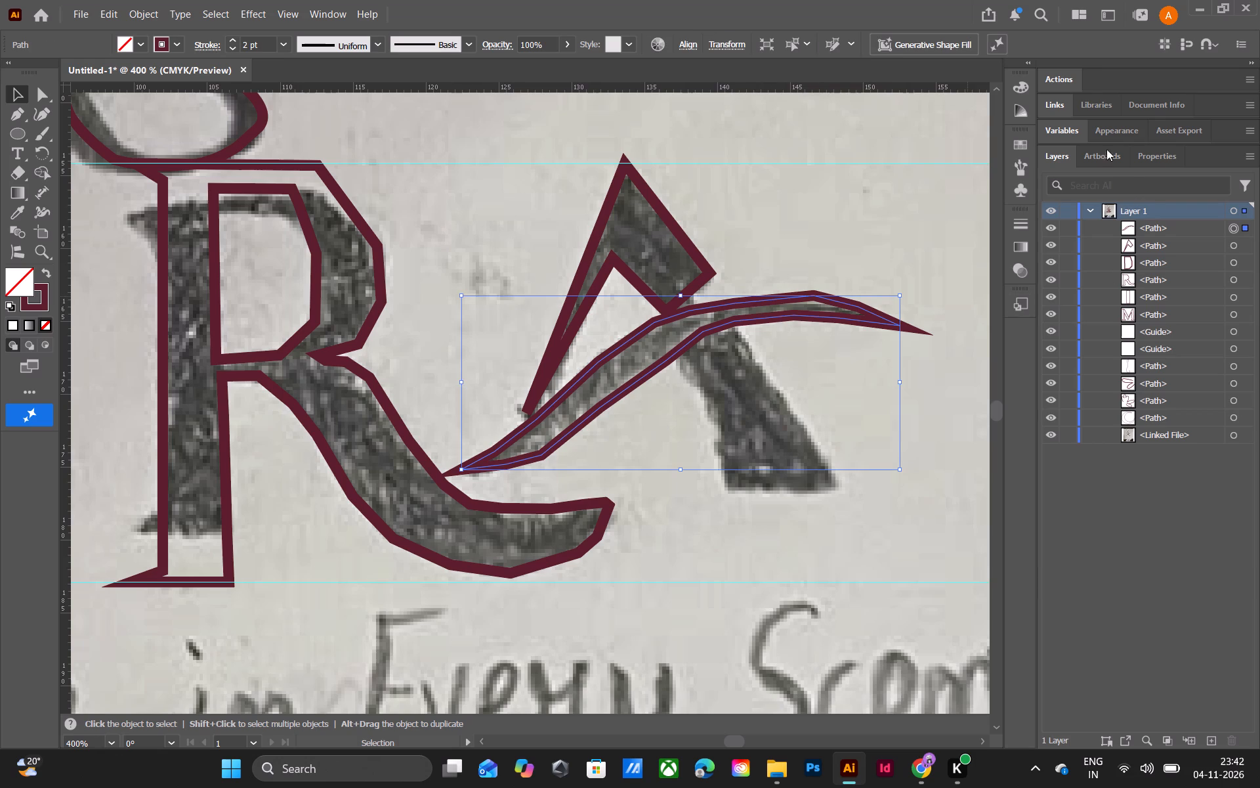
left_click(1131, 162)
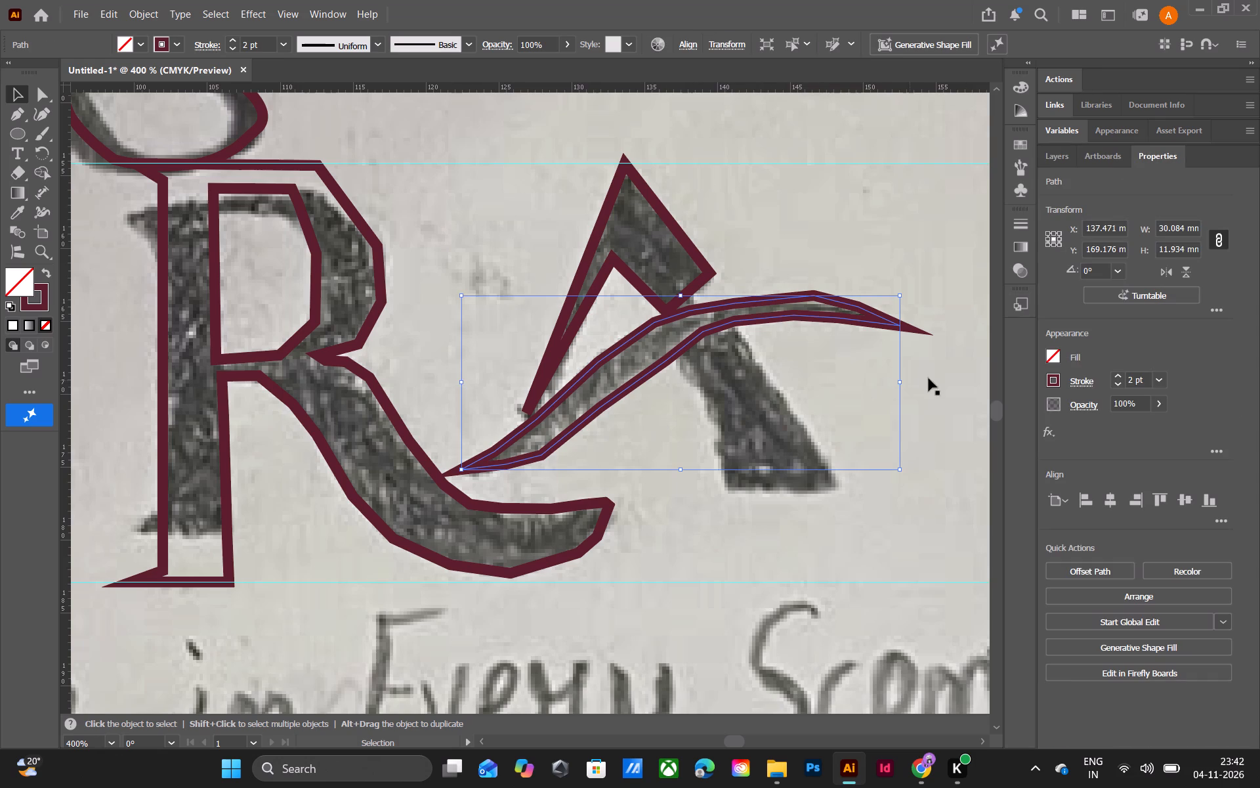
left_click(1160, 373)
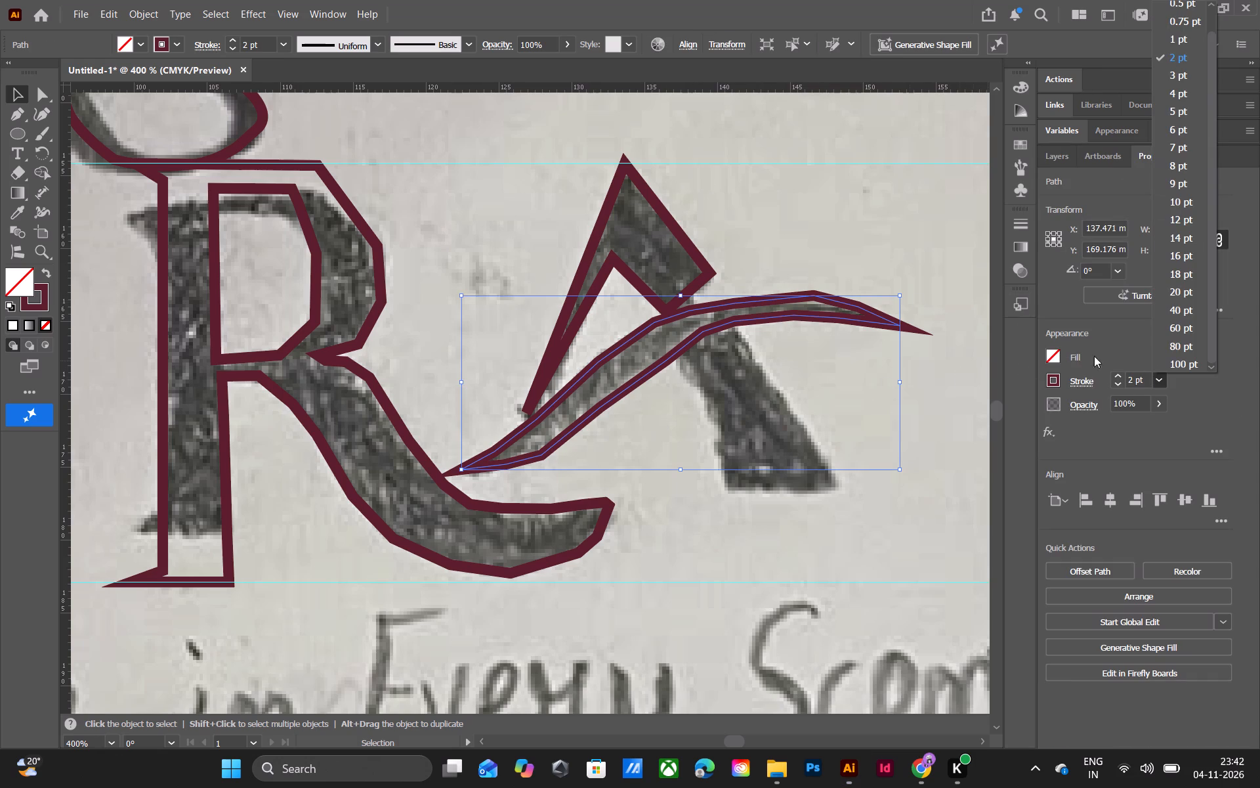
left_click(1187, 39)
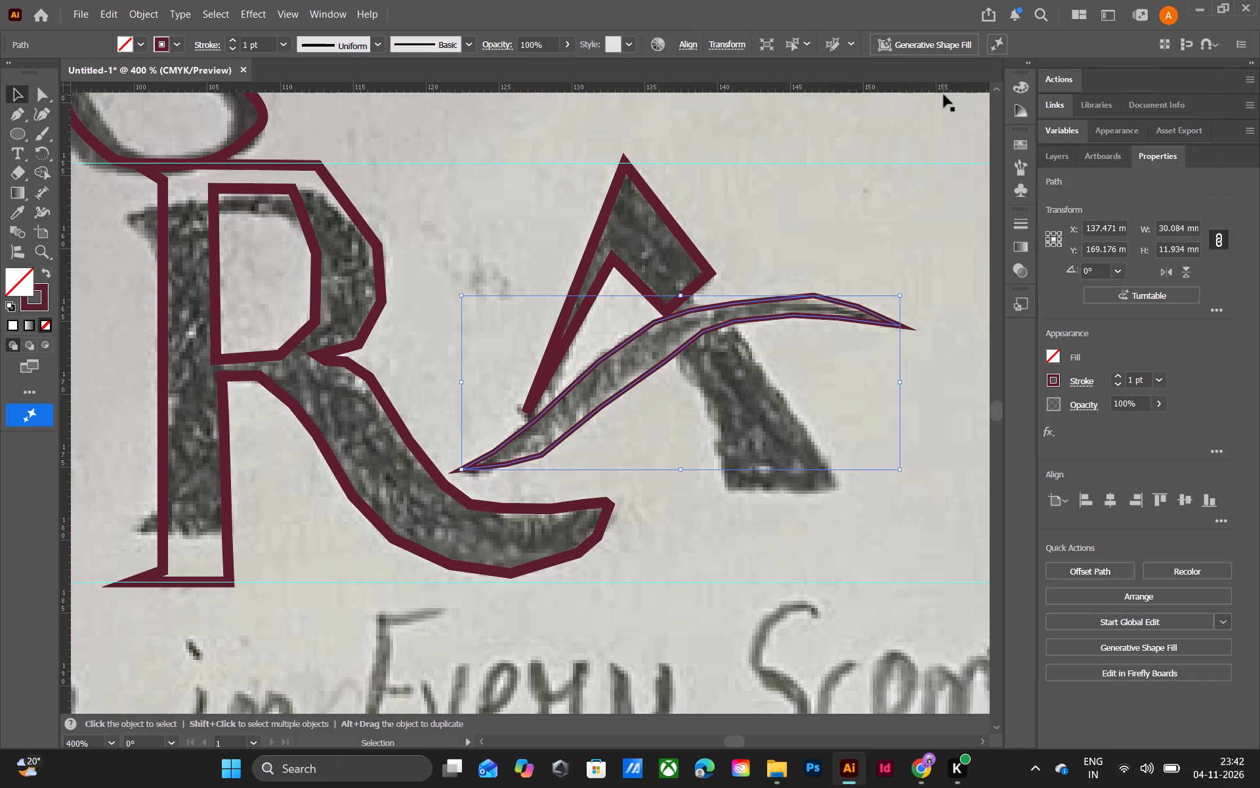
left_click(905, 121)
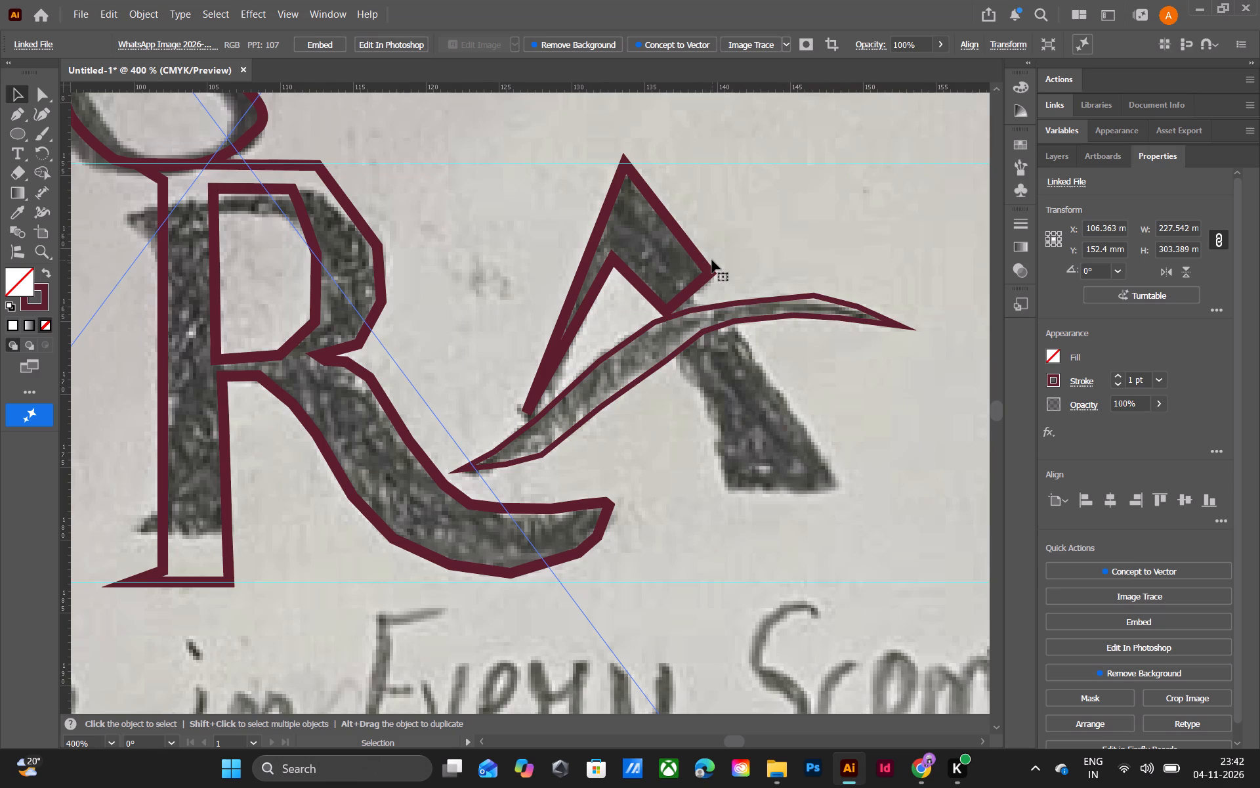
Set the stroke weight of the A's pointed upper outline to 1 pt.
left_click(704, 265)
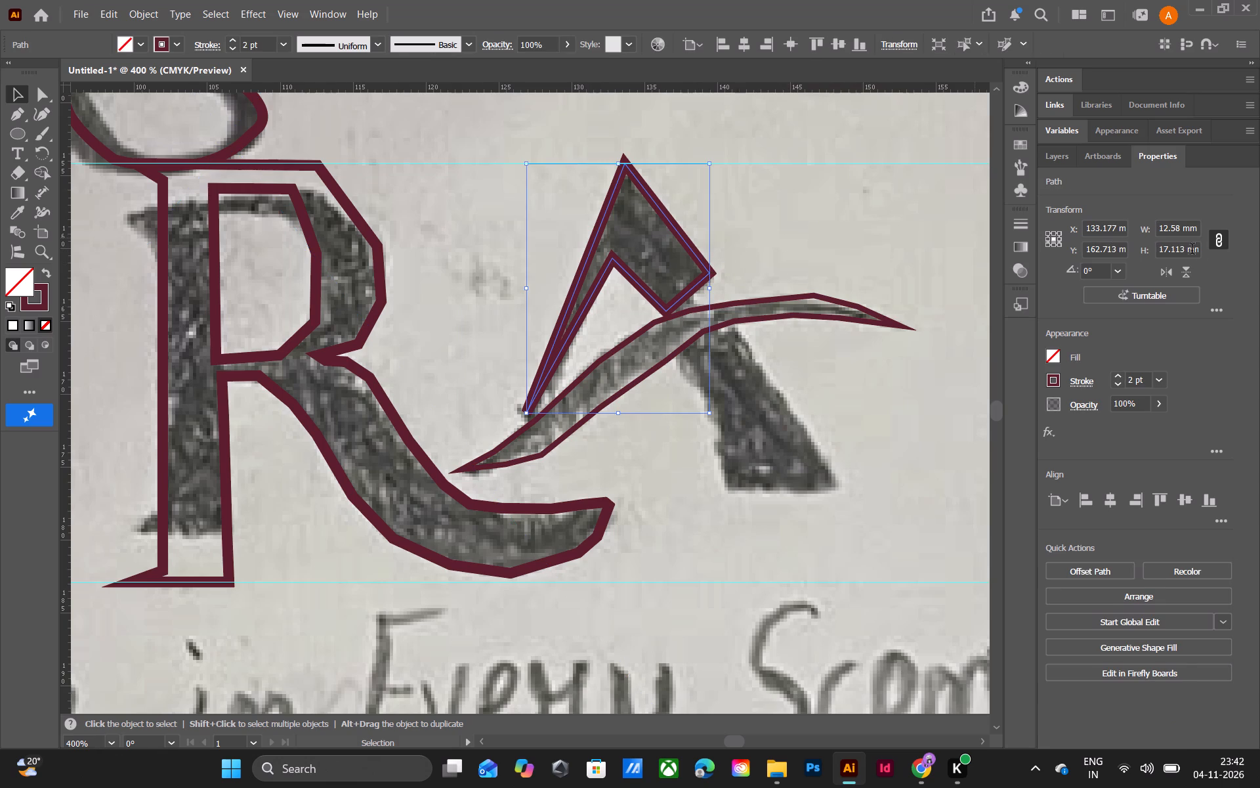
left_click(1158, 382)
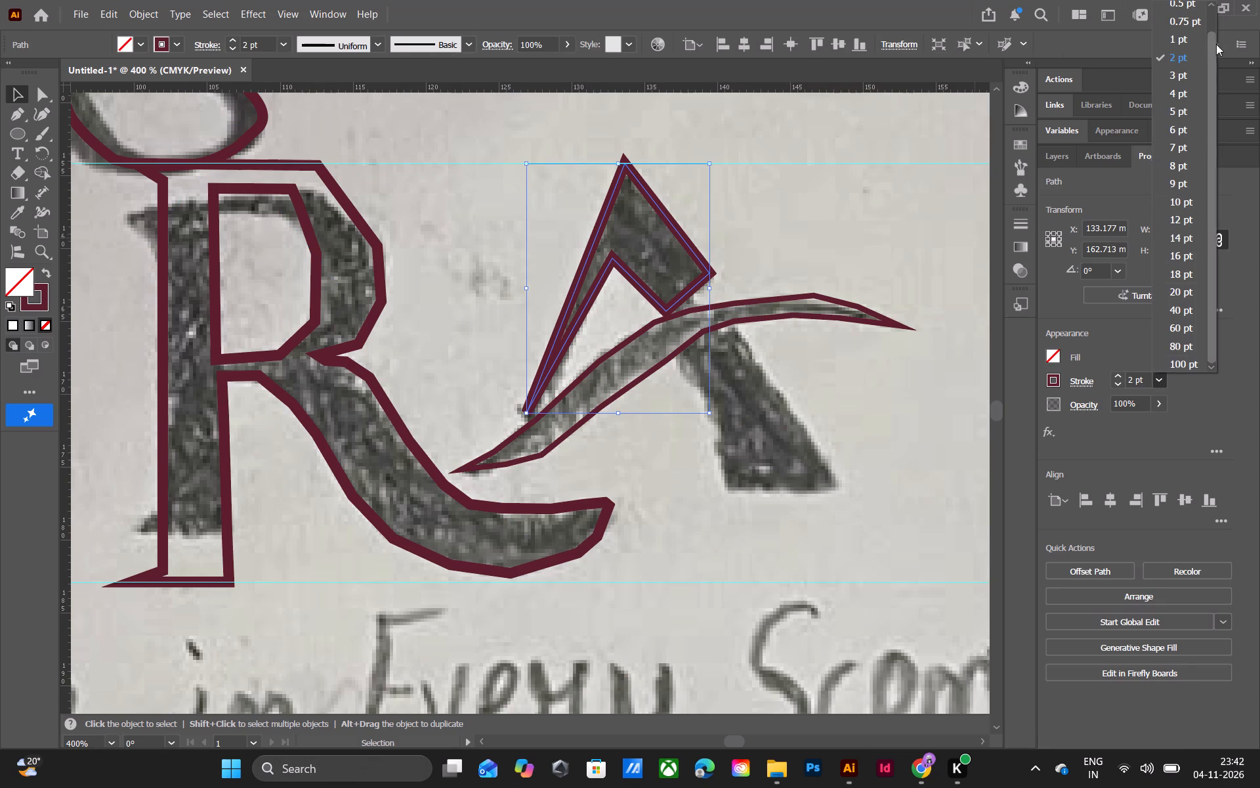
left_click(1196, 43)
left_click(864, 221)
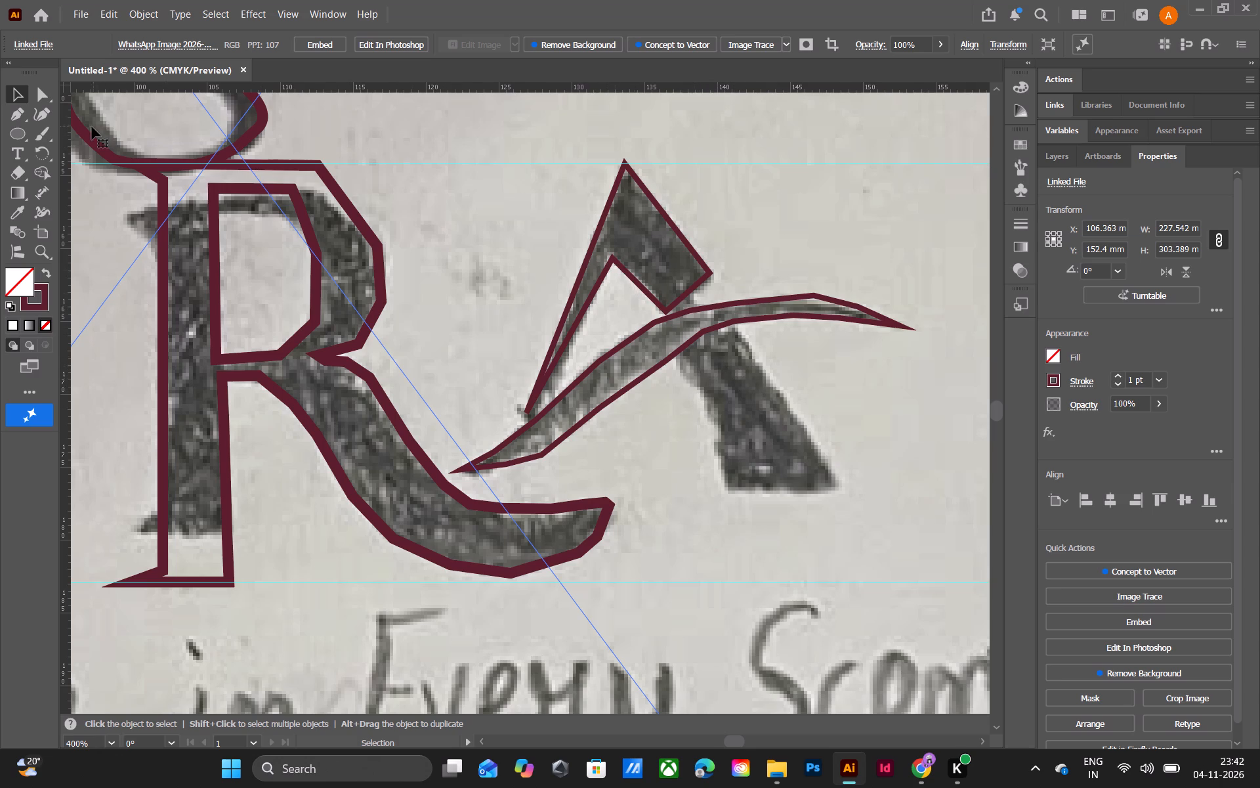
Outline the A's lower leg with the Pen tool as a closed four-point path down to the lower guide, about 13 mm wide and 17 mm tall.
left_click(7, 114)
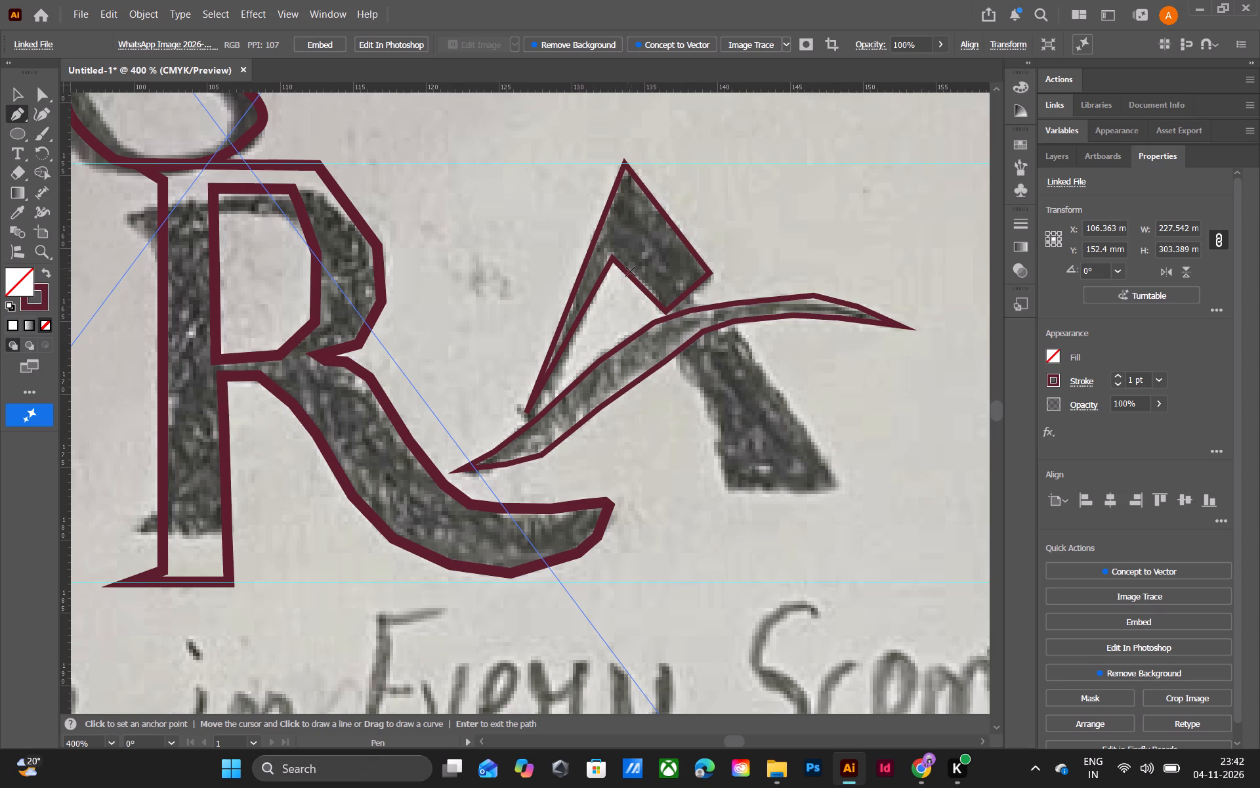
left_click(687, 360)
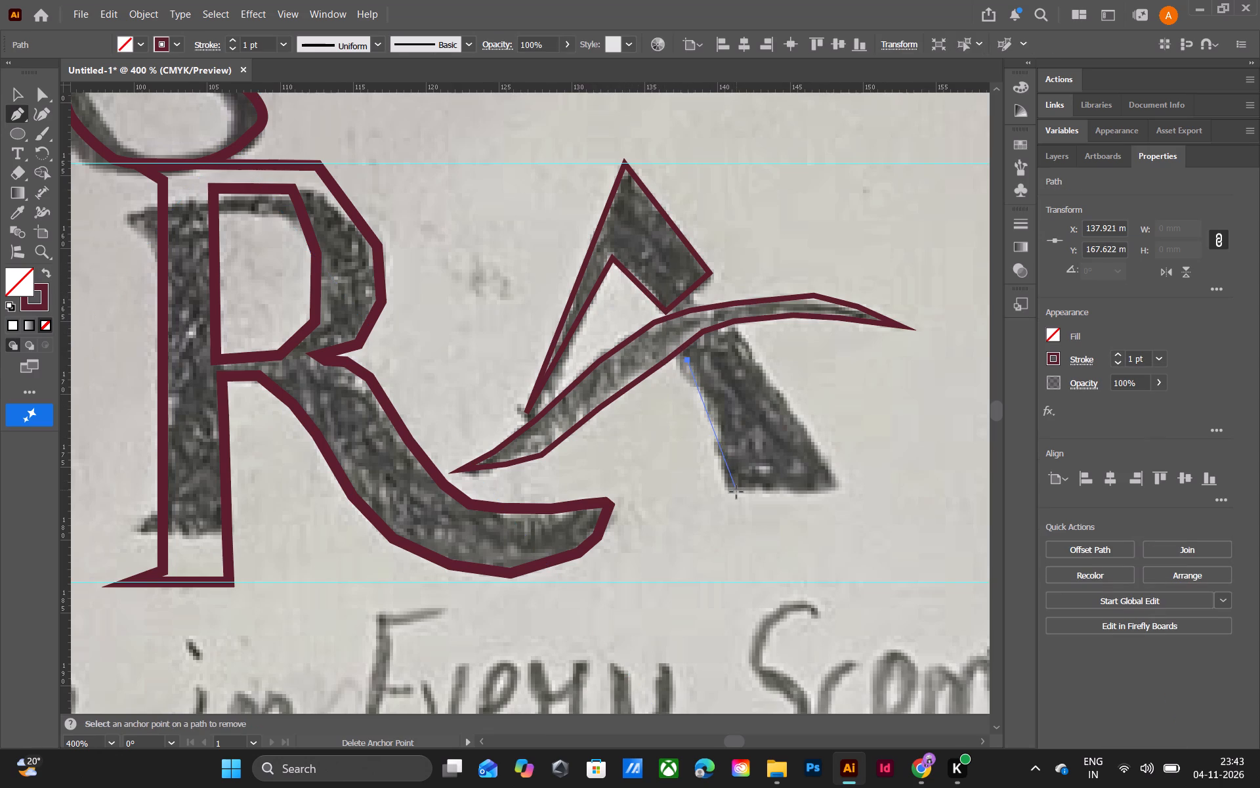
left_click(766, 582)
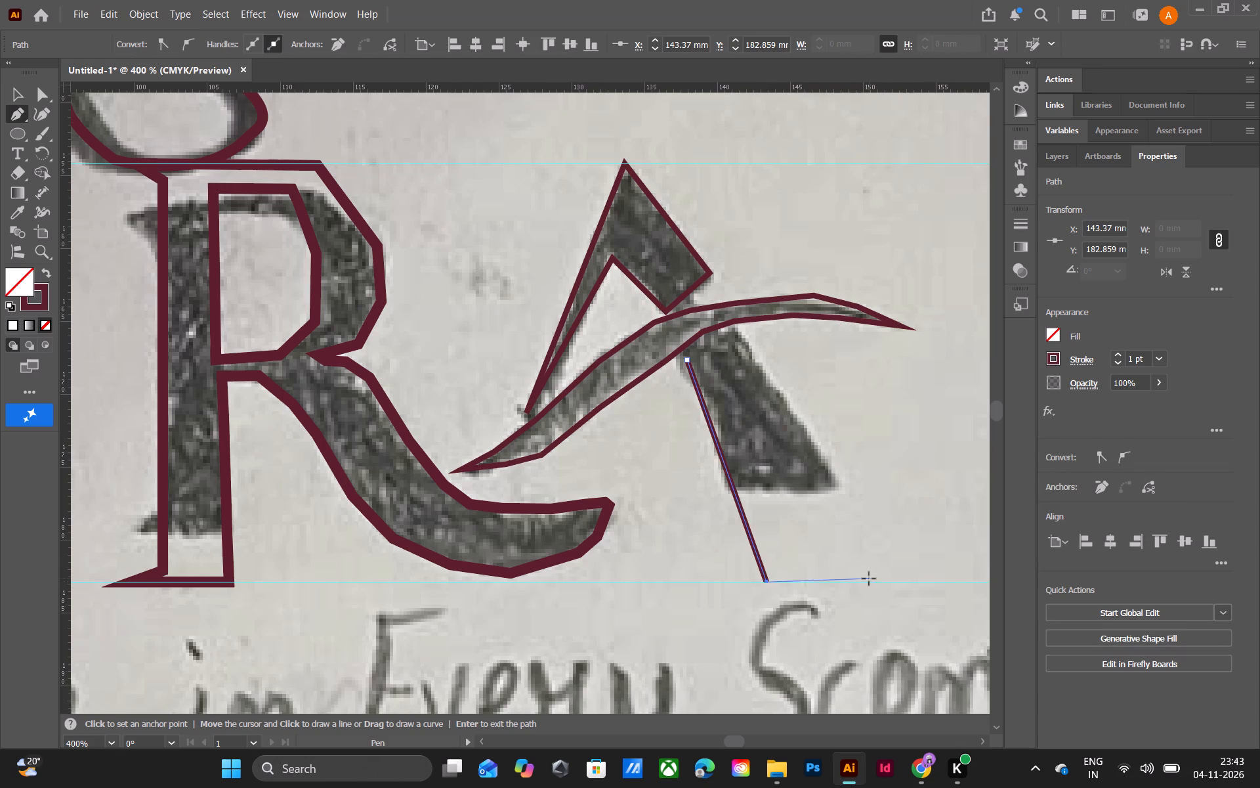
left_click(879, 582)
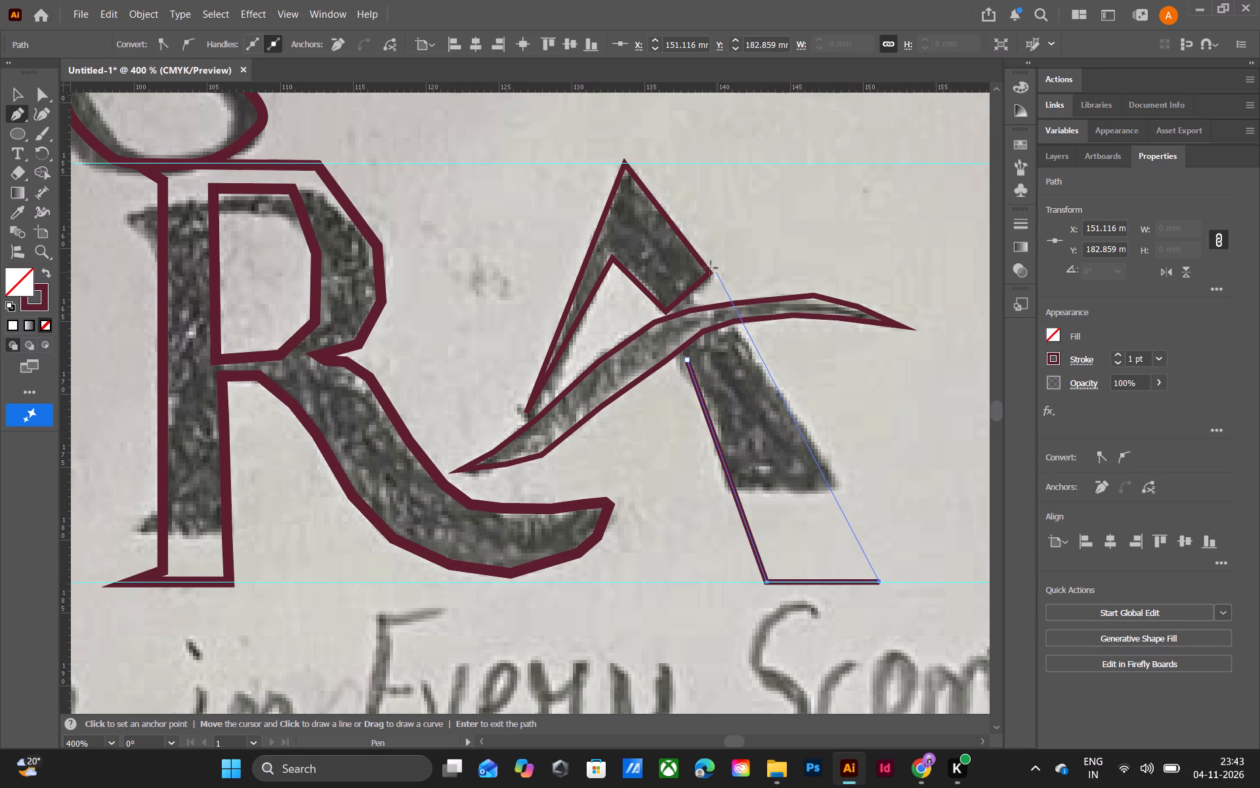
left_click(738, 332)
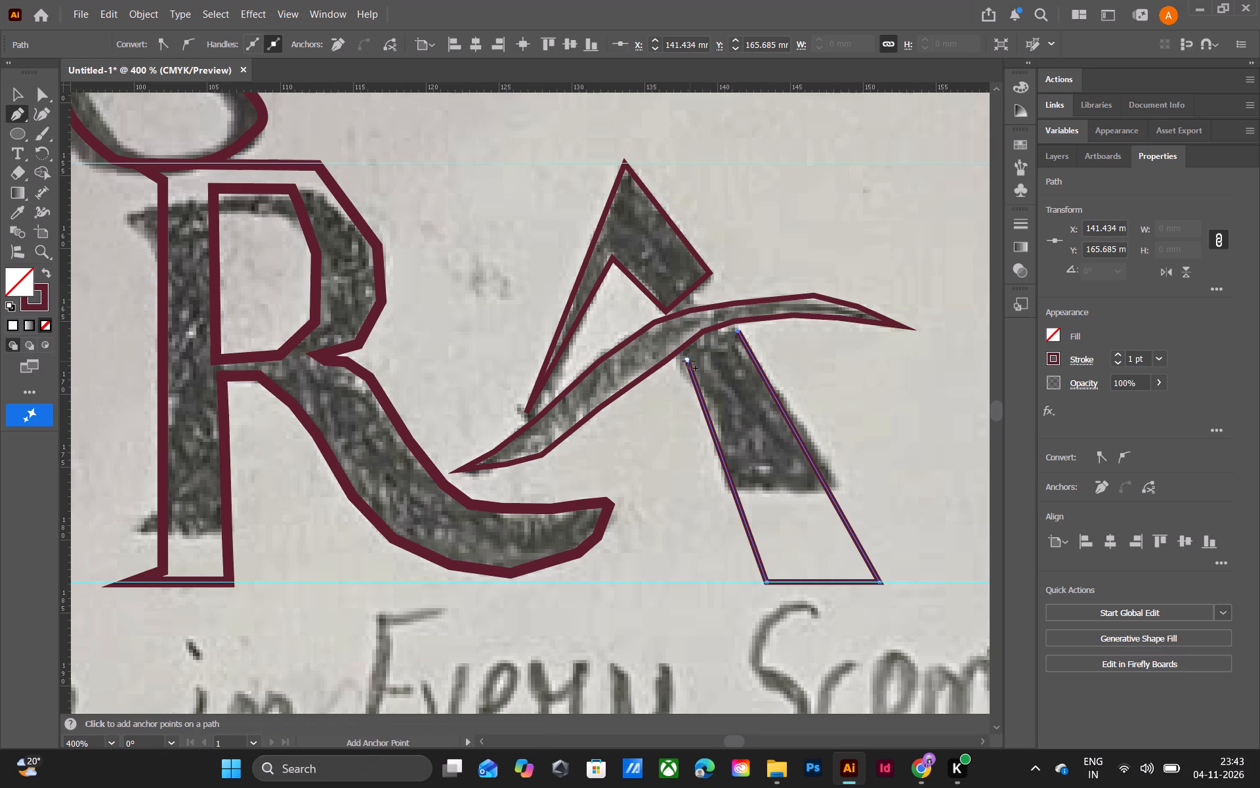
left_click(688, 360)
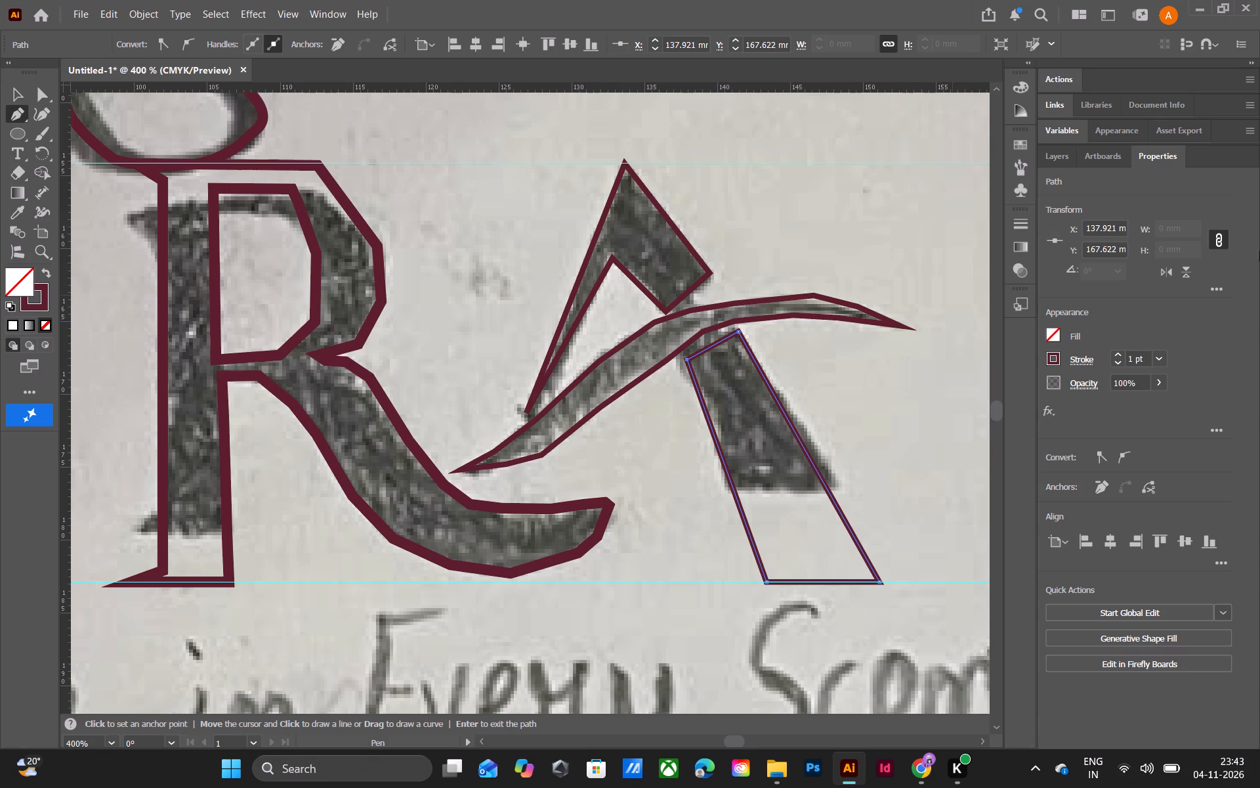
left_click(9, 94)
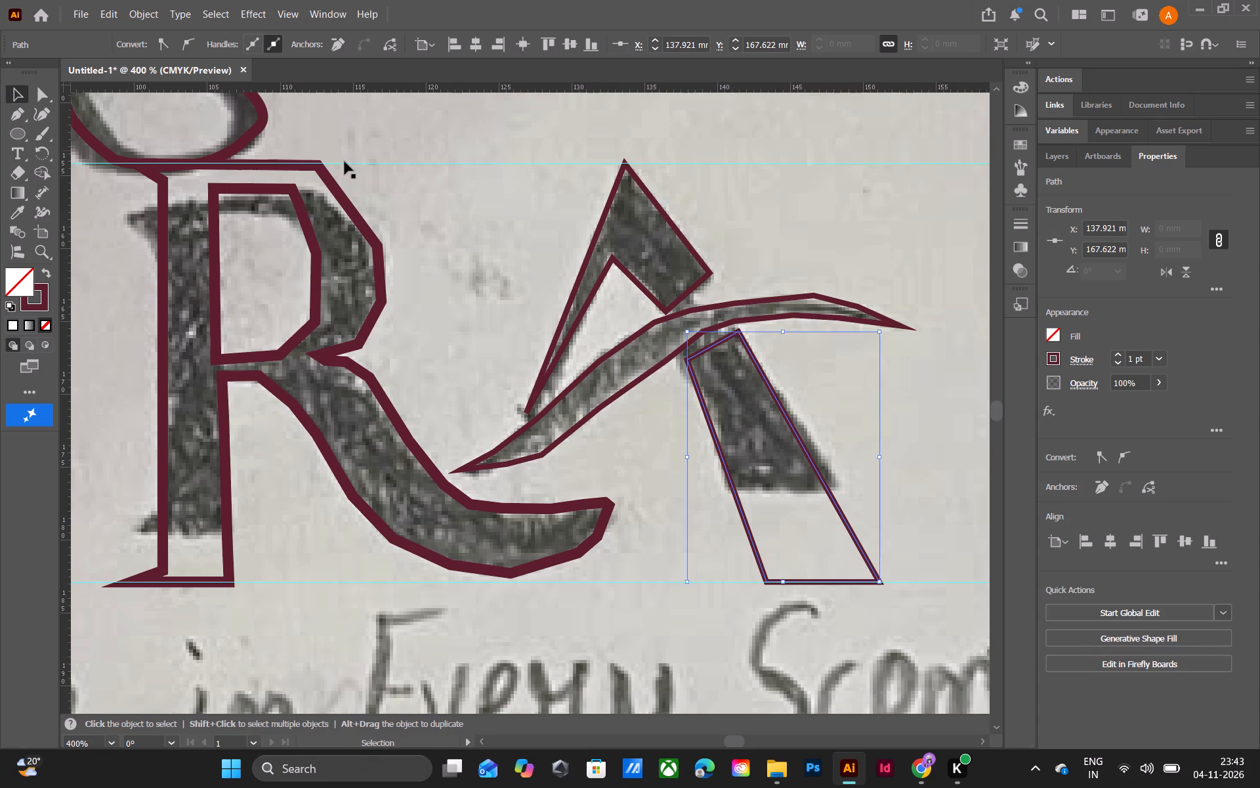
left_click(434, 194)
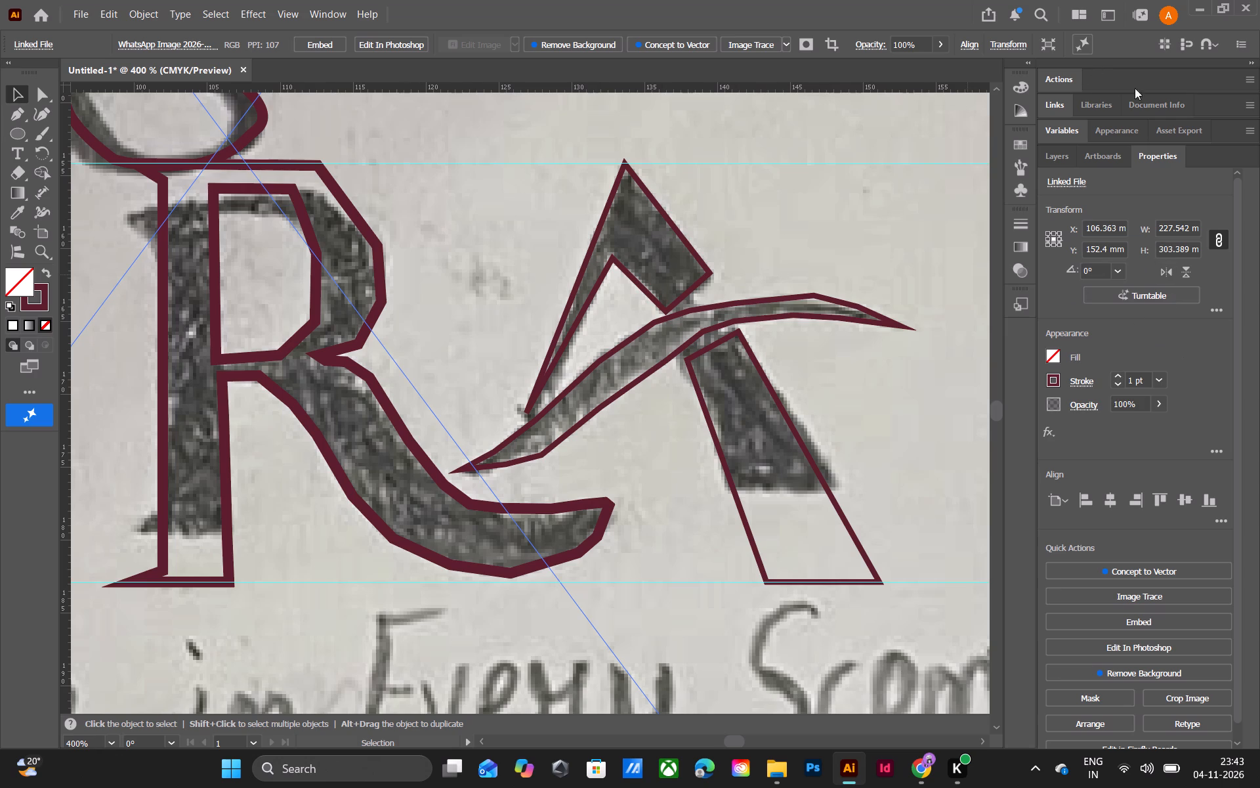
Hide the linked sketch image so that only the vector paths show.
left_click(1059, 160)
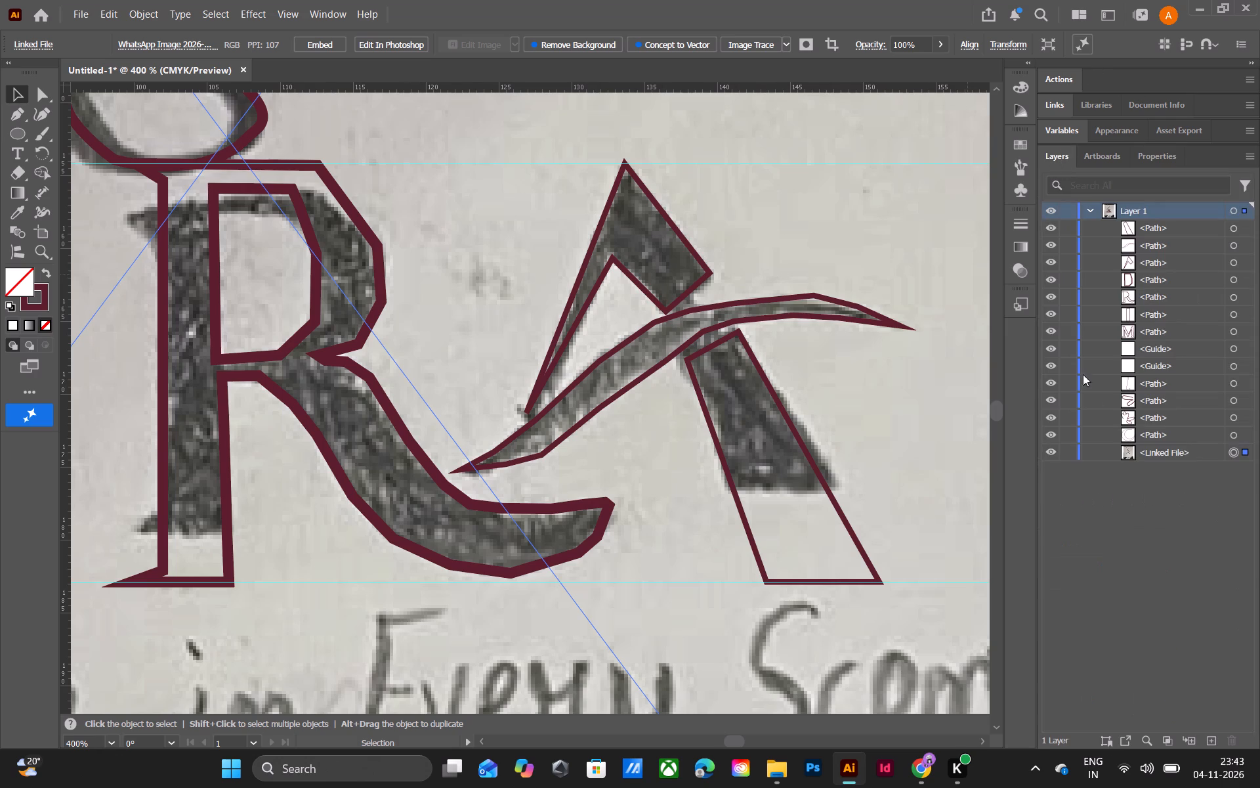
left_click(1052, 453)
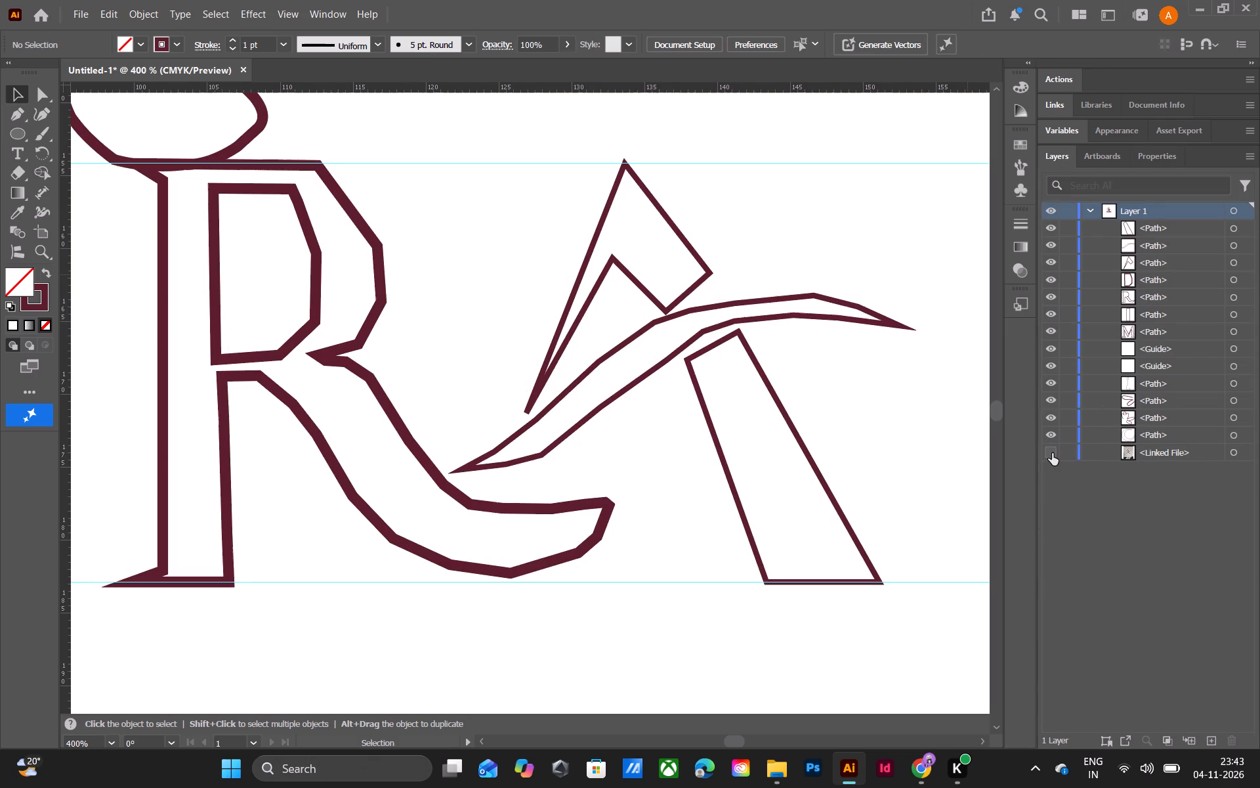
Examine the traced logo as a whole and the R and A close up, comparing the outlines with the sketch.
key("ctrl+minus")
key("ctrl+minus")
key("ctrl+minus")
key("ctrl+minus")
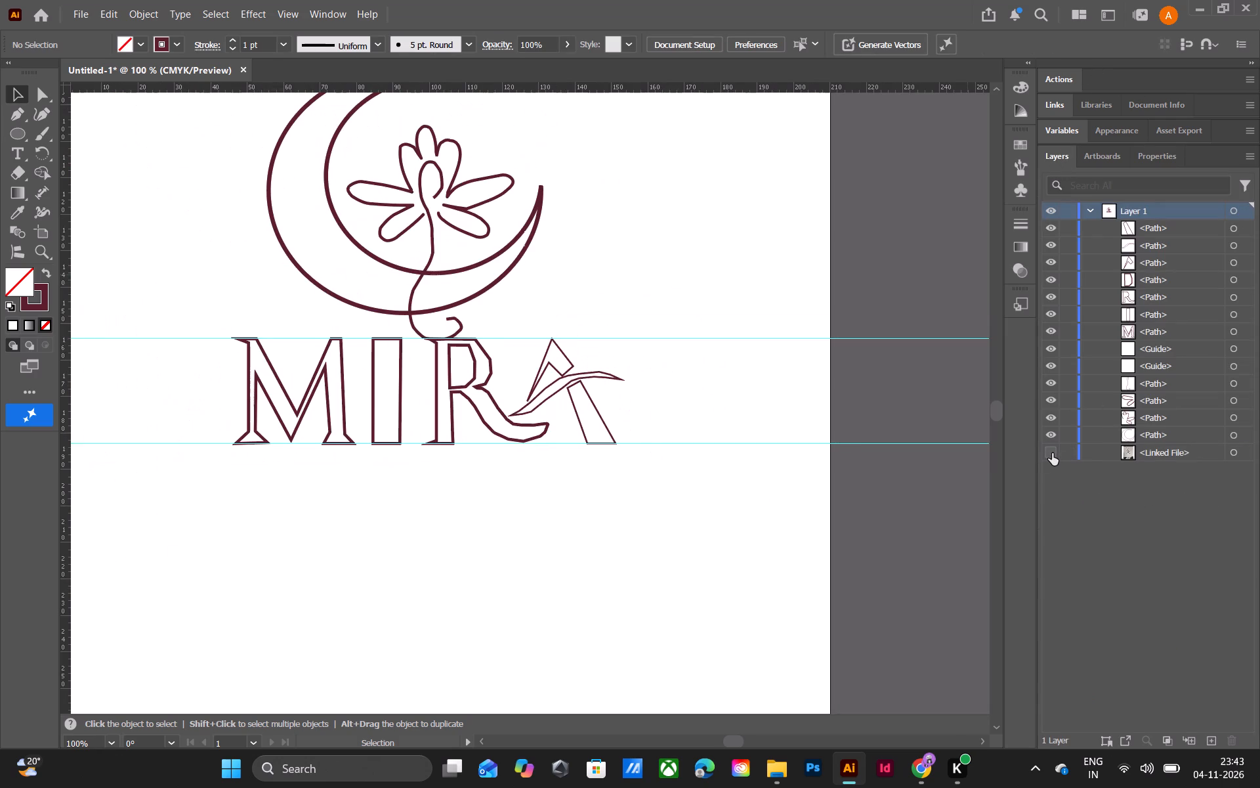
scroll(826, 435, "up", 2, "ctrl")
scroll(826, 435, "down", 2, "ctrl")
scroll(649, 387, "up", 3)
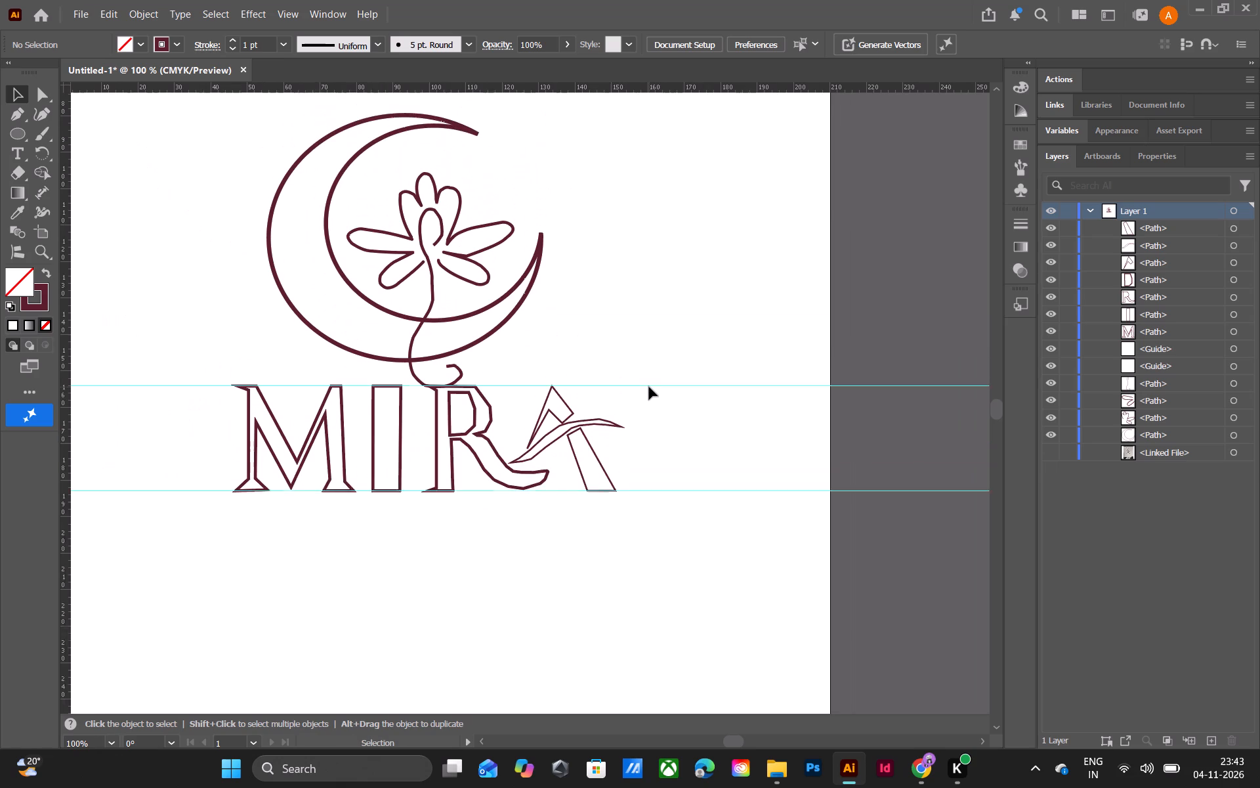
scroll(649, 387, "up", 1)
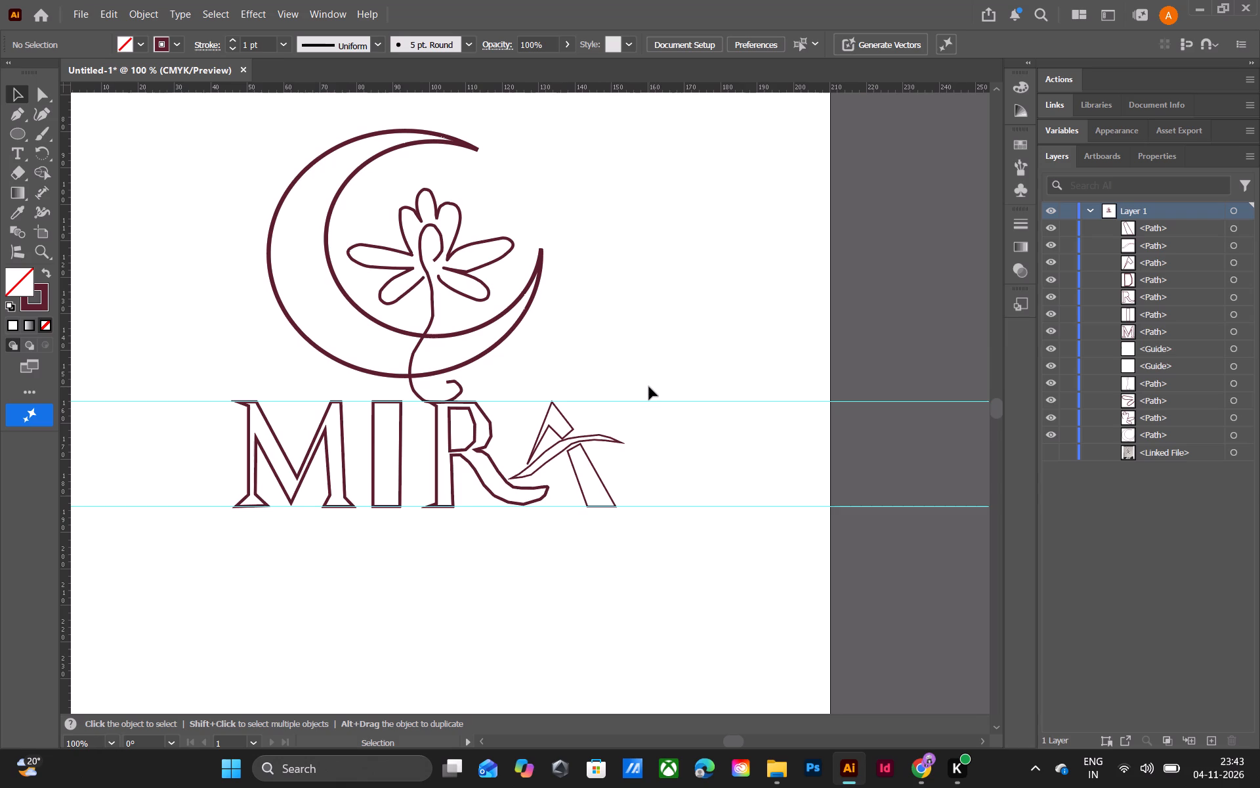
key("ctrl+equal")
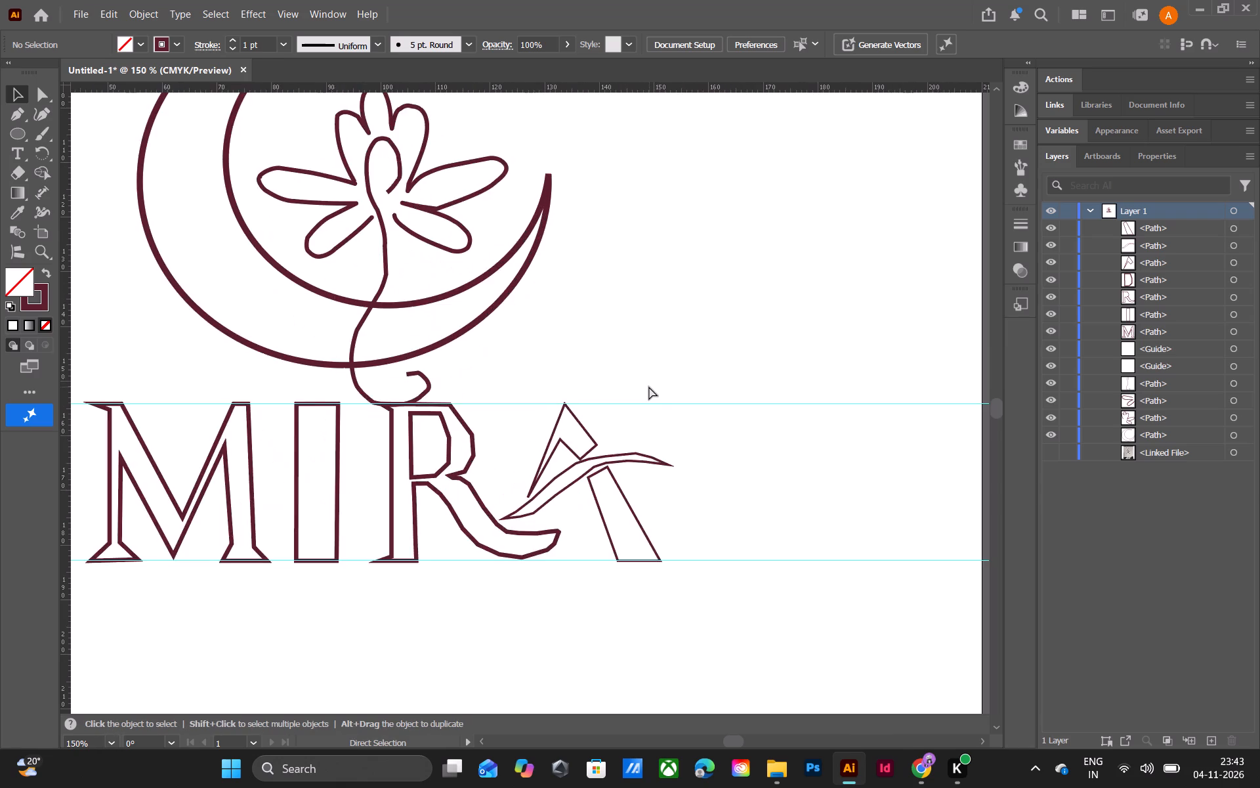
key("ctrl+equal")
key("ctrl+equal")
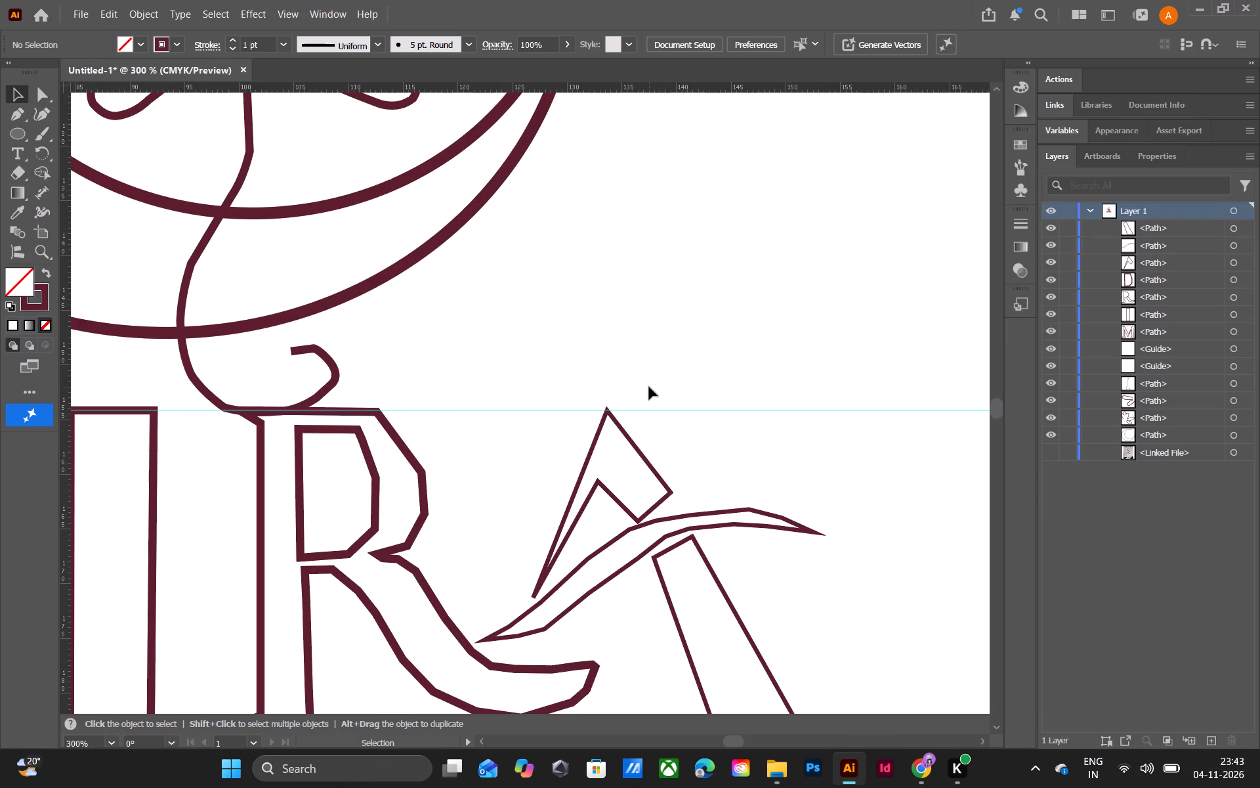
scroll(649, 387, "down", 9)
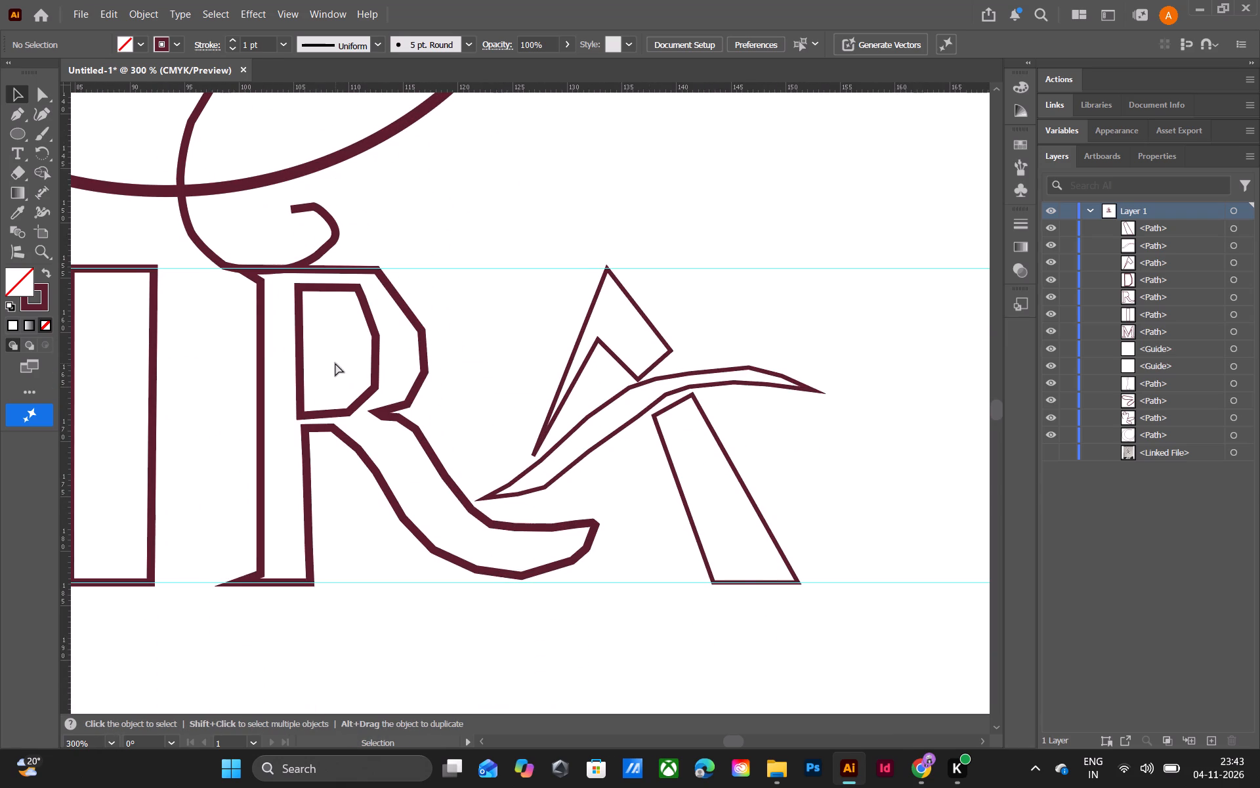
scroll(335, 363, "up", 8, "ctrl")
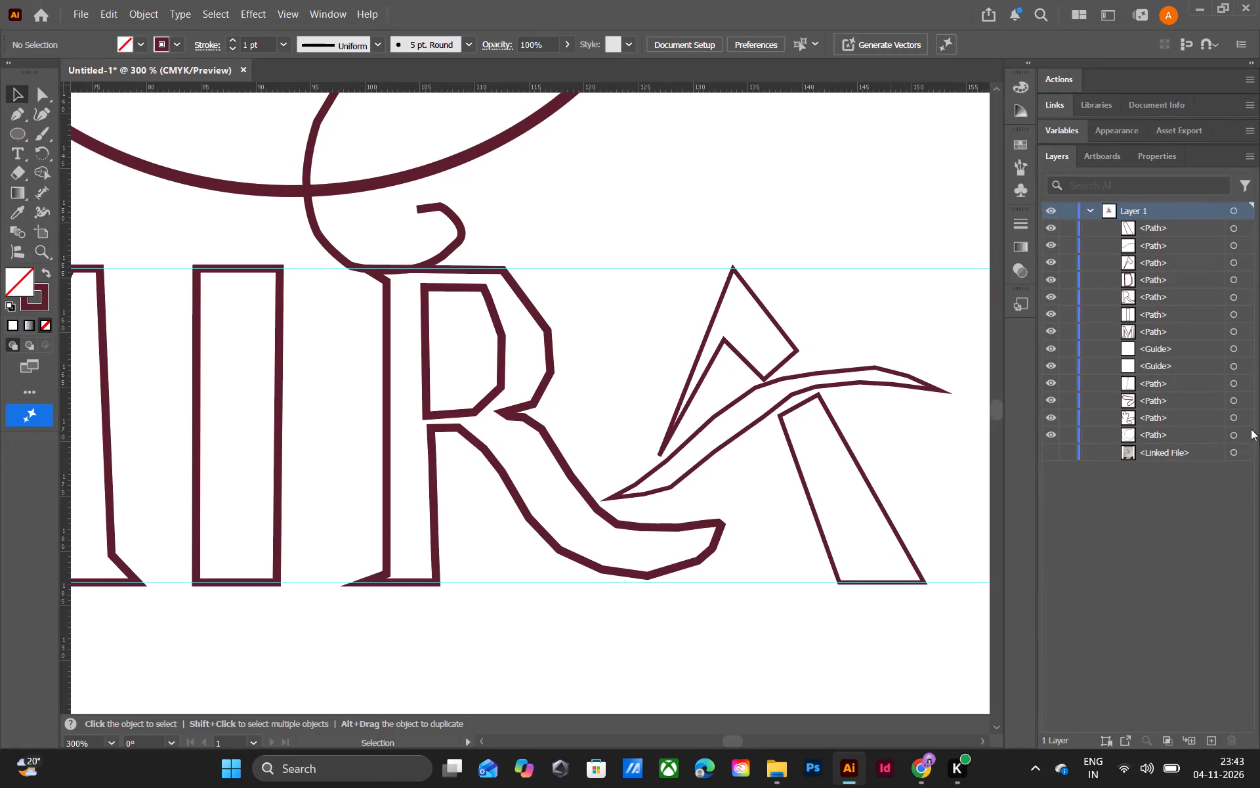
left_click(1052, 452)
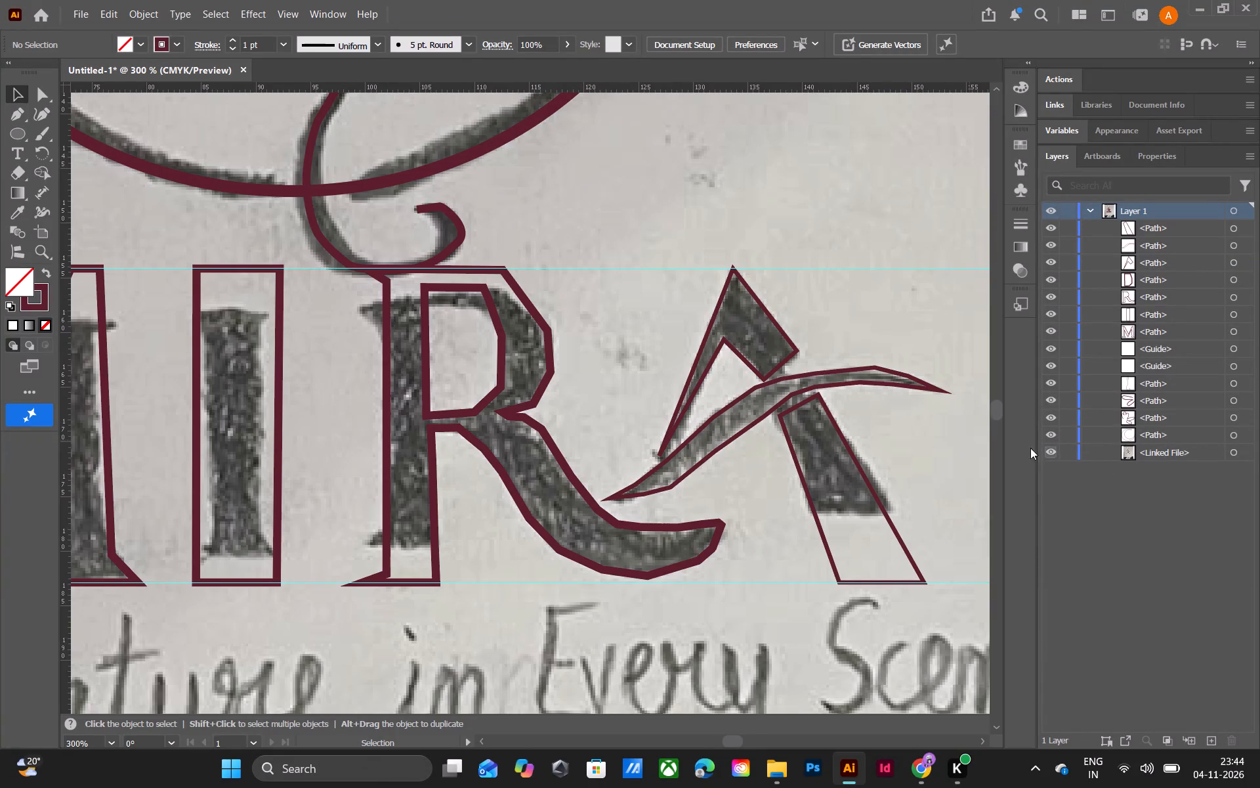
left_click(1050, 452)
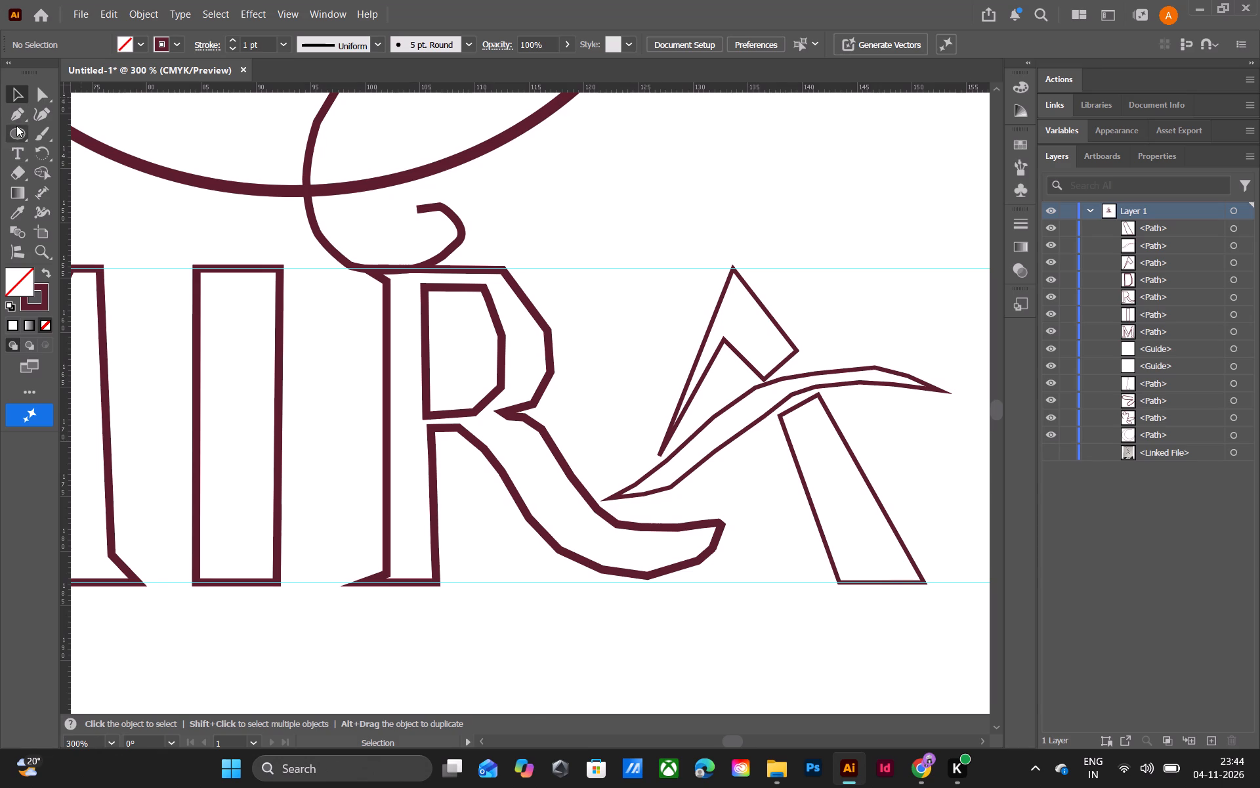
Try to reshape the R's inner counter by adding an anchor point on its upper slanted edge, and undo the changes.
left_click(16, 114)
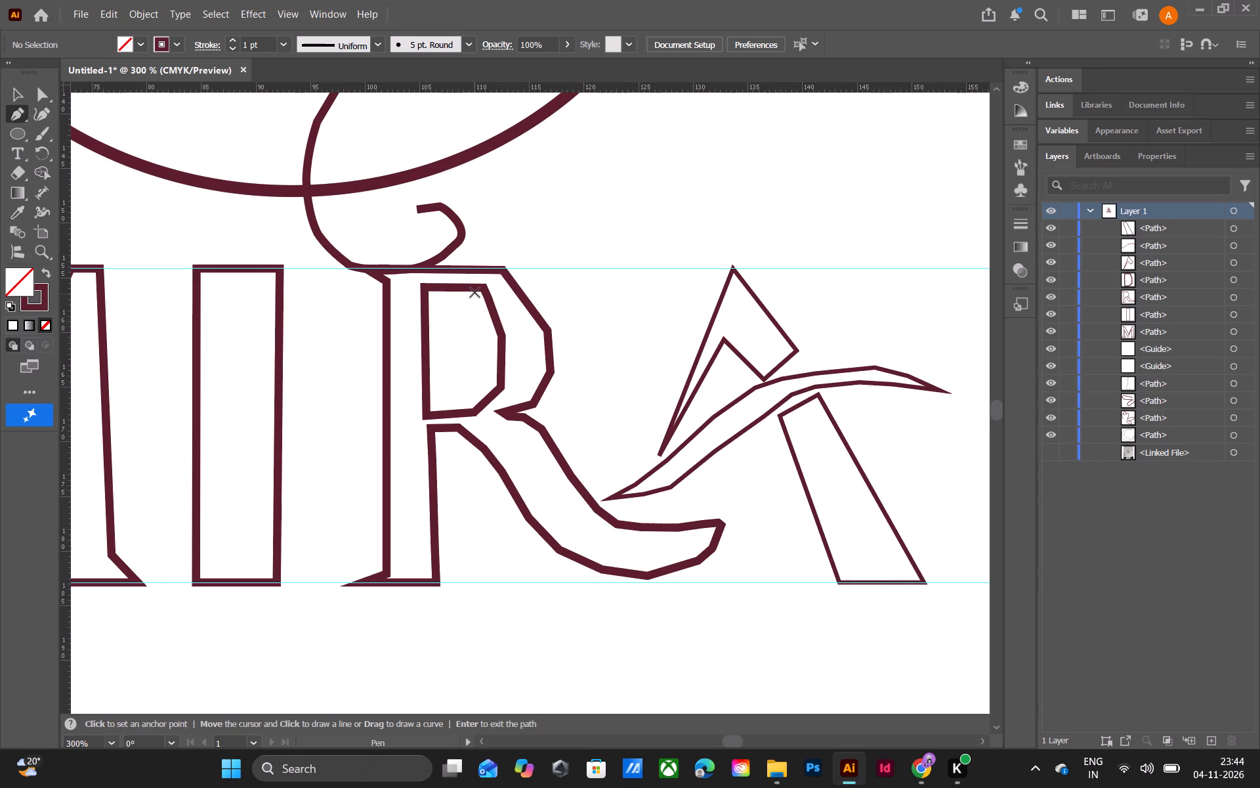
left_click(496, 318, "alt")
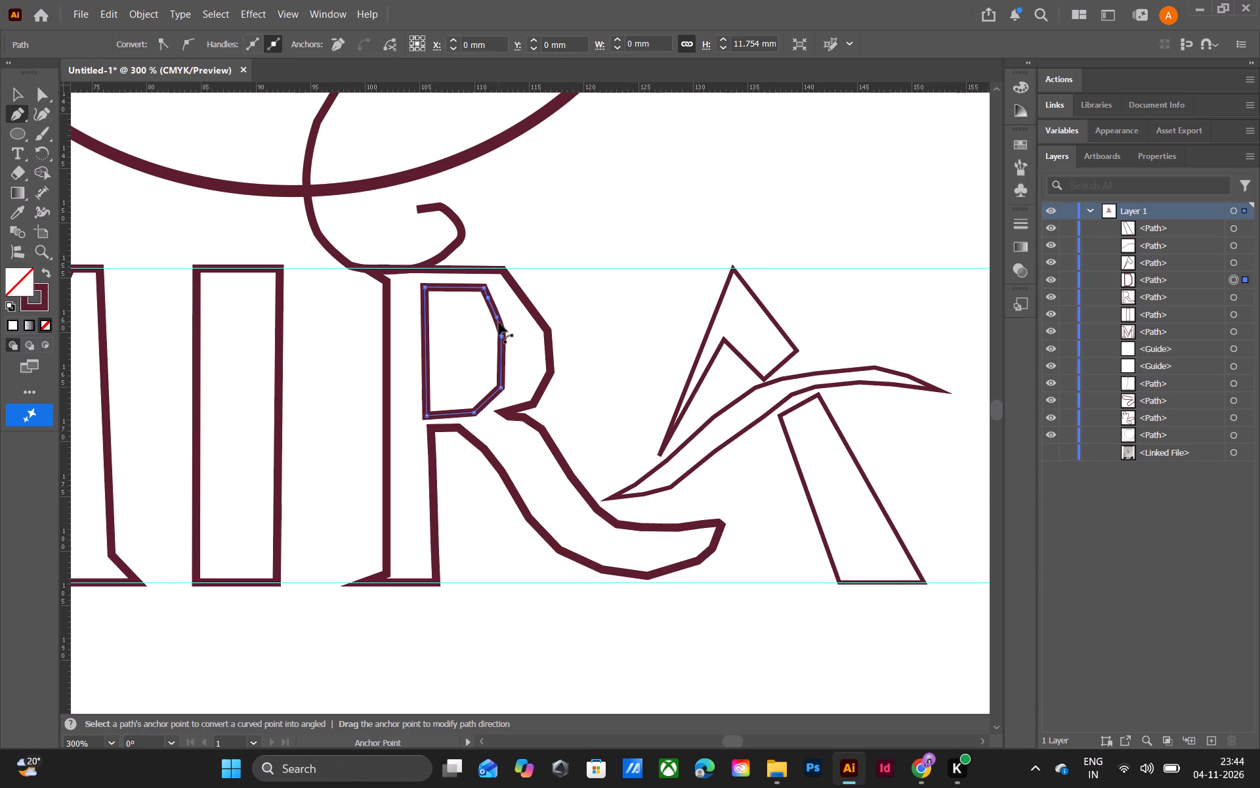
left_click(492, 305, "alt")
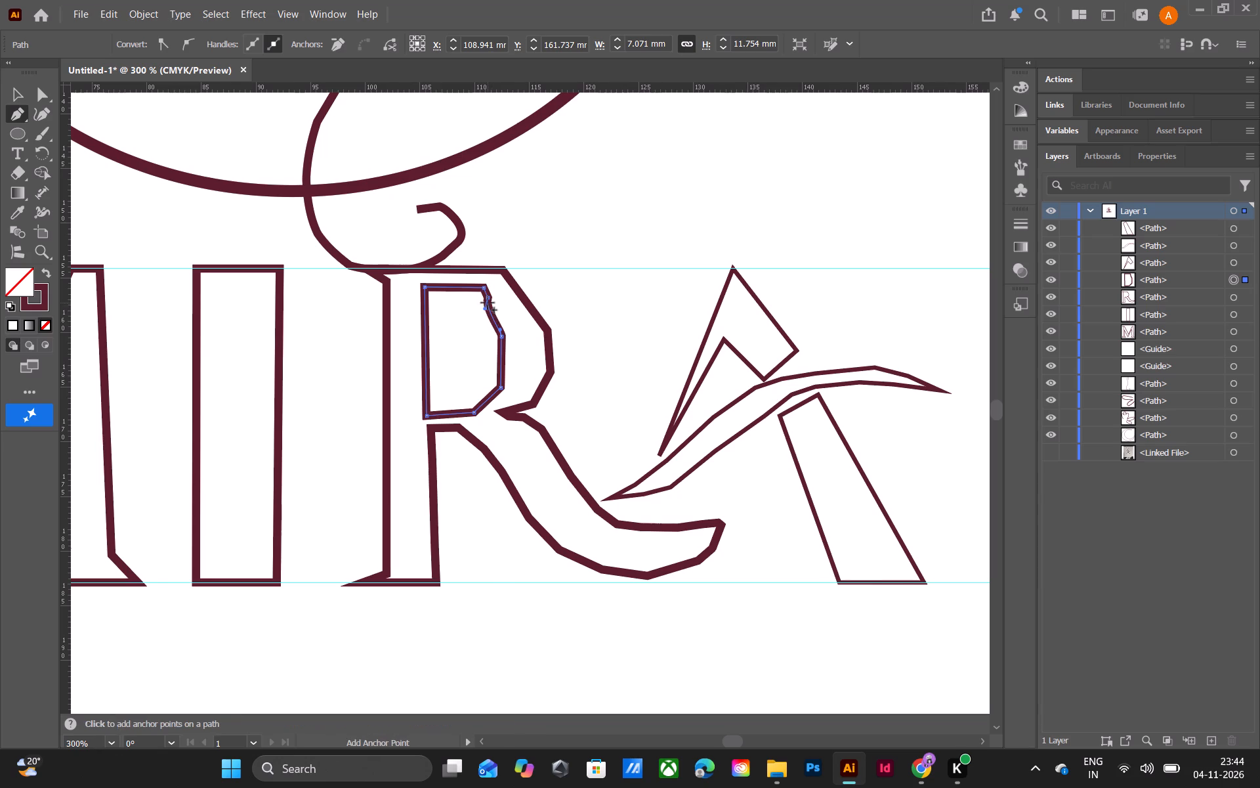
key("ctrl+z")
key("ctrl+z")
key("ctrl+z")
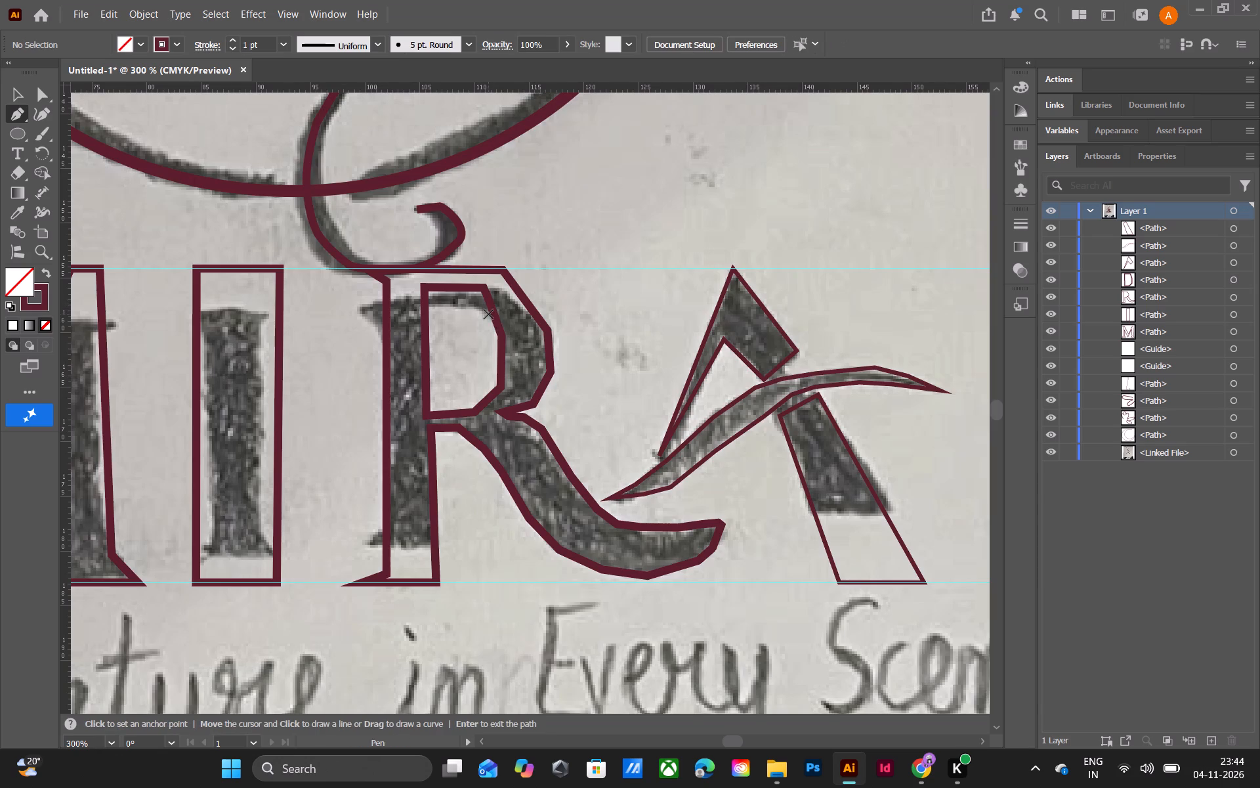
Hide the linked sketch image again.
left_click(1051, 452)
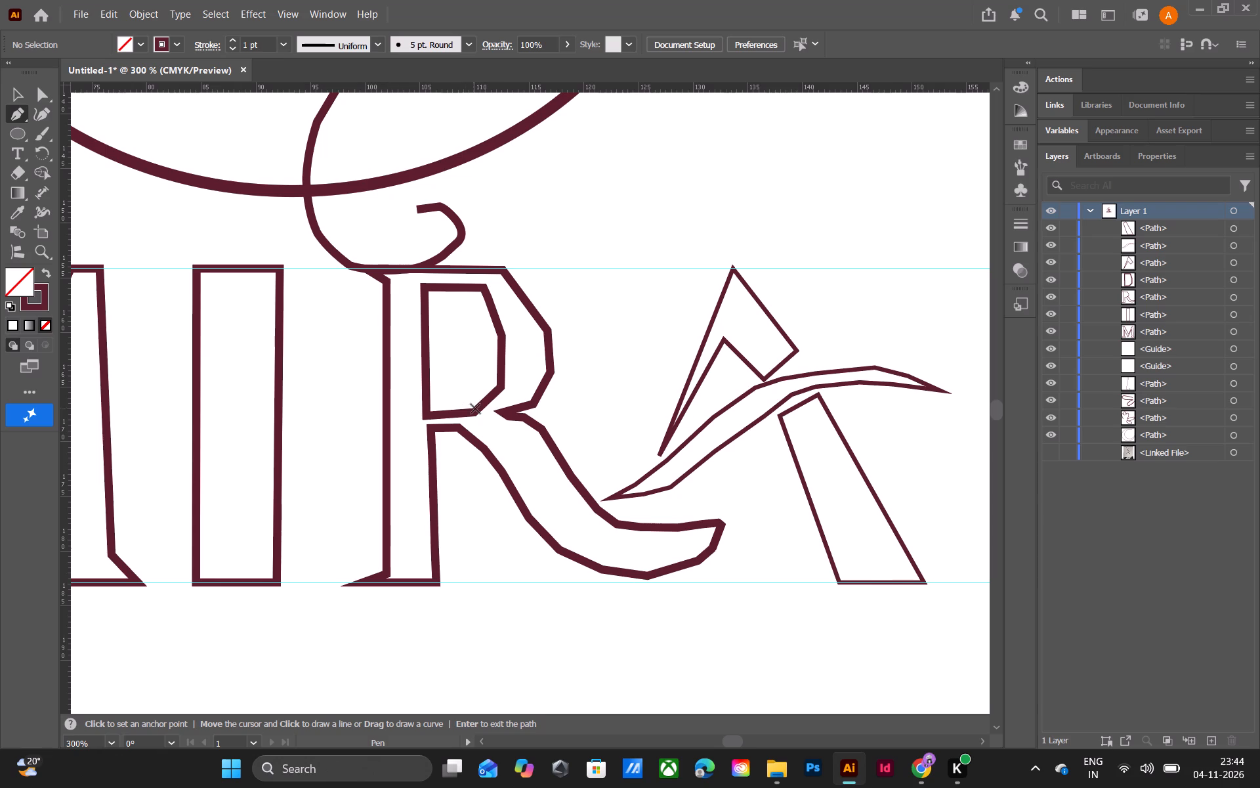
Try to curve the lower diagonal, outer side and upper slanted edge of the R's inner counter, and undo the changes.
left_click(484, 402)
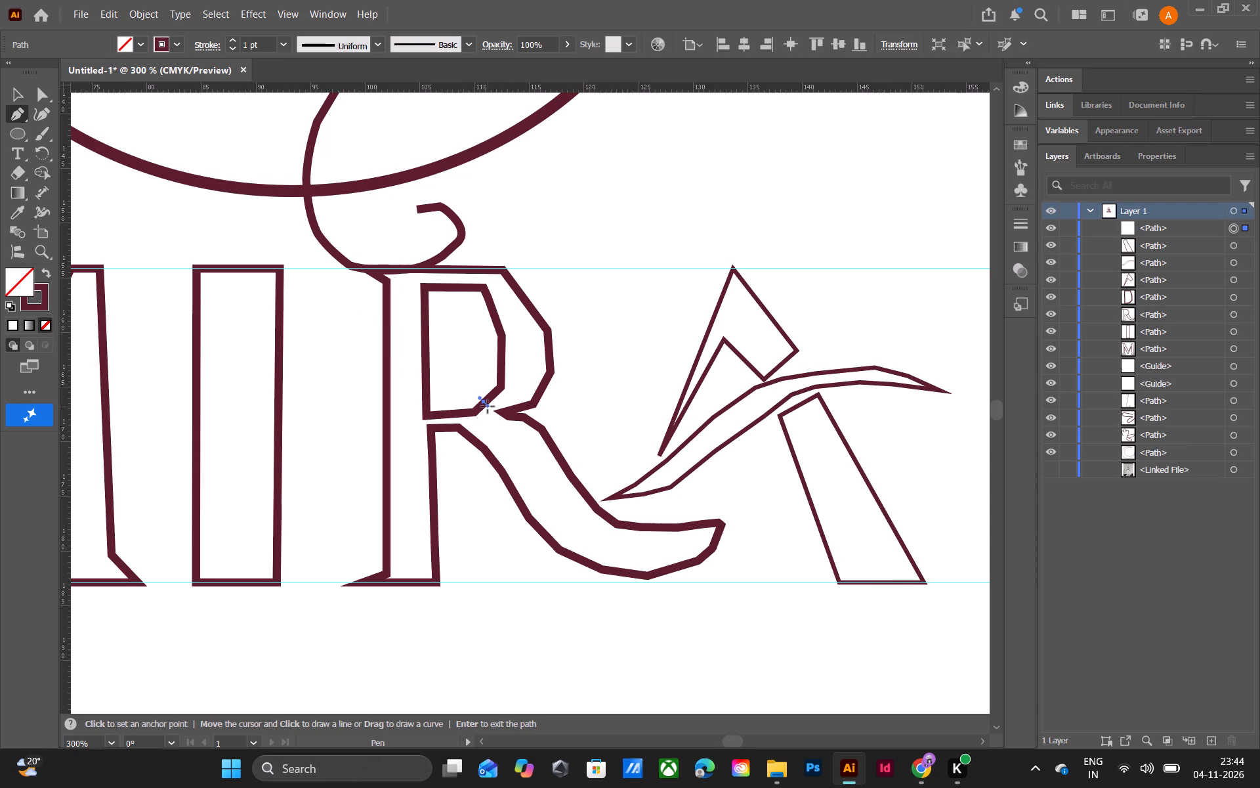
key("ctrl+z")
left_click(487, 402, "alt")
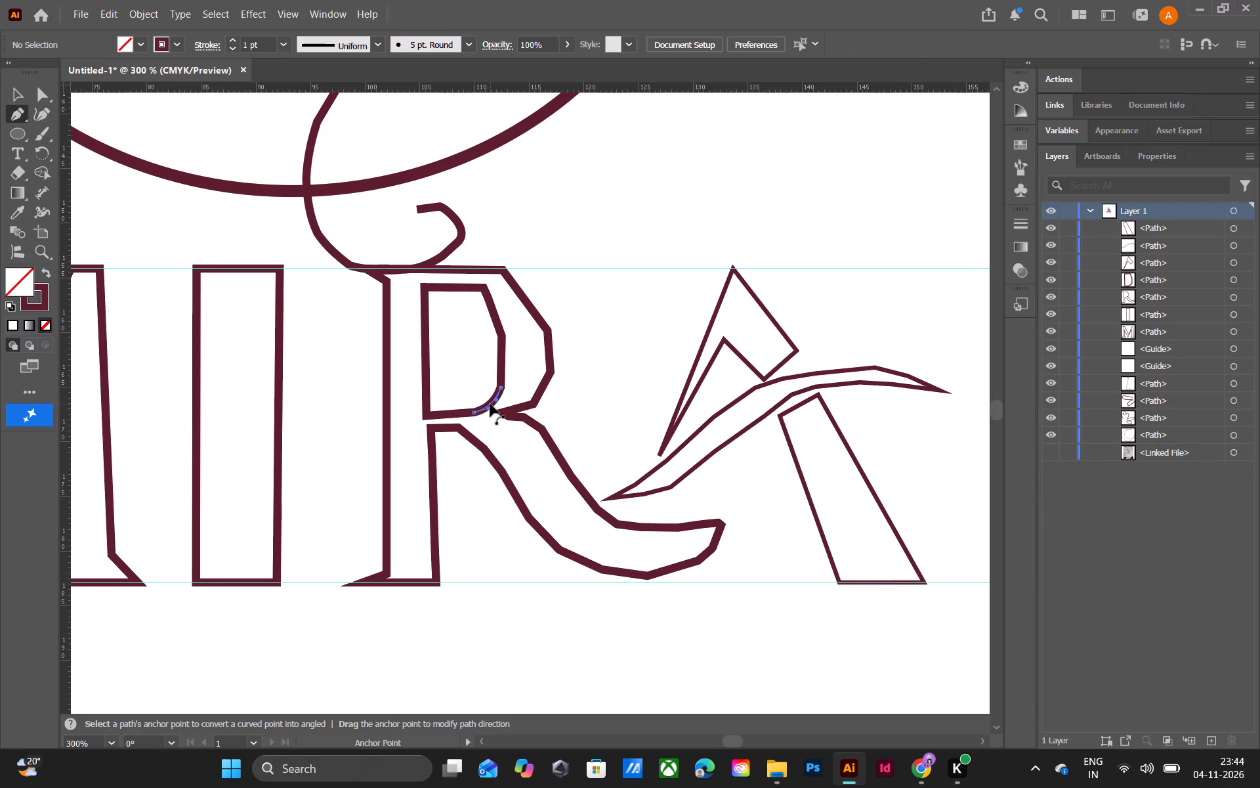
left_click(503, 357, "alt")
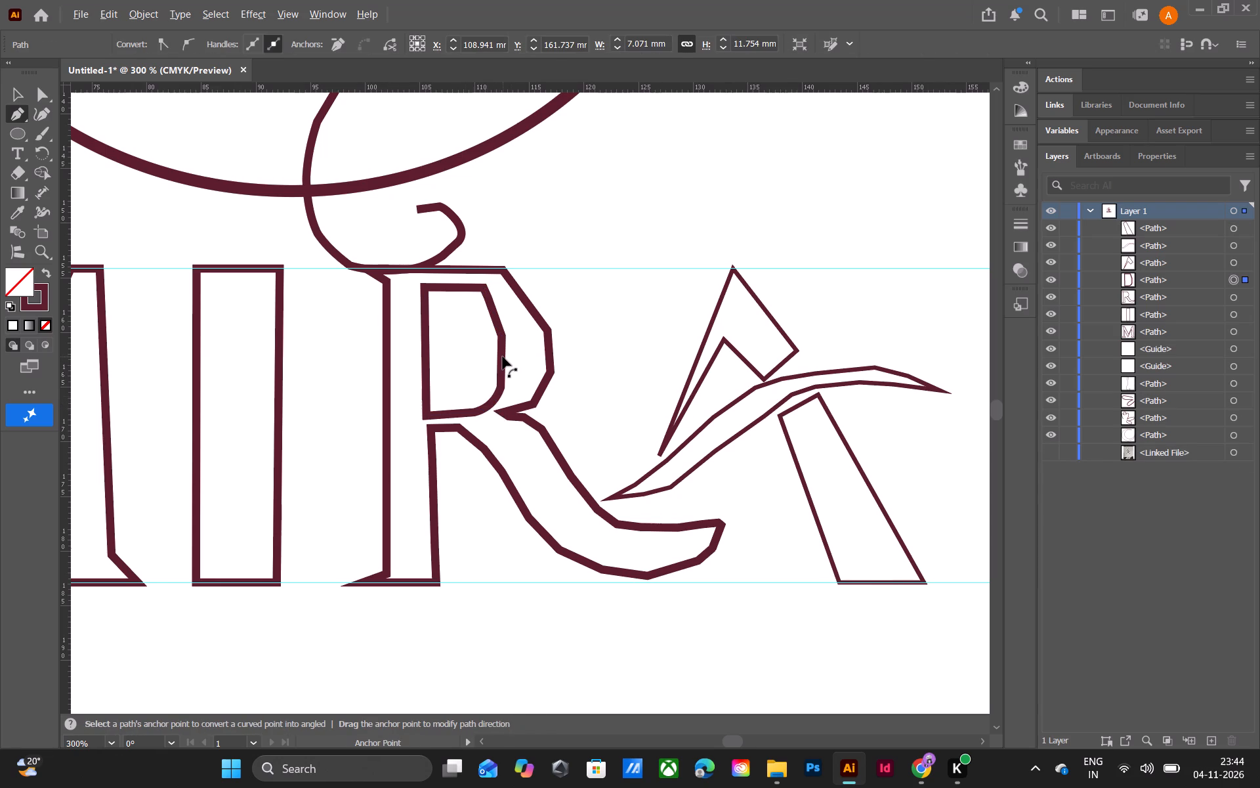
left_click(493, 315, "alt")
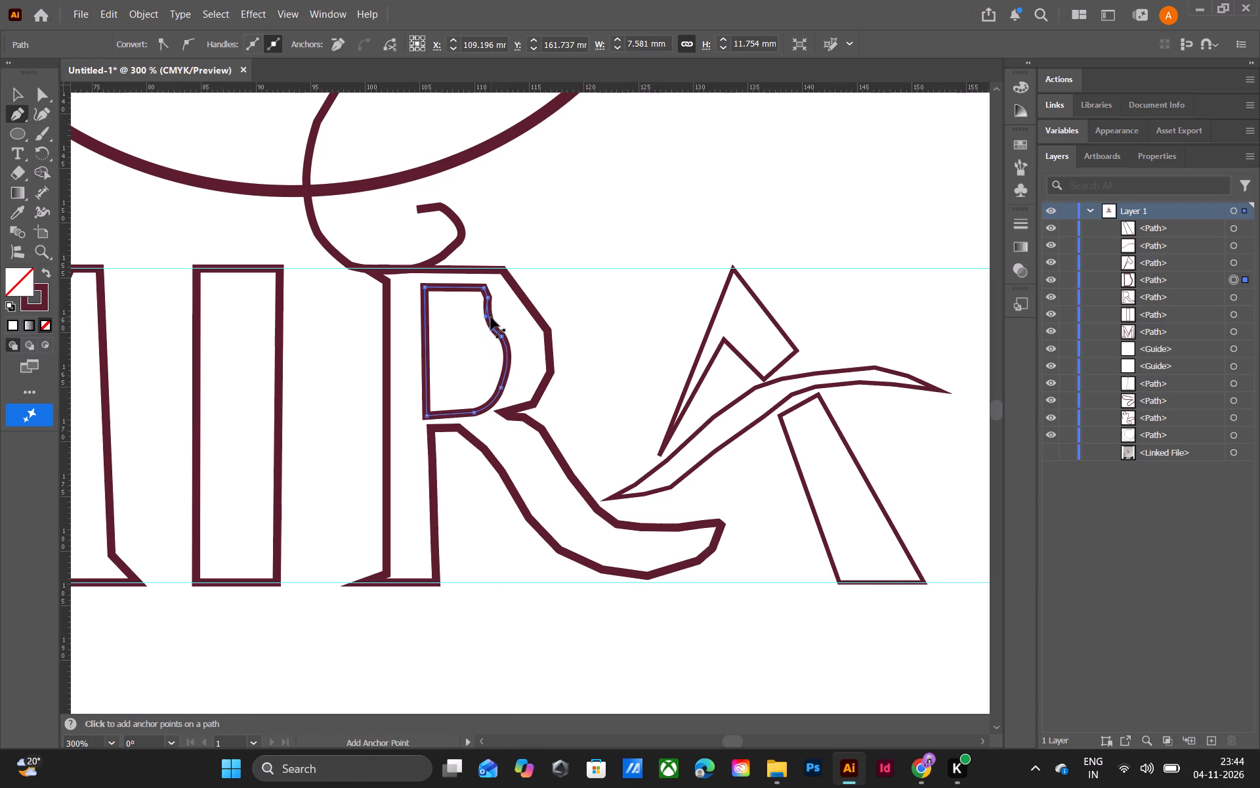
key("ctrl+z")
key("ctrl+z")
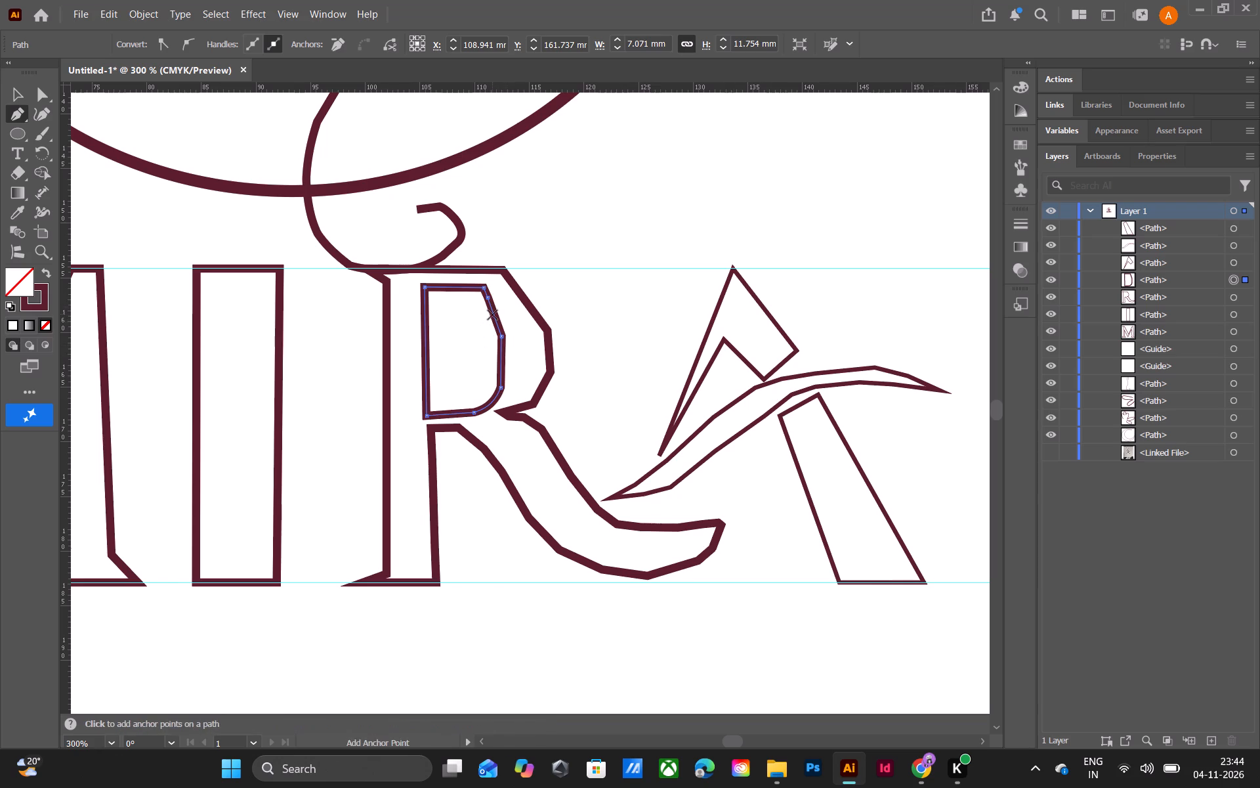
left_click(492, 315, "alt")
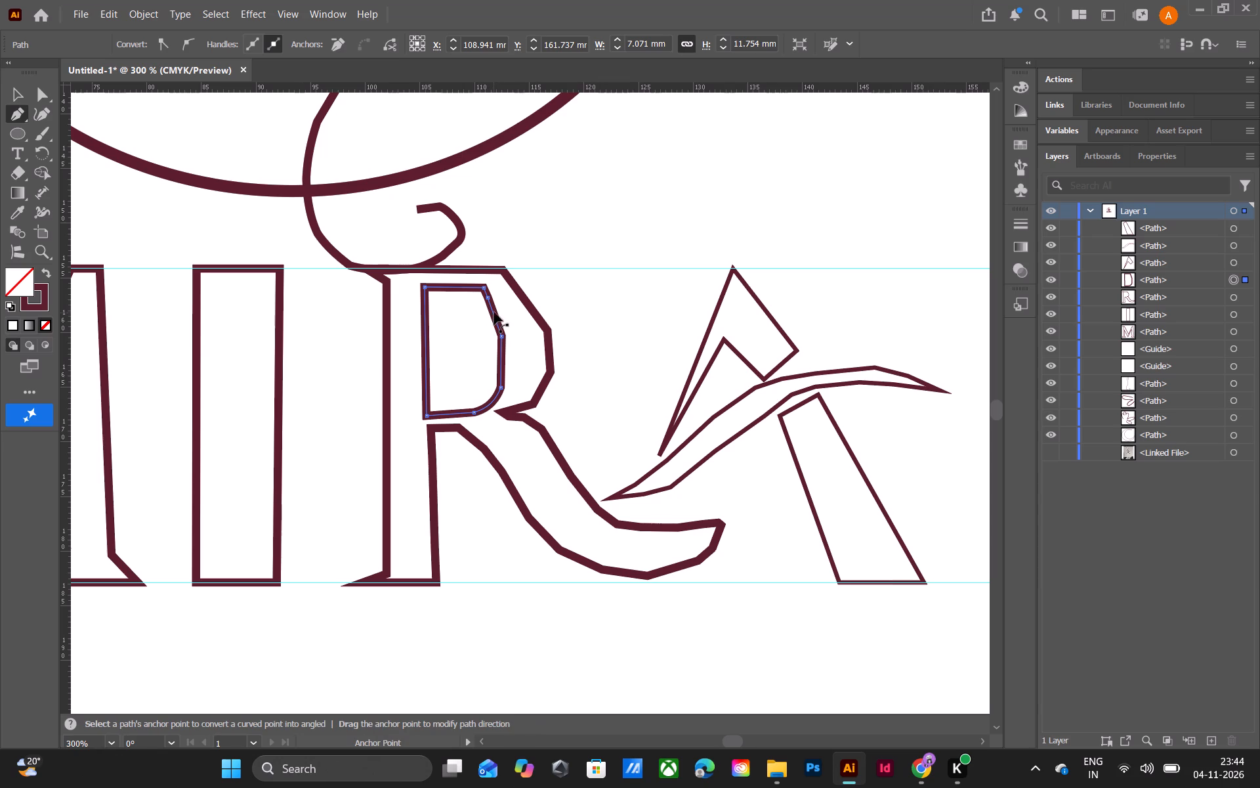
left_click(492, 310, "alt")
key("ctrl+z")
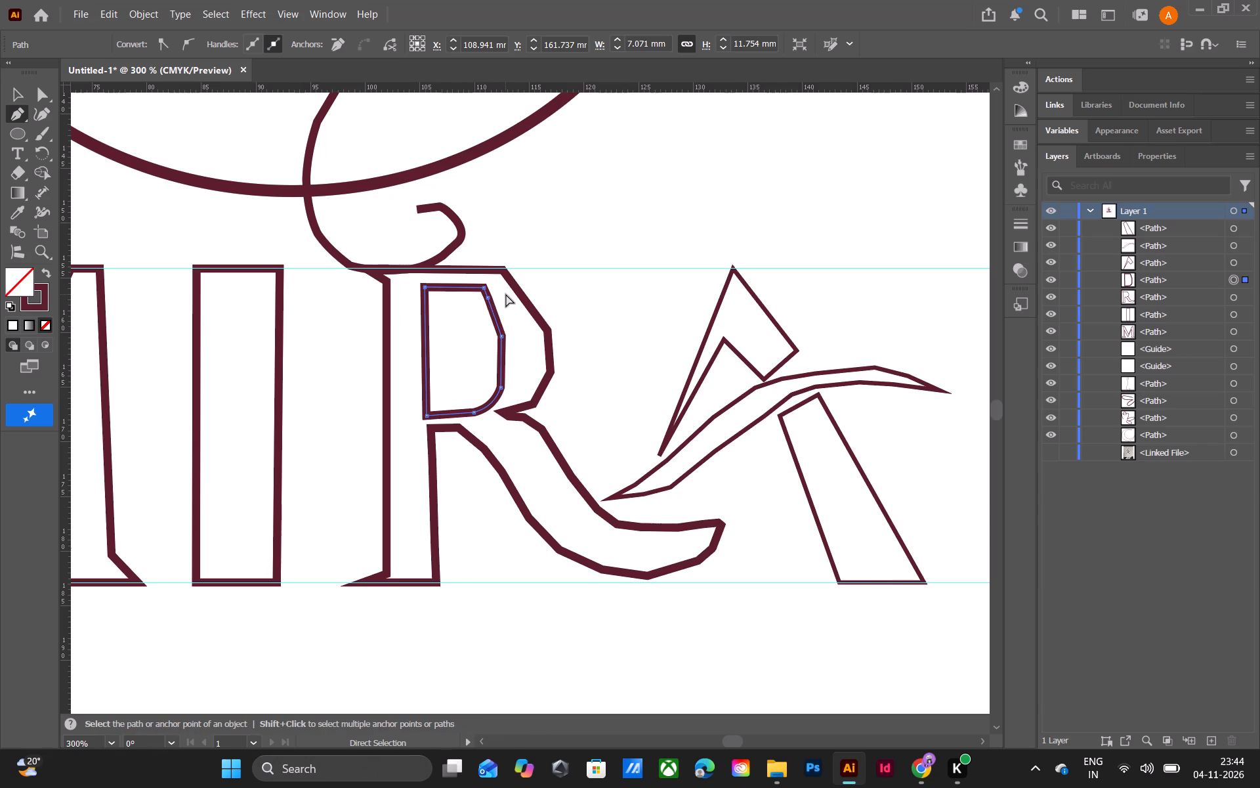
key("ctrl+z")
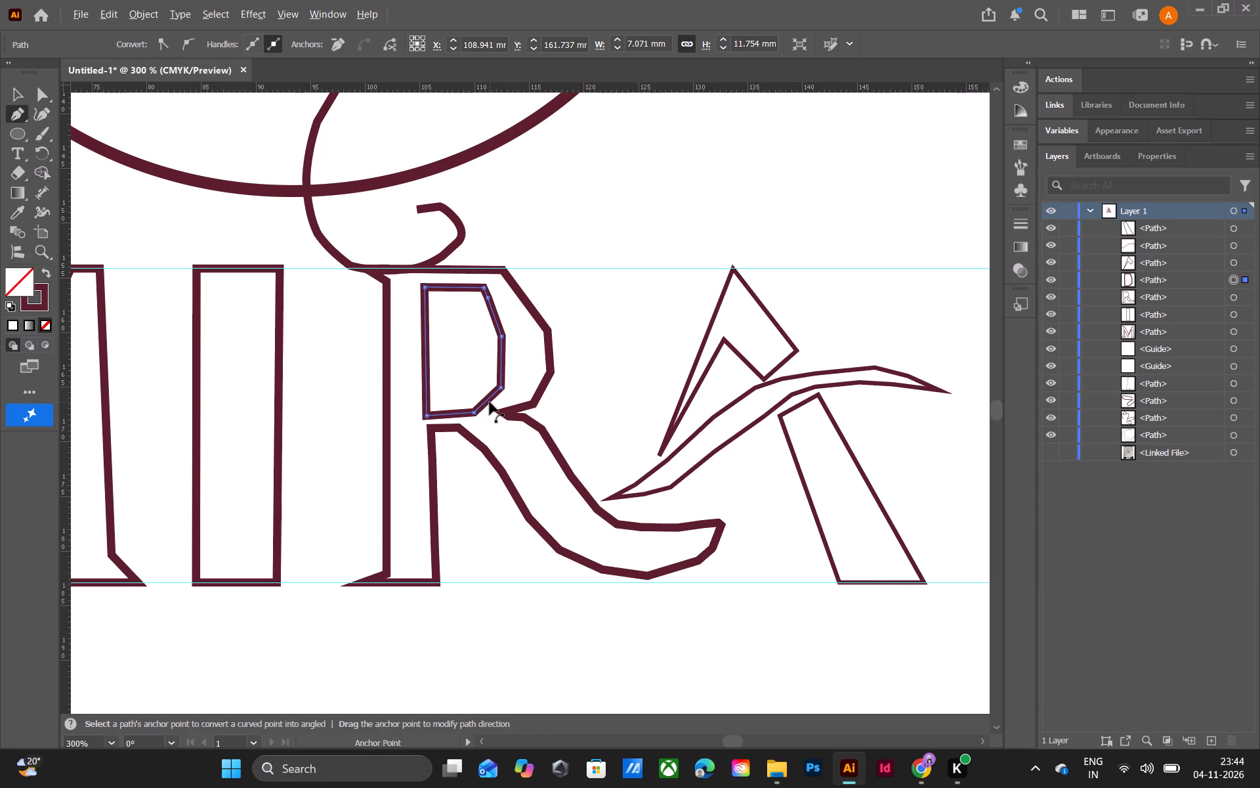
Bend the lower diagonal edge of the R's inner counter outward into a smooth curve.
left_click(490, 399, "alt")
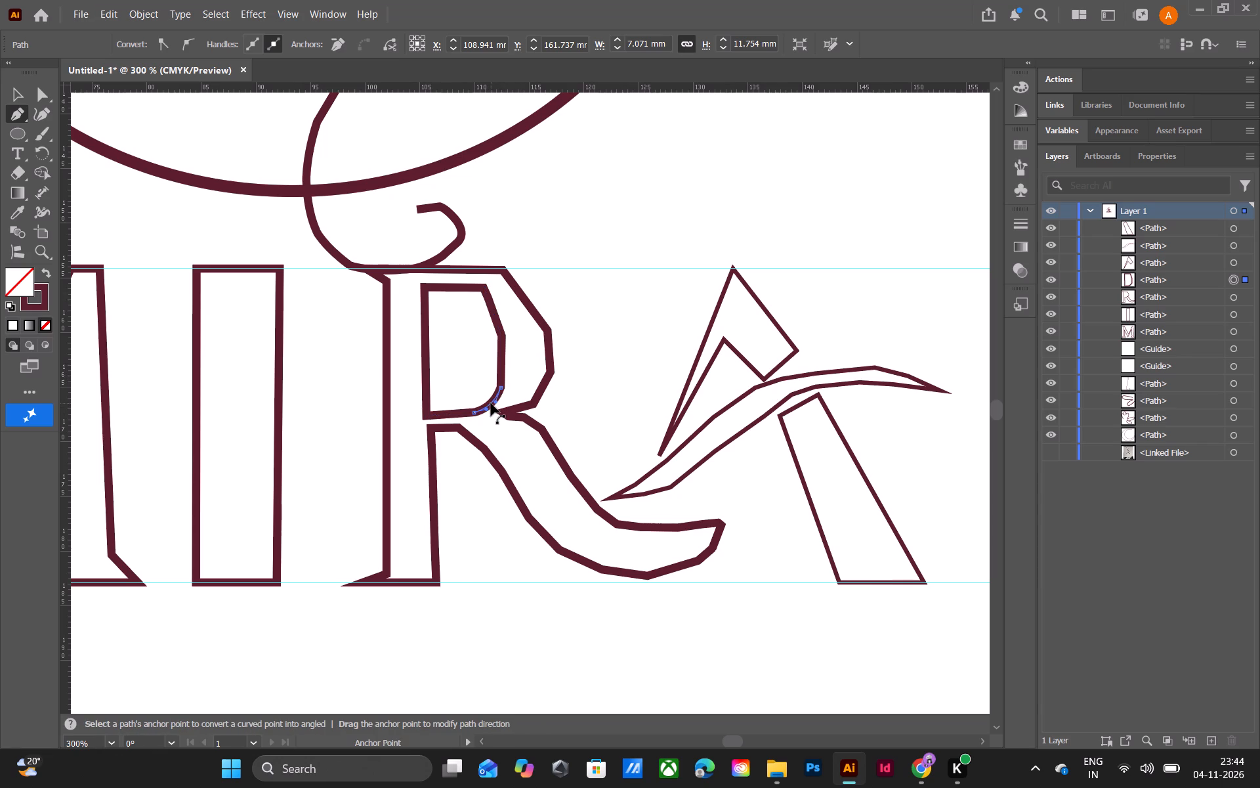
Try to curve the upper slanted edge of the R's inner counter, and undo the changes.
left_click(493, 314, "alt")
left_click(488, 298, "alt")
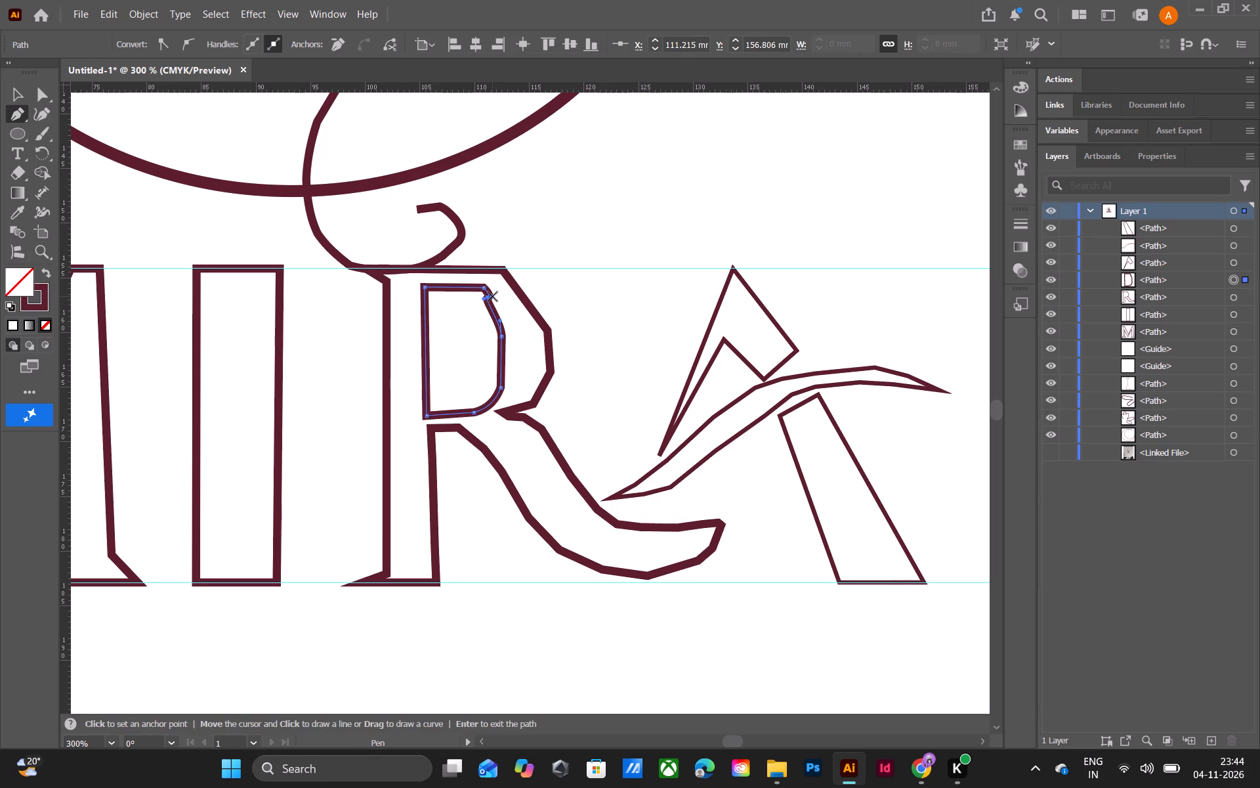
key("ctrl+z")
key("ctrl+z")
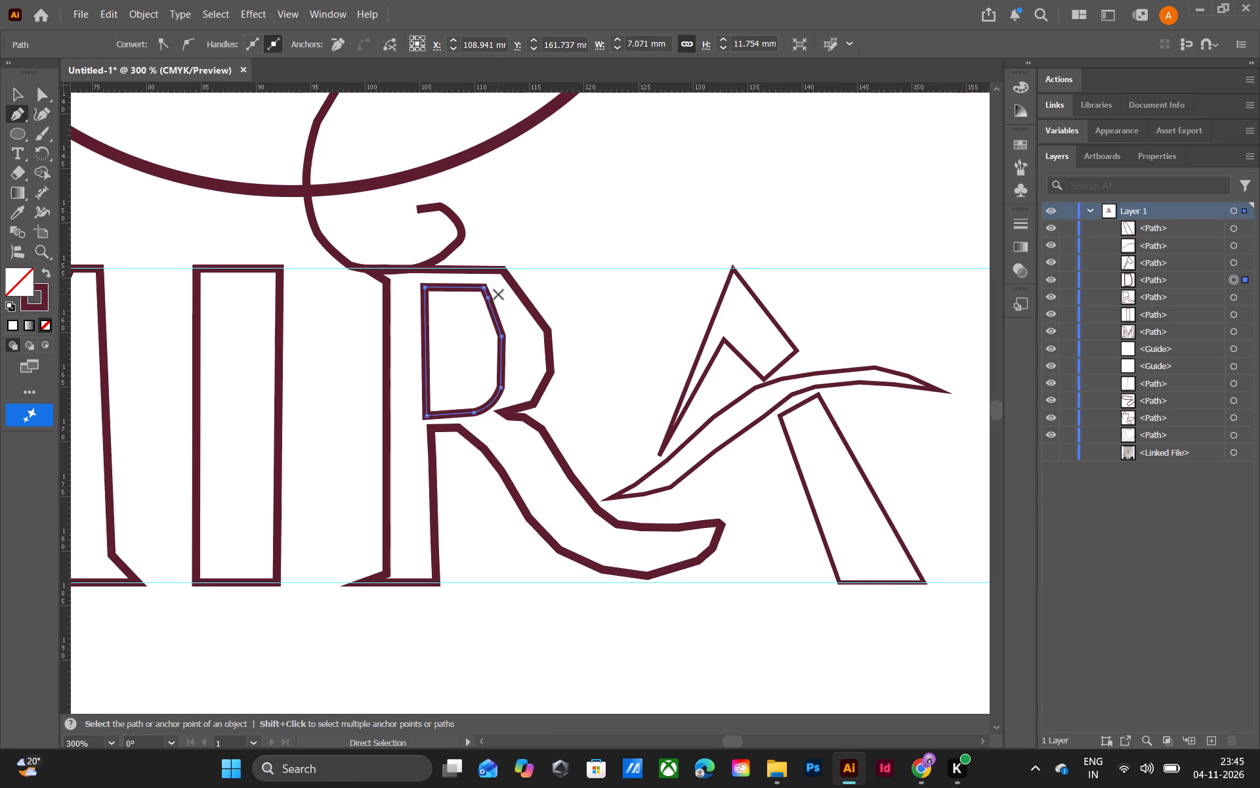
Select all the paths of the M, I, R and A and nudge them down together about 5 mm, clear of the flower stem's curl.
key("ctrl+minus")
key("ctrl+minus")
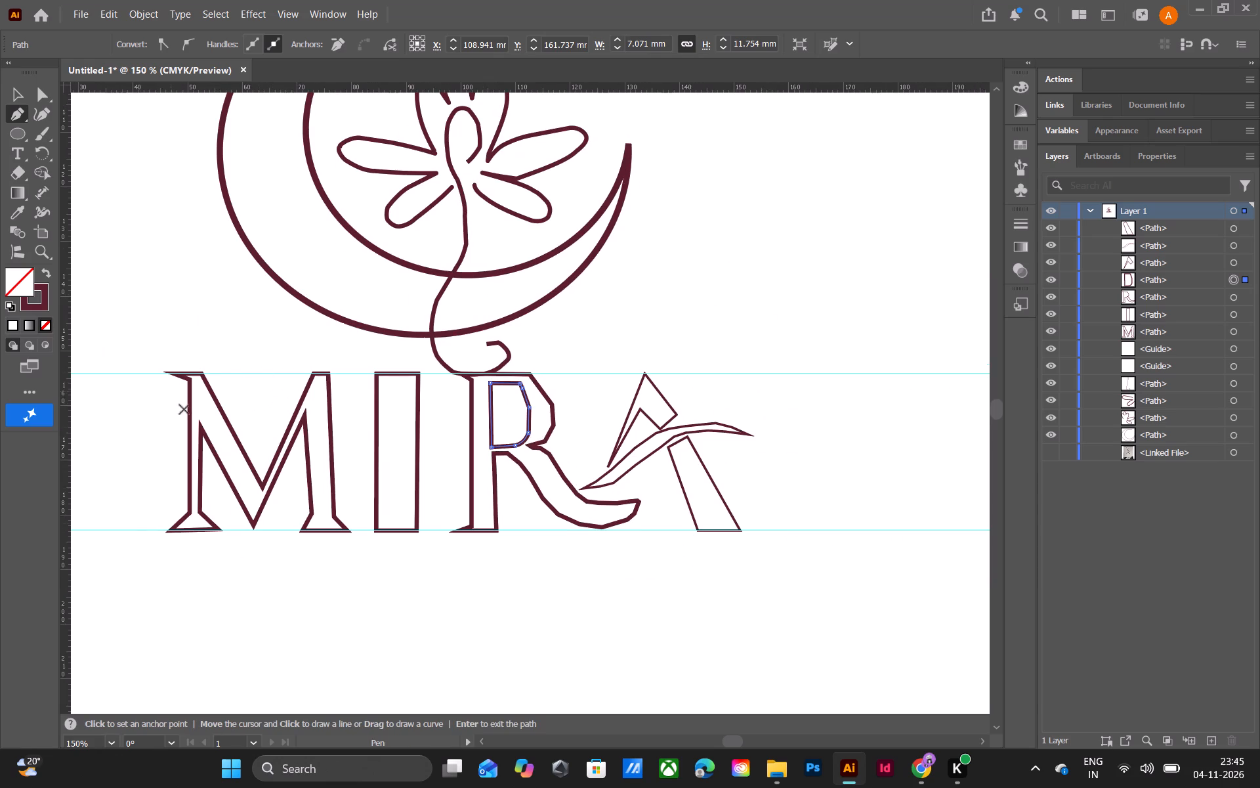
left_click(12, 92)
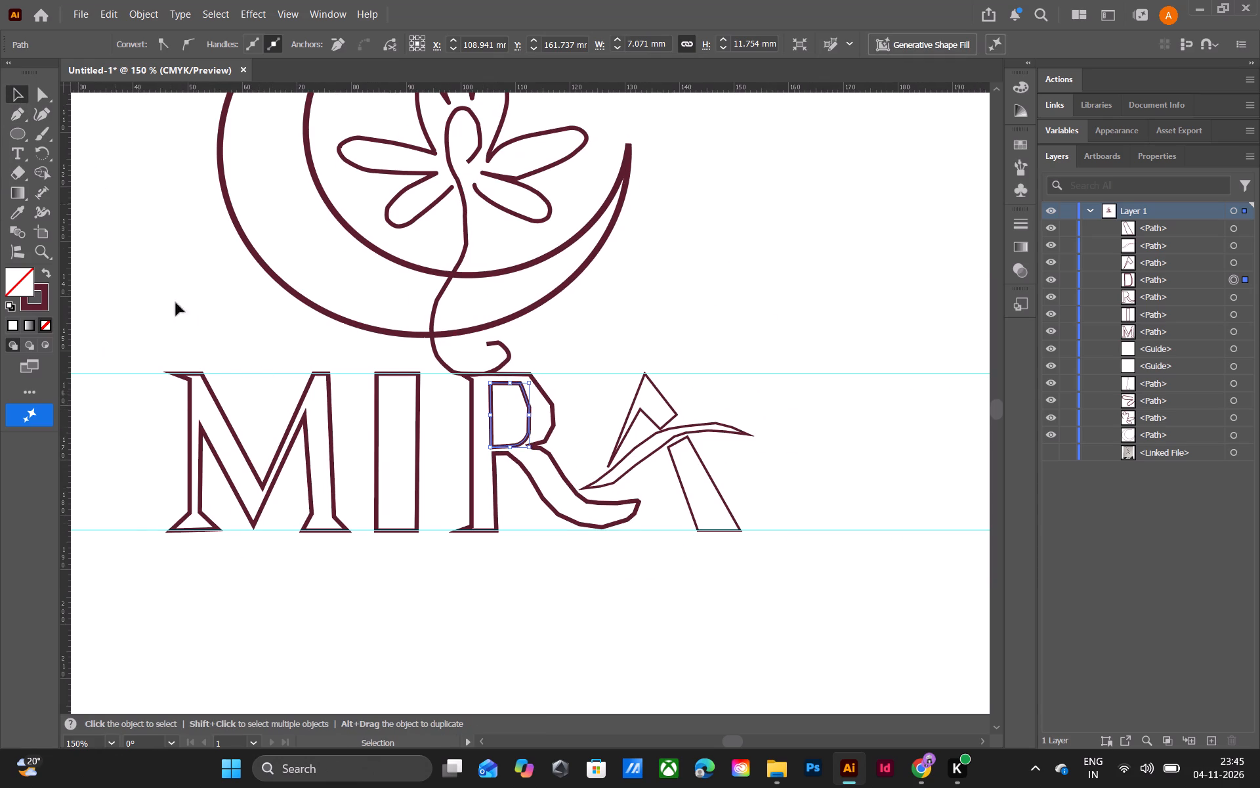
left_click(188, 433)
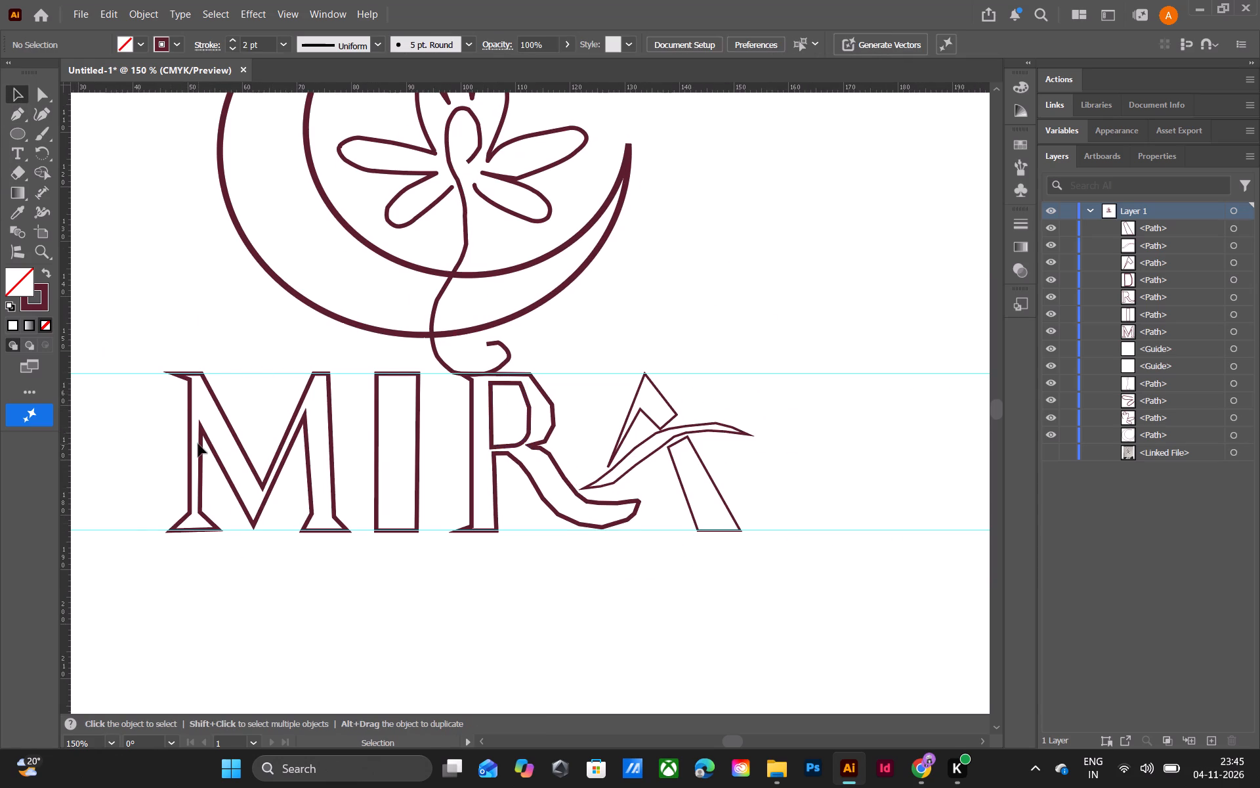
left_click(199, 448)
left_click(201, 444)
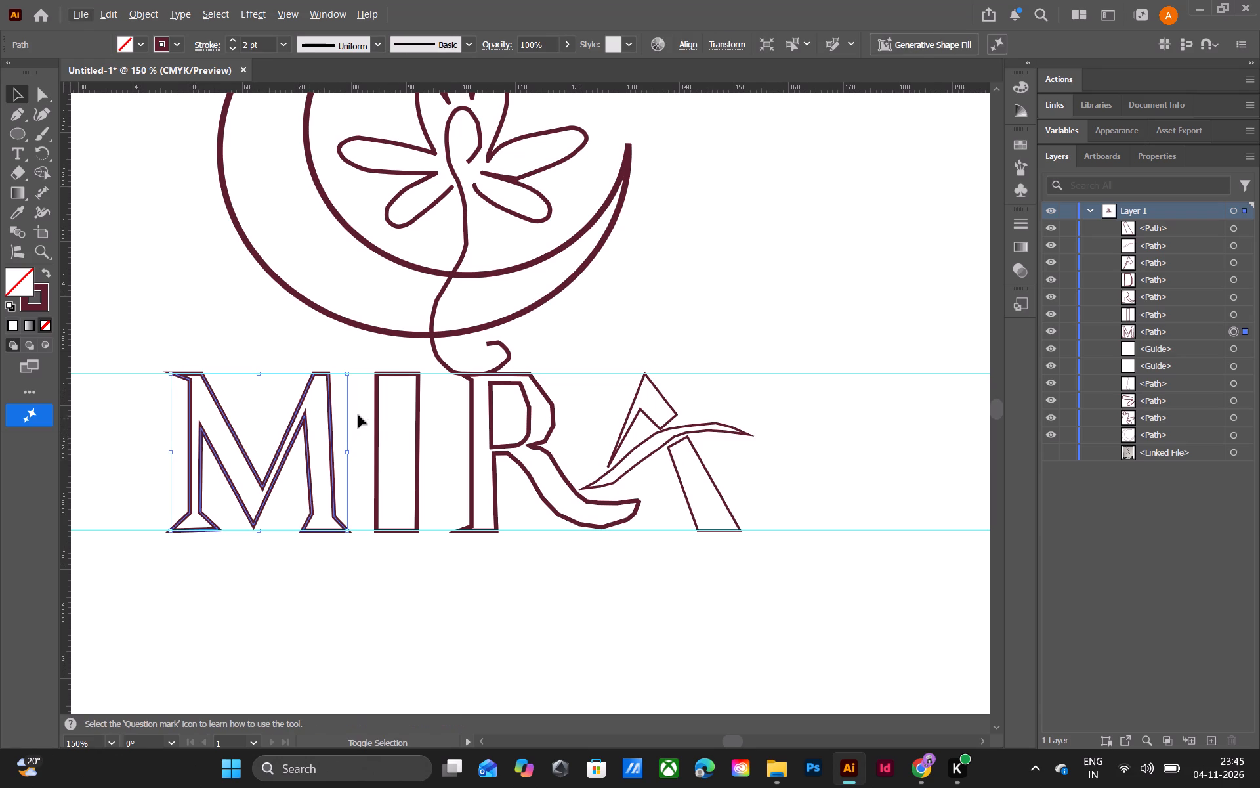
left_click(378, 405, "shift")
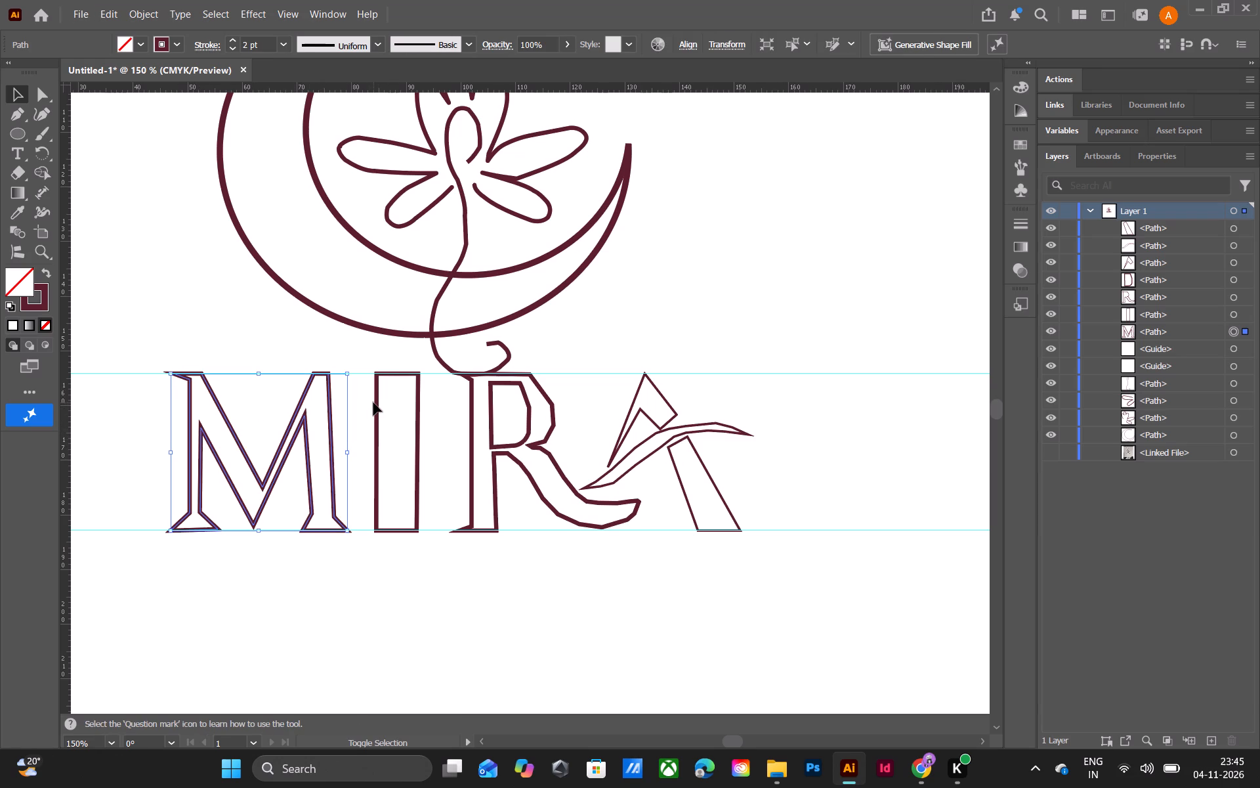
left_click(373, 403, "shift")
left_click(375, 403, "shift")
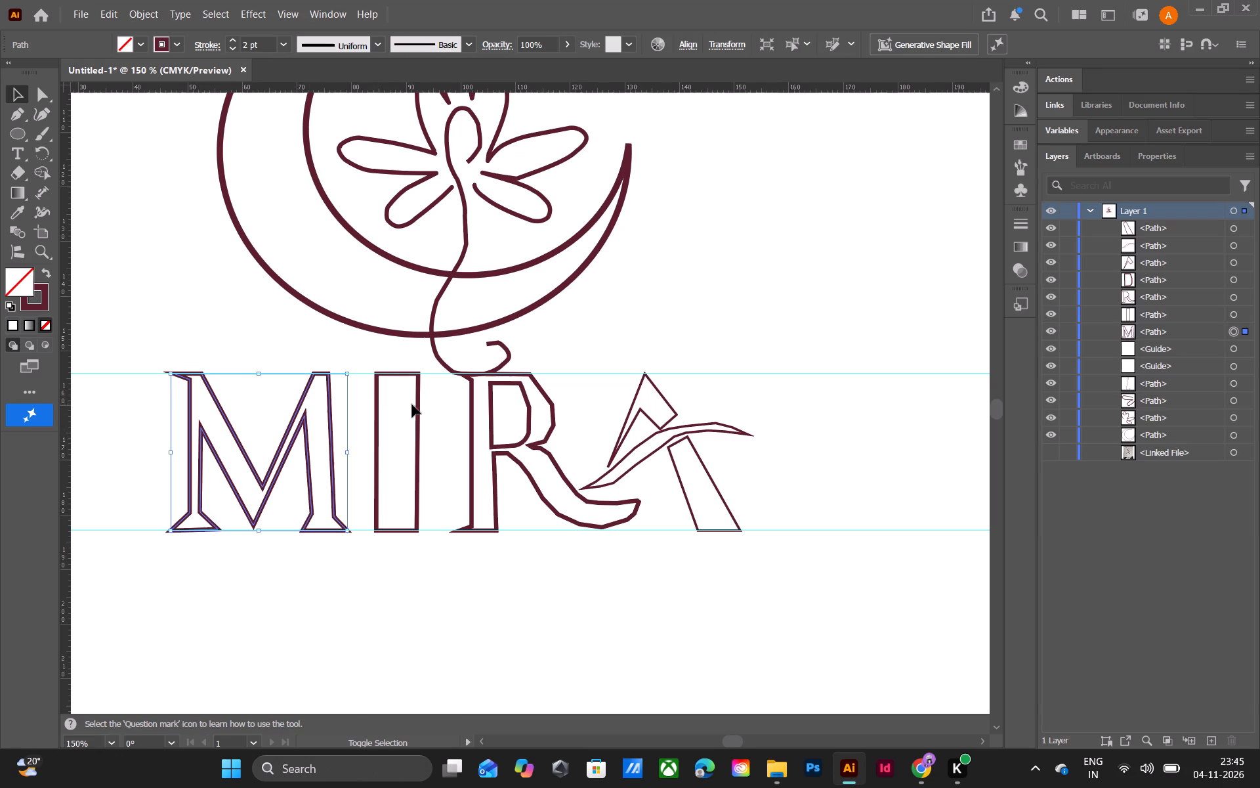
left_click(417, 401, "shift")
triple_click(417, 401, "shift")
left_click(417, 401, "shift")
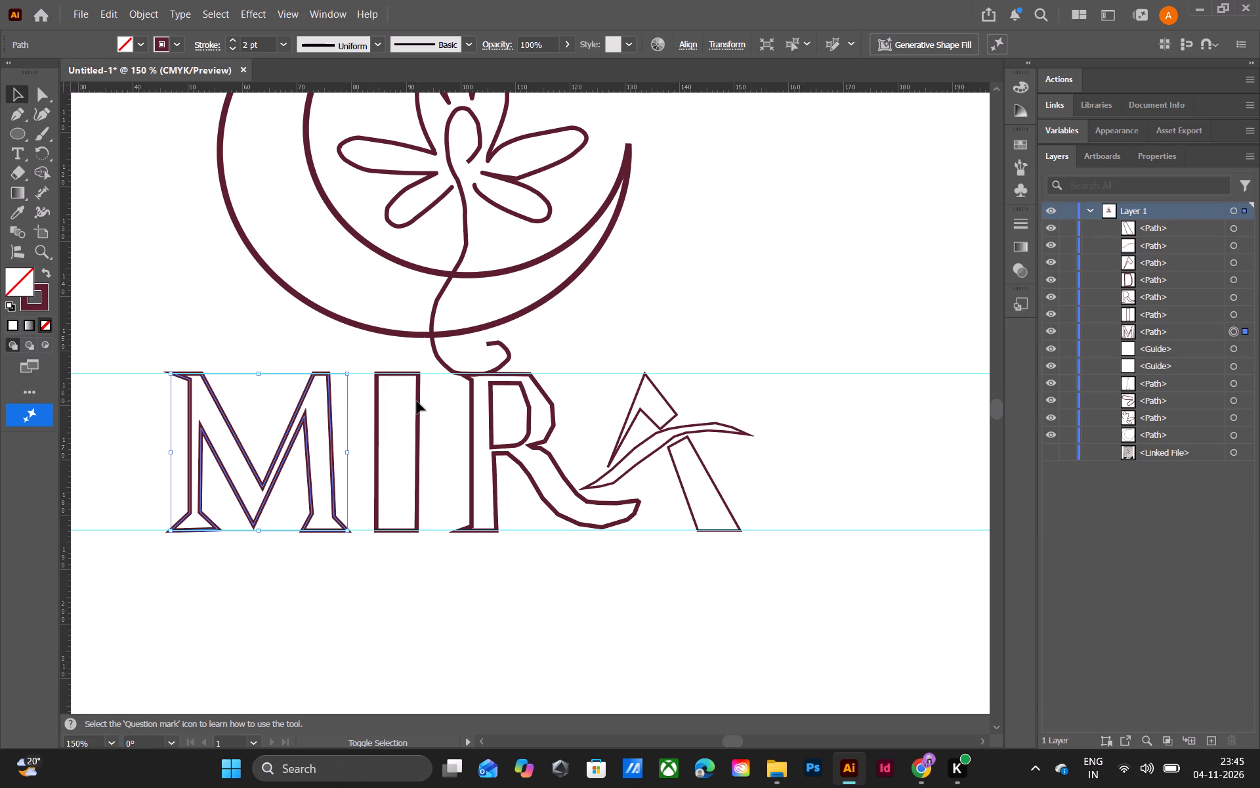
left_click(418, 413, "shift")
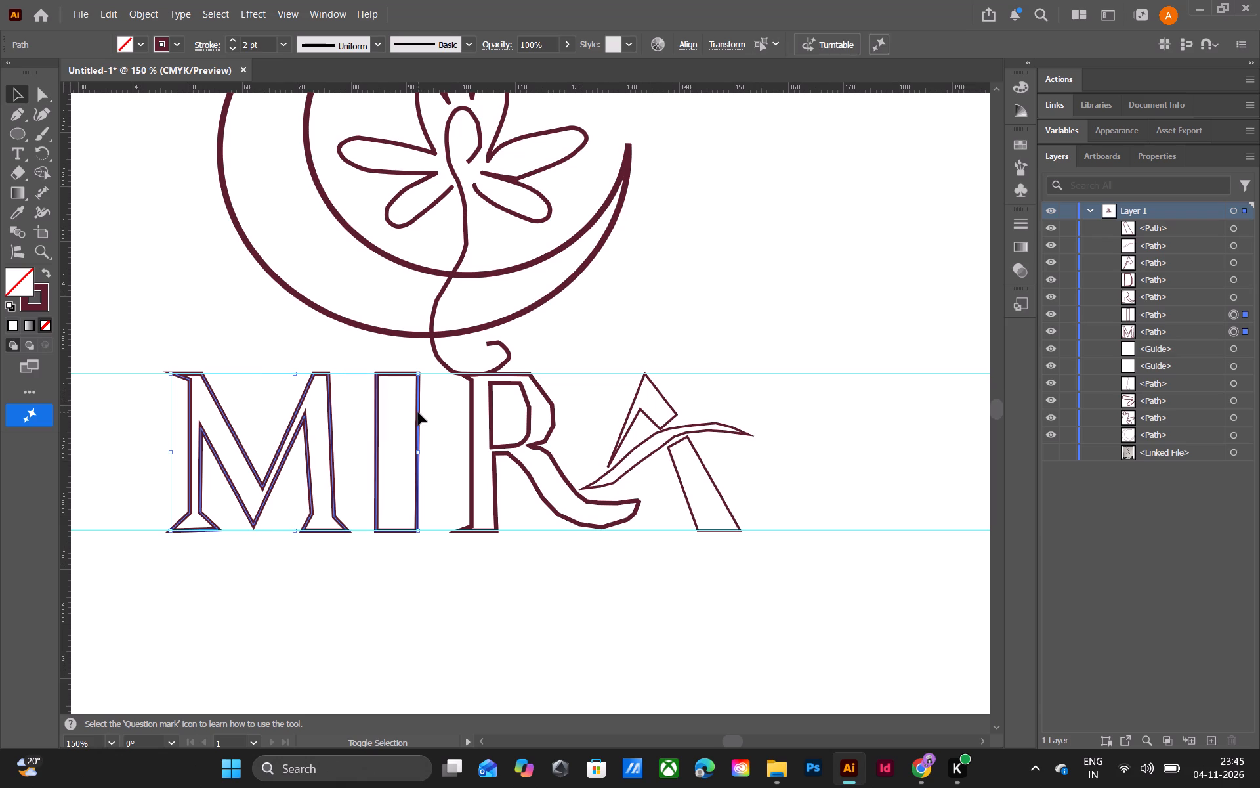
left_click(471, 443, "shift")
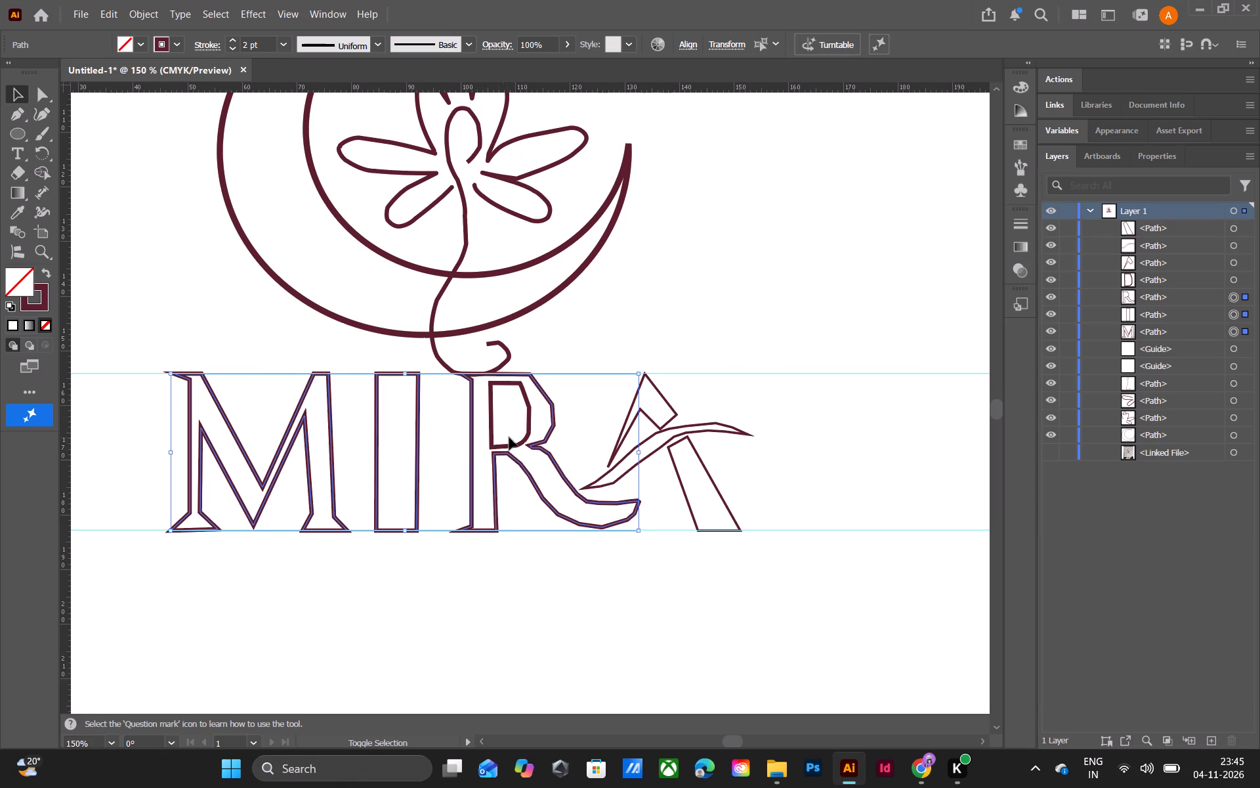
left_click(515, 444, "shift")
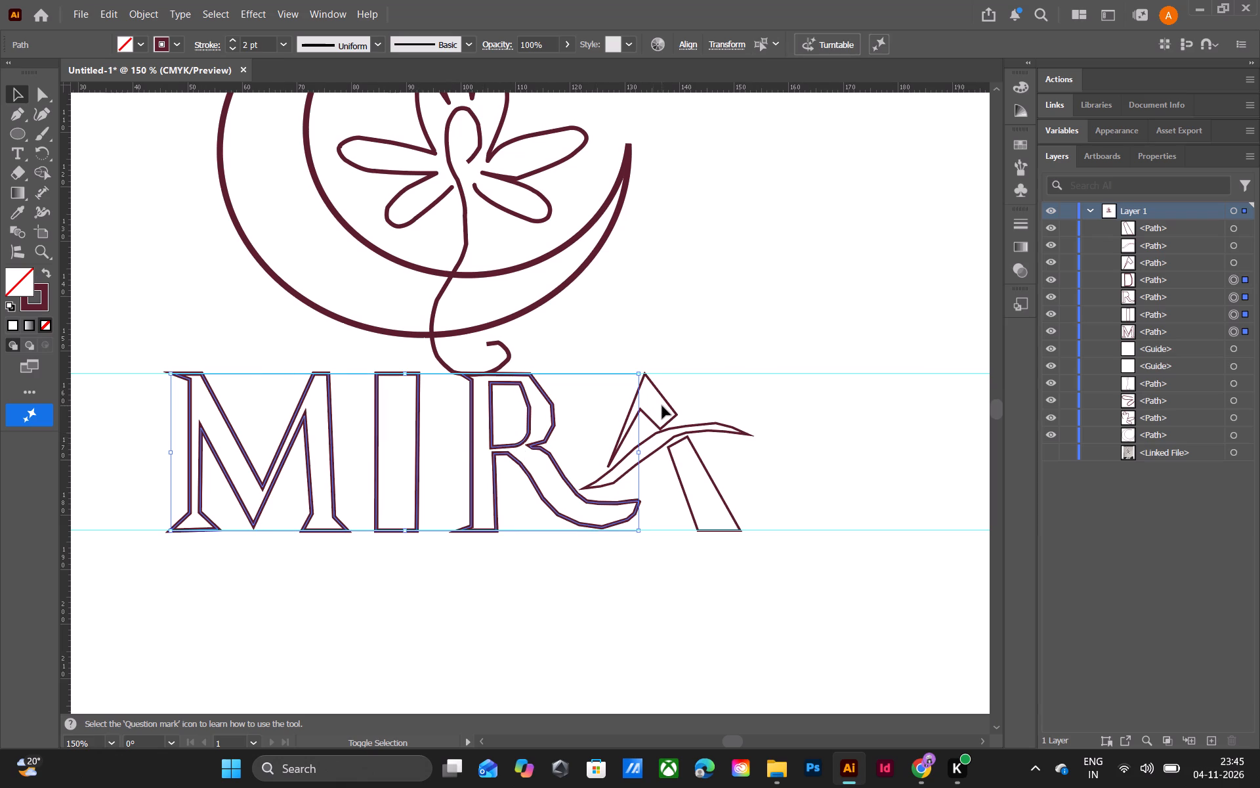
left_click(665, 401, "shift")
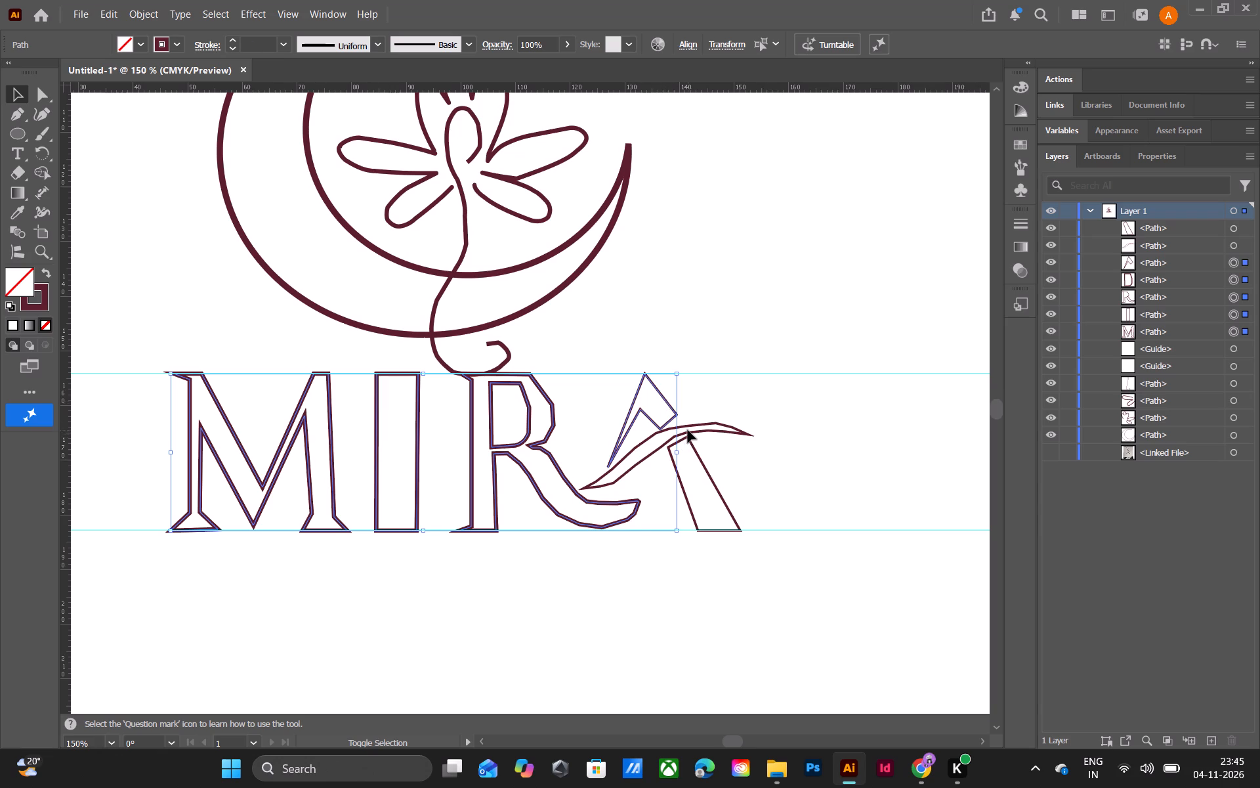
left_click(689, 431, "shift")
left_click(732, 433, "shift")
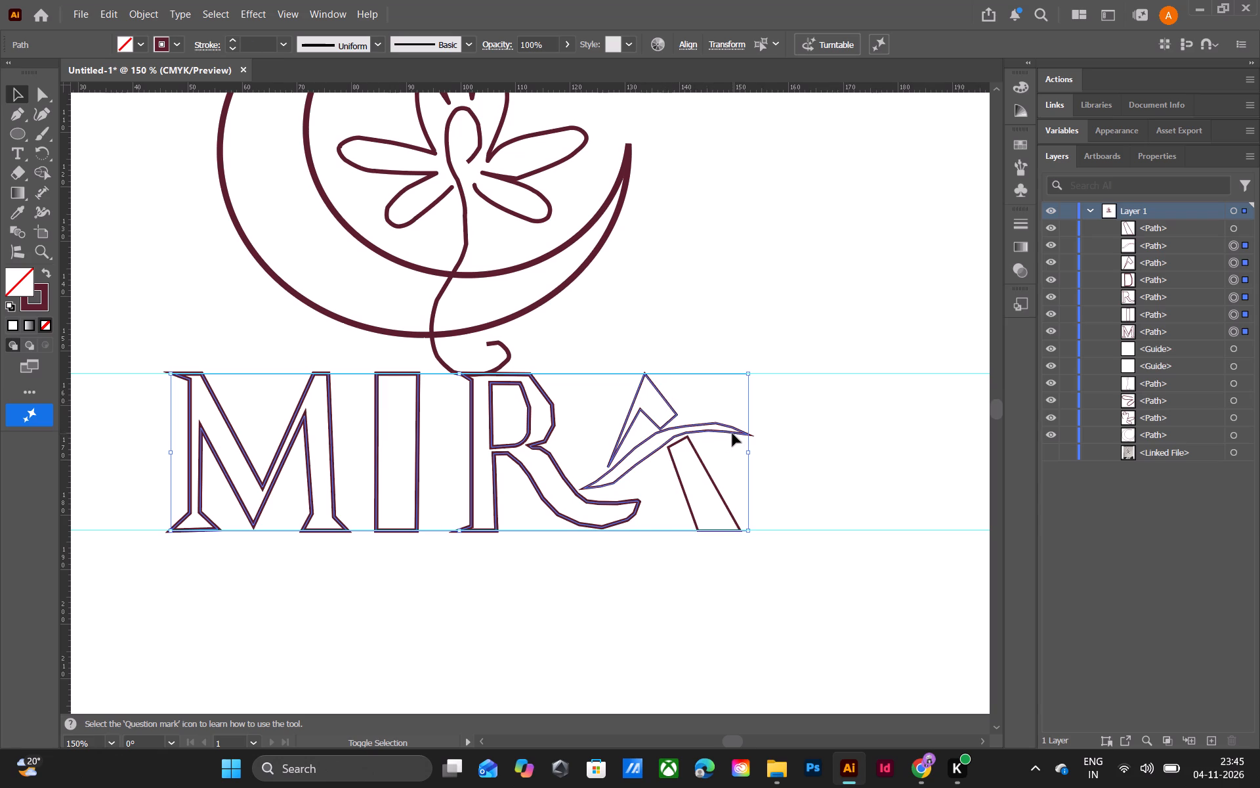
left_click(711, 482, "shift")
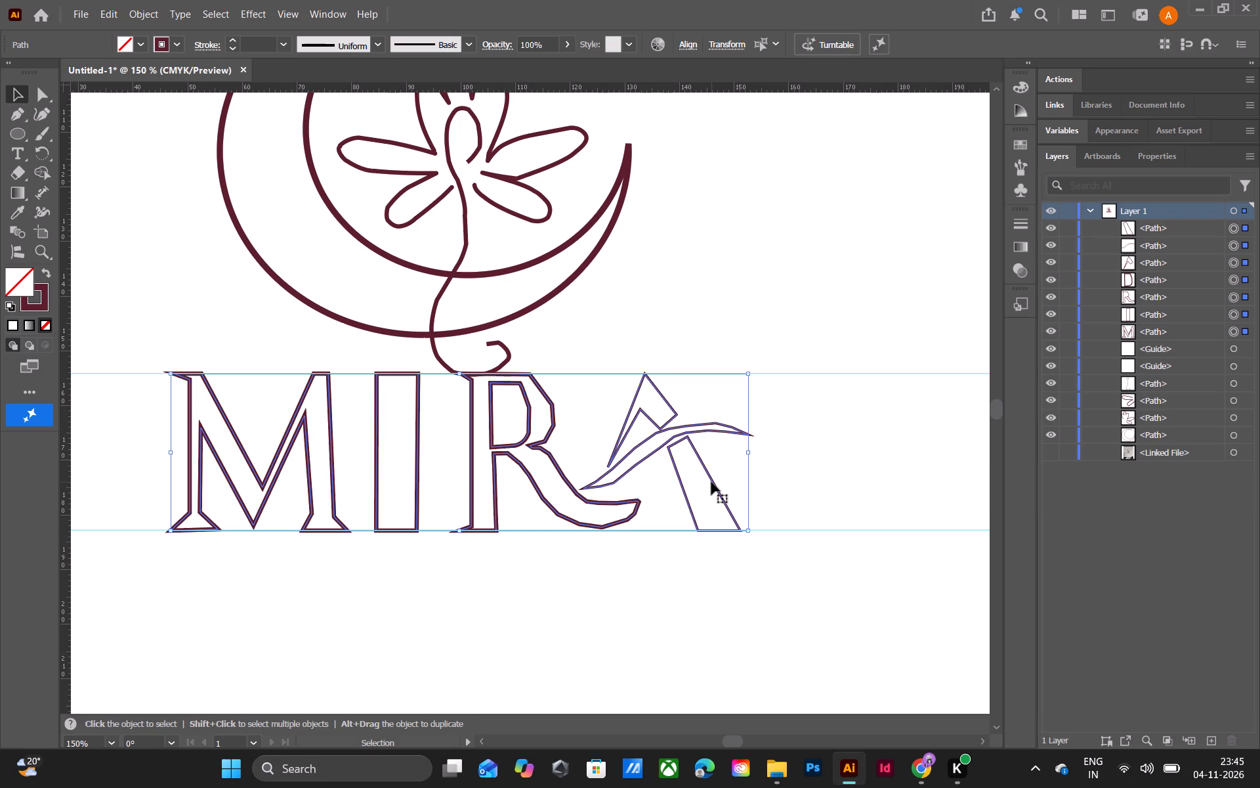
key("Down")
key("Down")
key("Down")
key("Down")
key("Down")
key("Down")
key("Down")
key("Down")
key("Down")
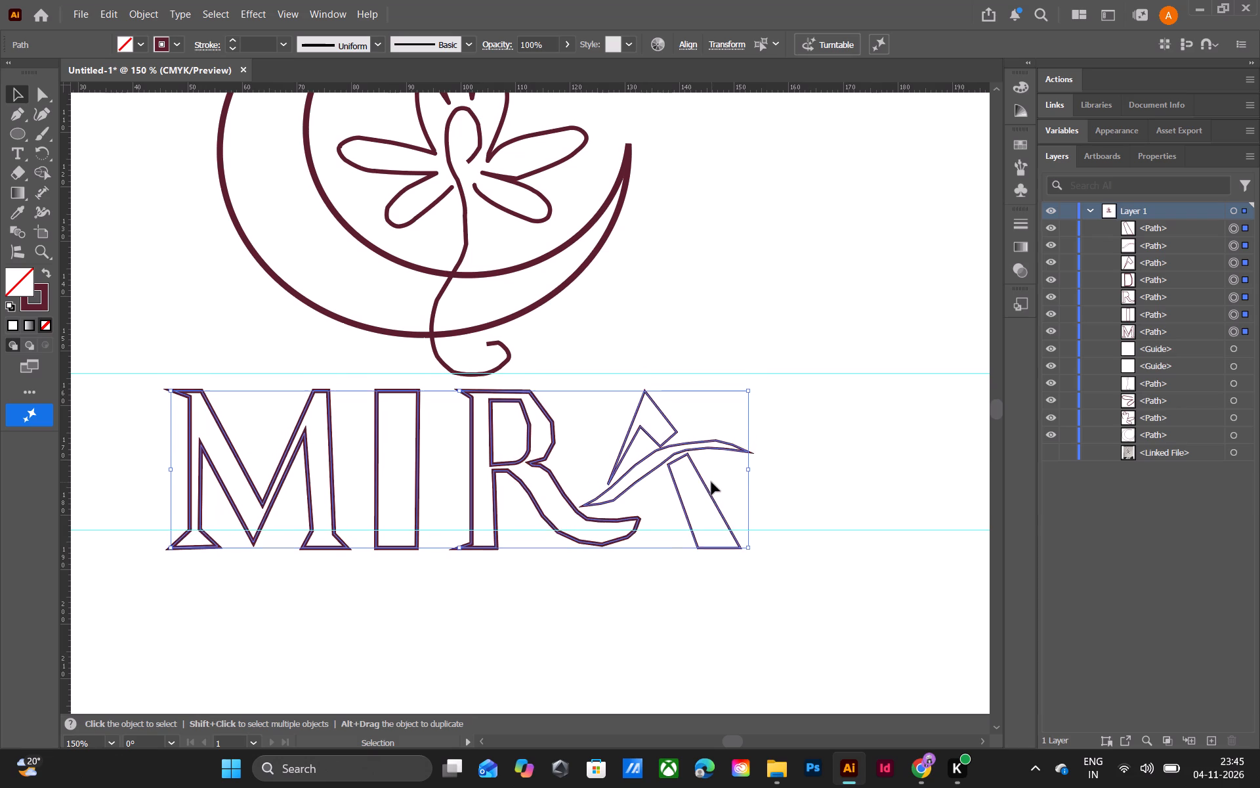
key("Down")
key("Down")
key("Down")
key("Down")
key("Down")
key("Down")
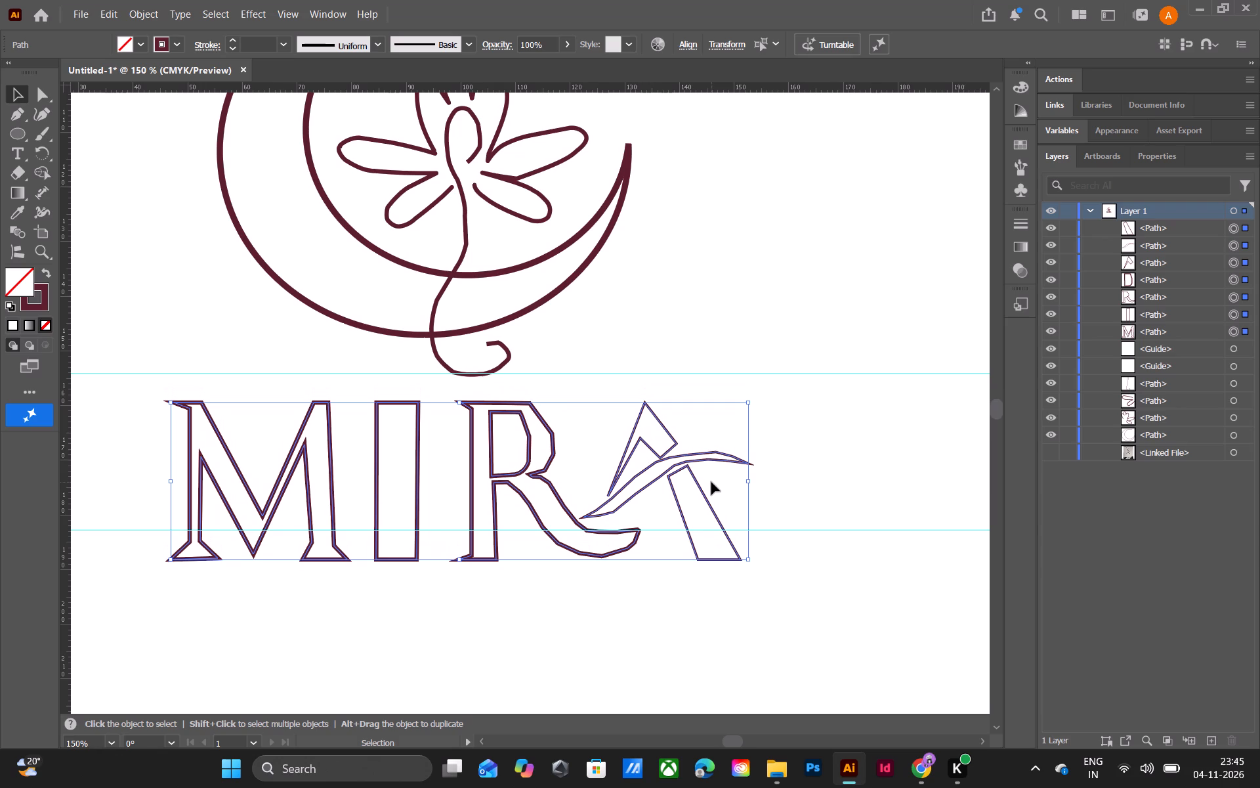
Give the strokes of all the MIRA letter paths round caps and round joins.
left_click(327, 11)
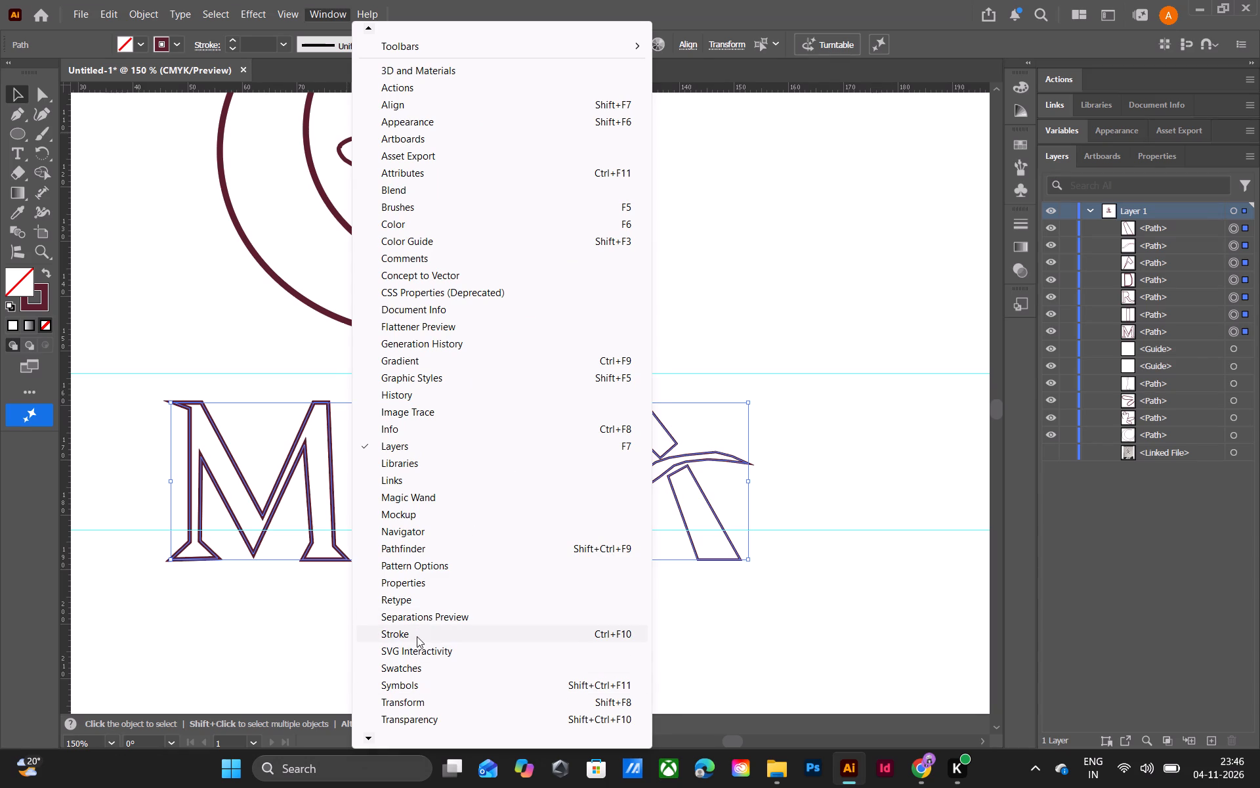
left_click(417, 633)
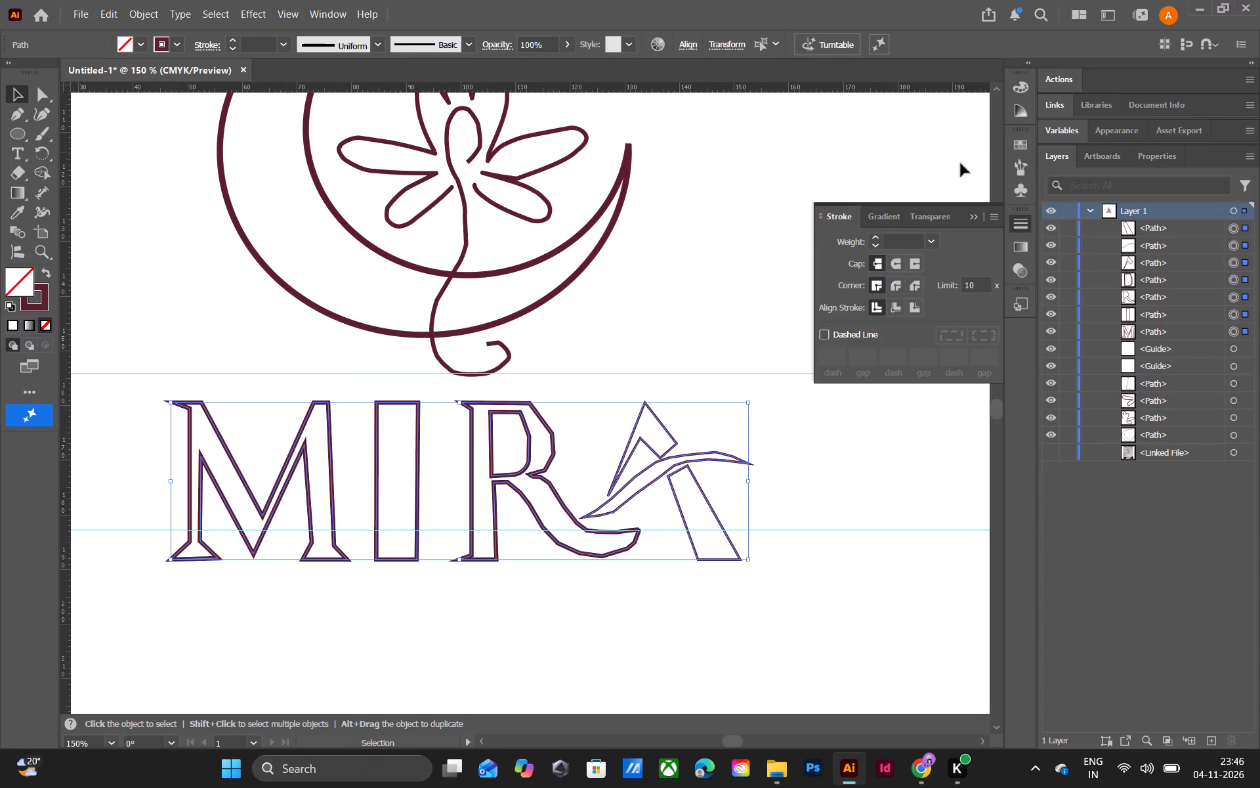
left_click(894, 260)
left_click(894, 284)
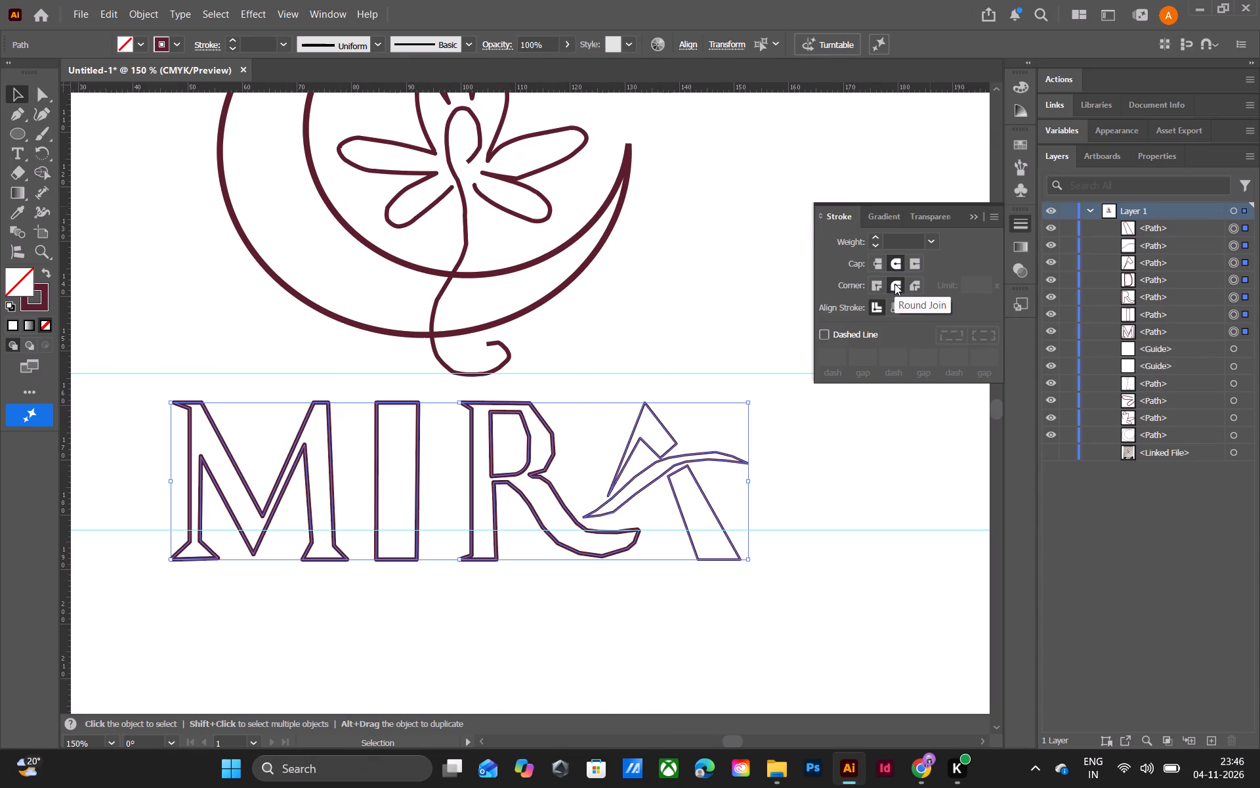
left_click(792, 293)
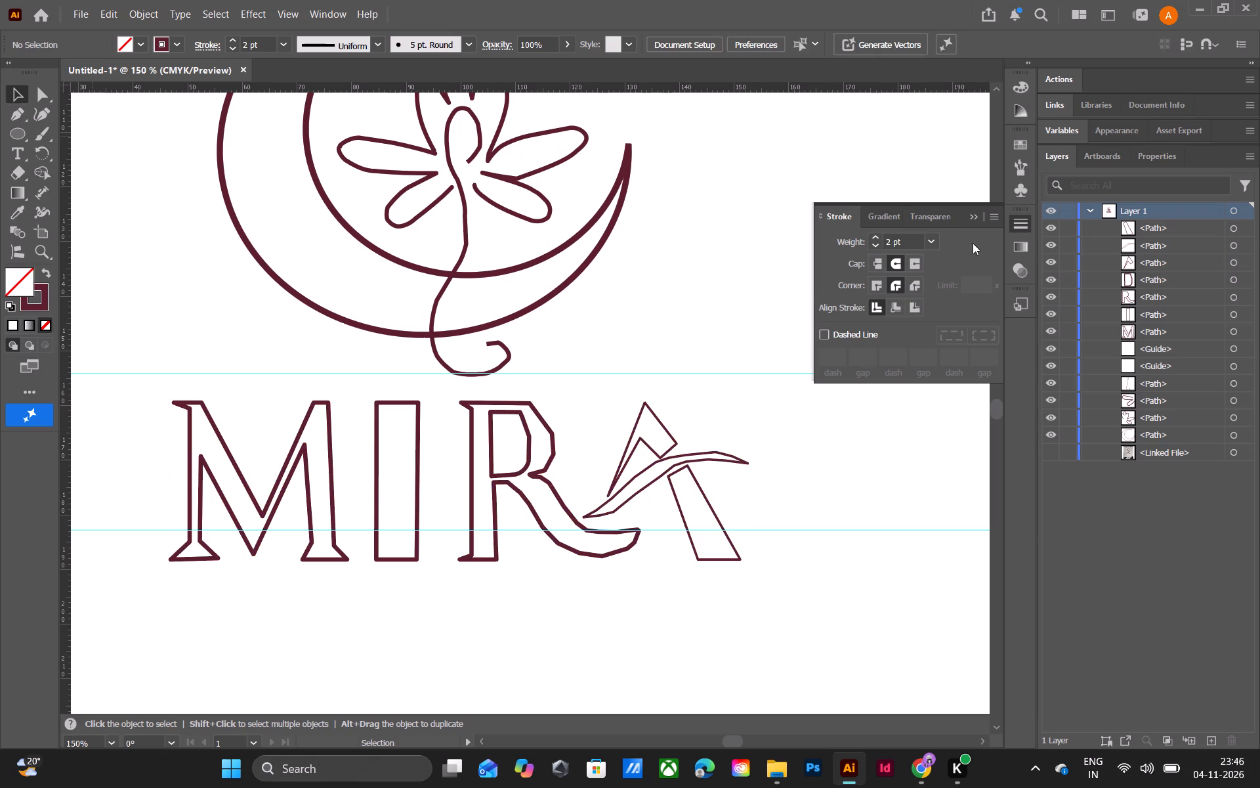
left_click(973, 223)
left_click(973, 218)
left_click(797, 277)
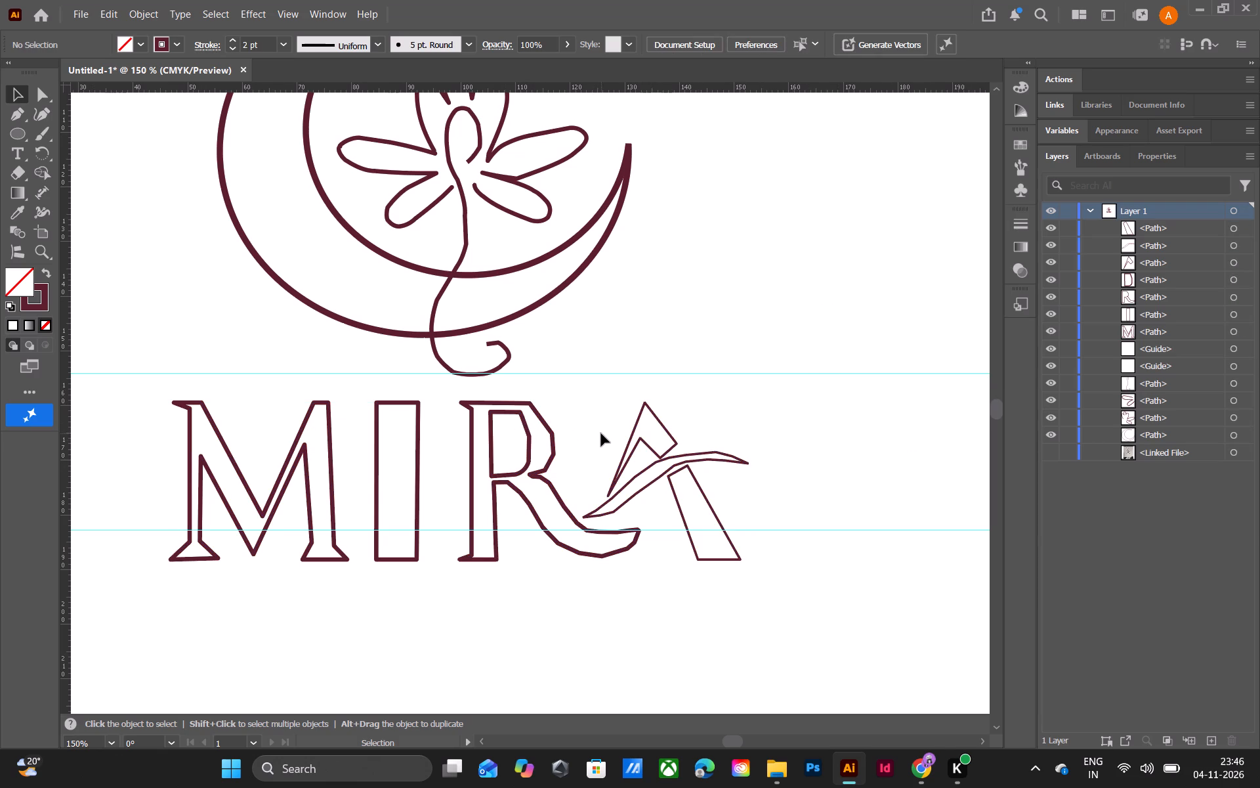
Bend the vertical outer edge of the R's inner counter slightly outward into a smooth curve.
key("ctrl+equal")
key("ctrl+equal")
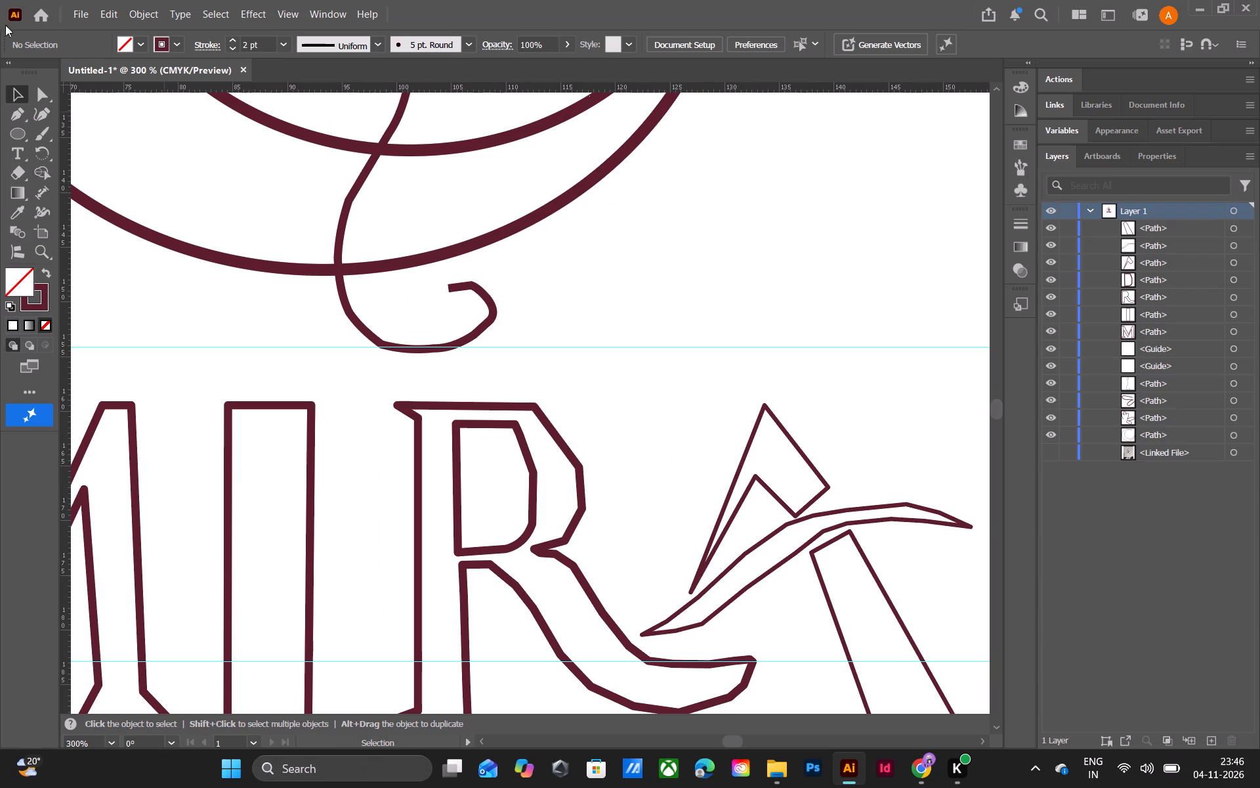
left_click(16, 110)
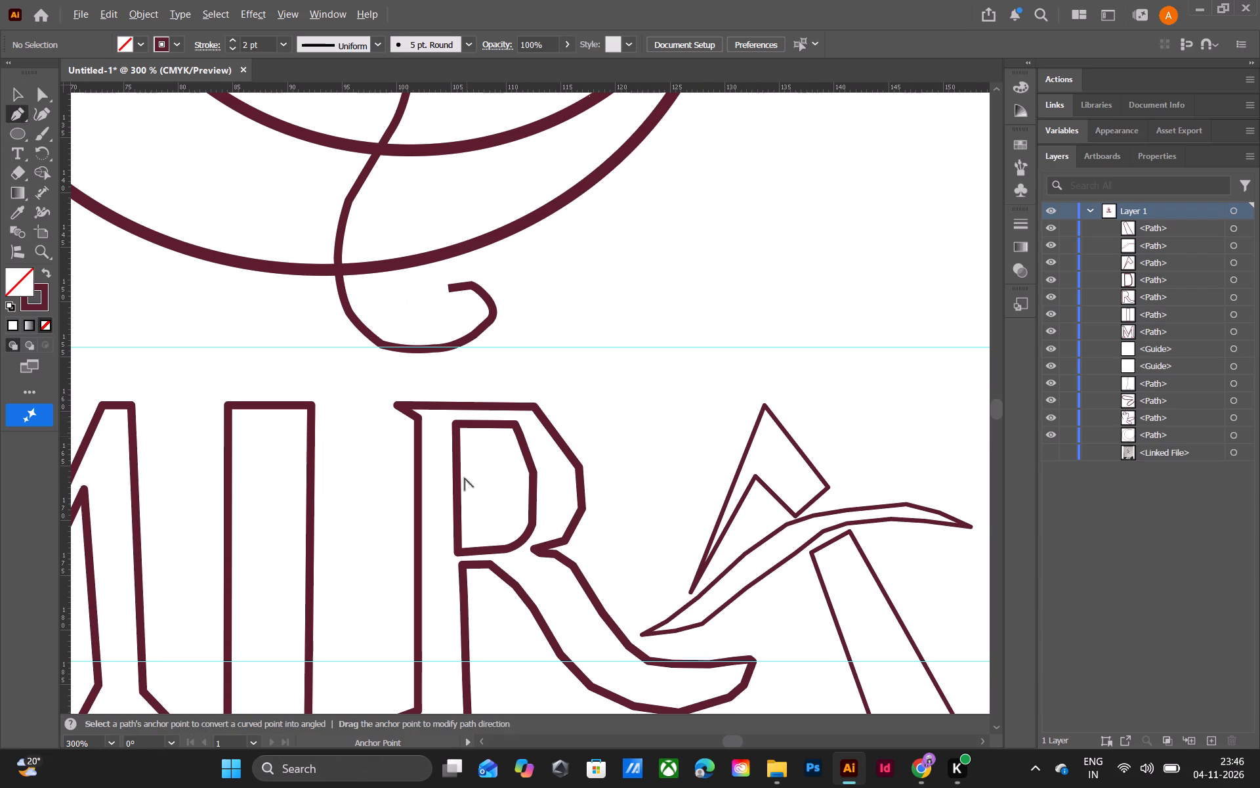
left_click(526, 446, "alt")
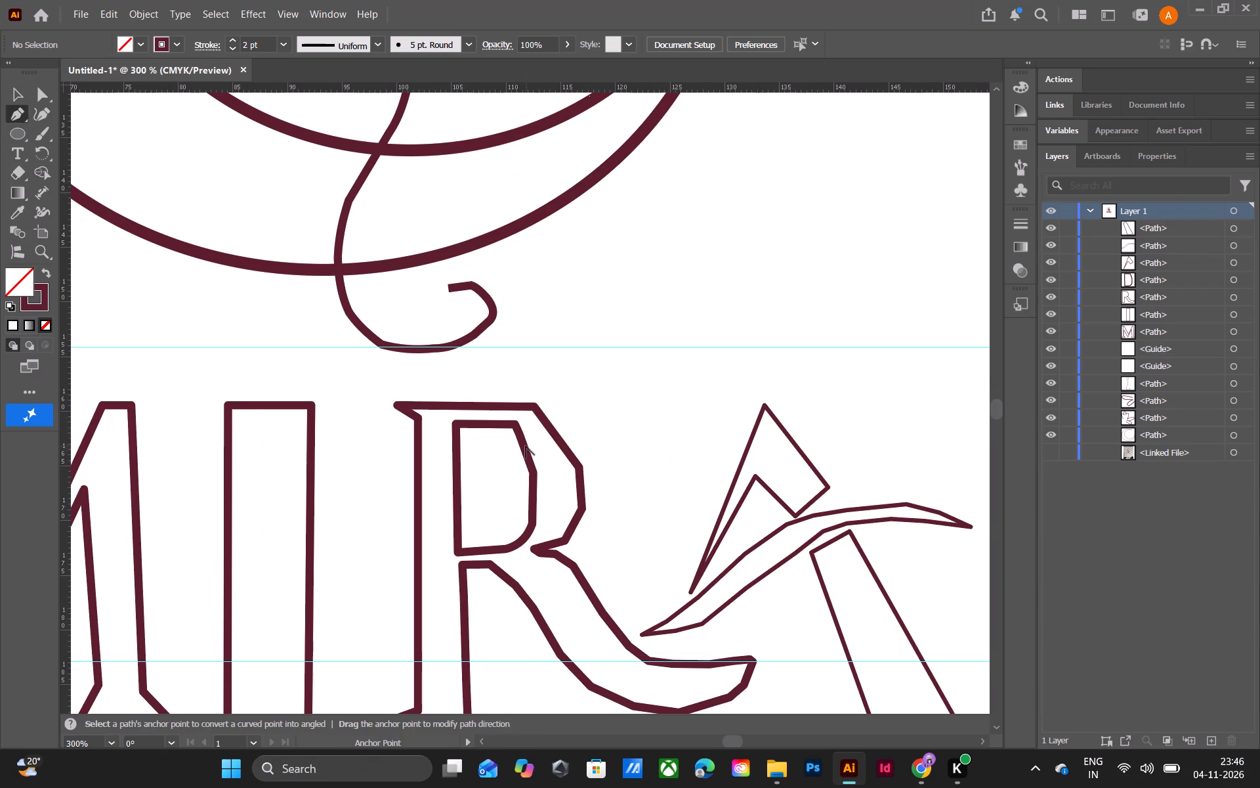
left_click(522, 446, "alt")
left_click(14, 93)
scroll(230, 253, "down", 4)
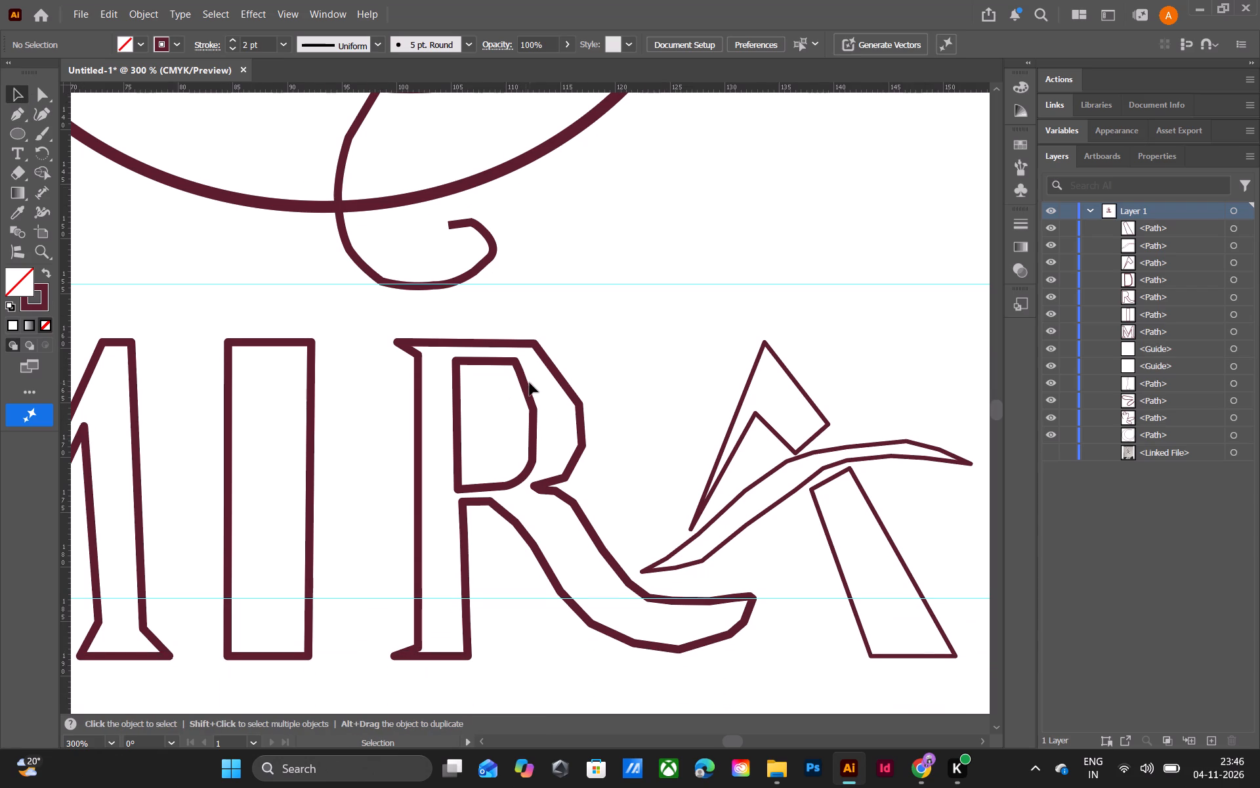
left_click(526, 385)
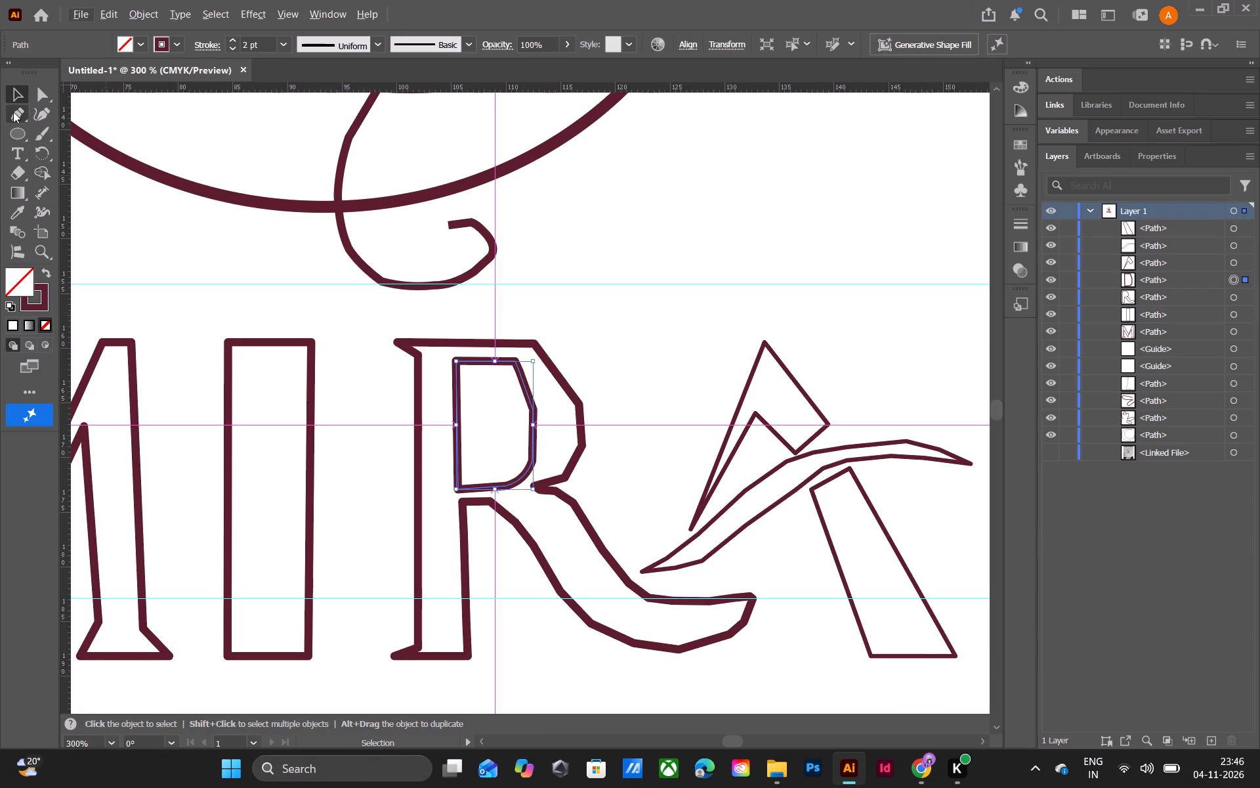
left_click(13, 112)
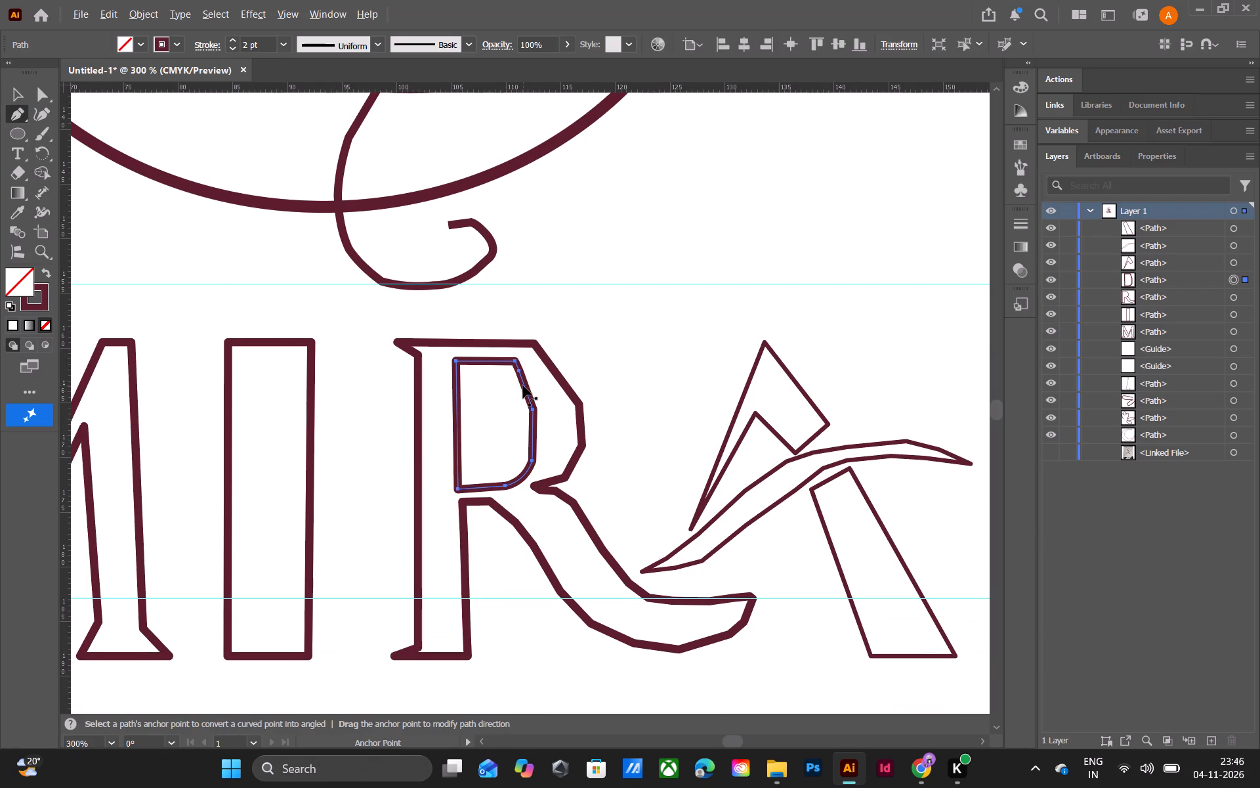
left_click(523, 385, "alt")
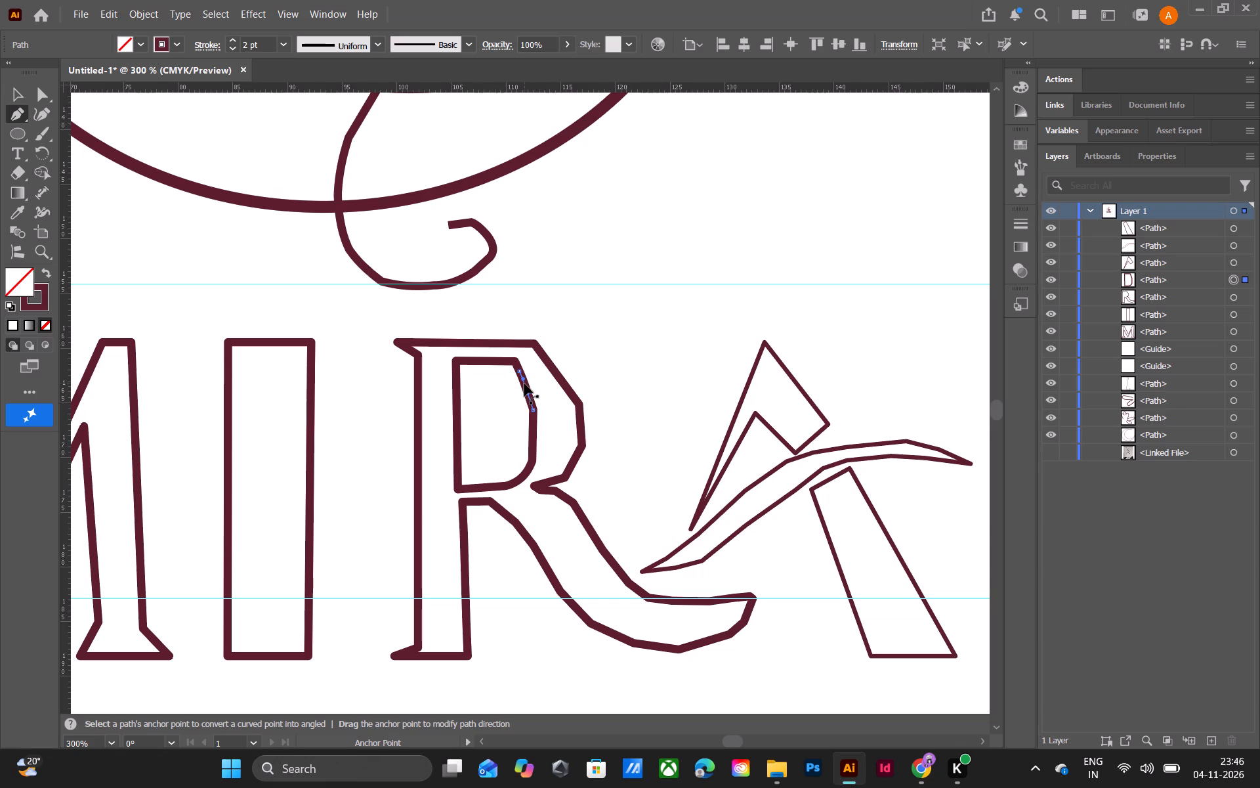
left_click(532, 430, "alt")
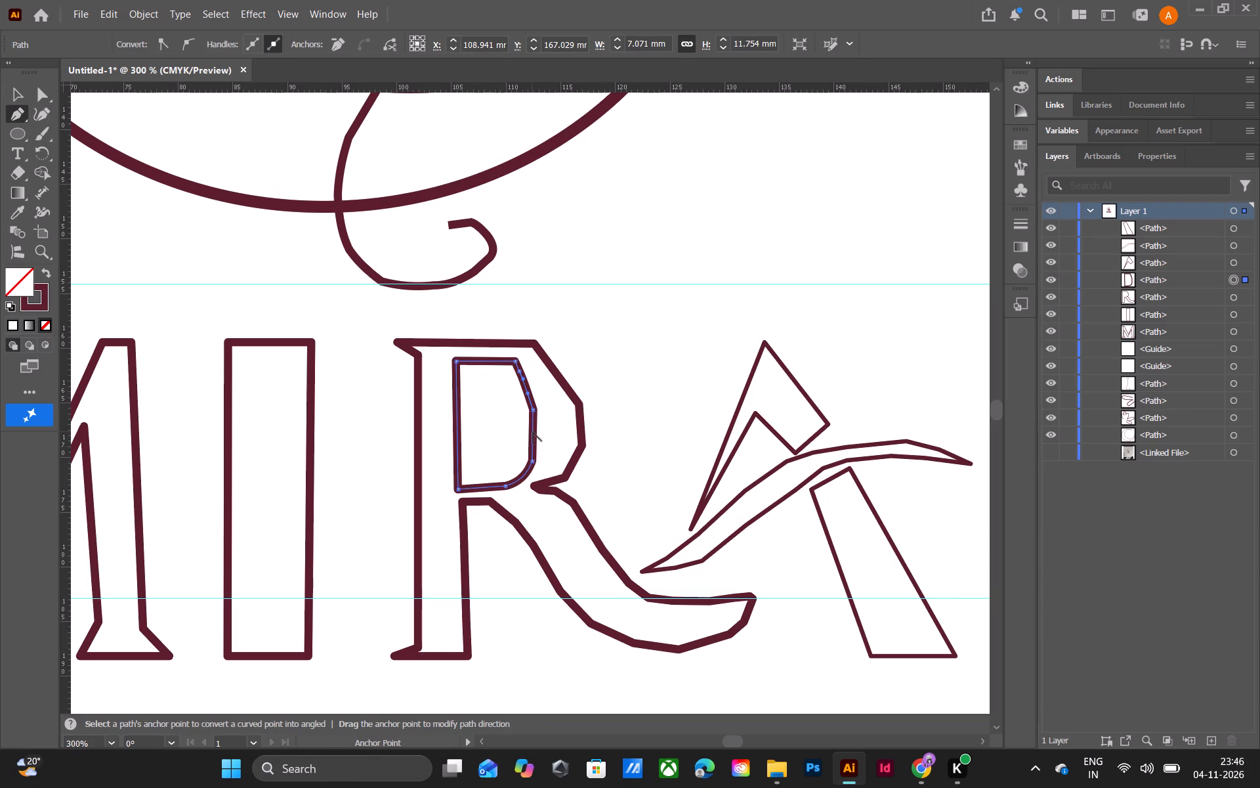
left_click(534, 431, "alt")
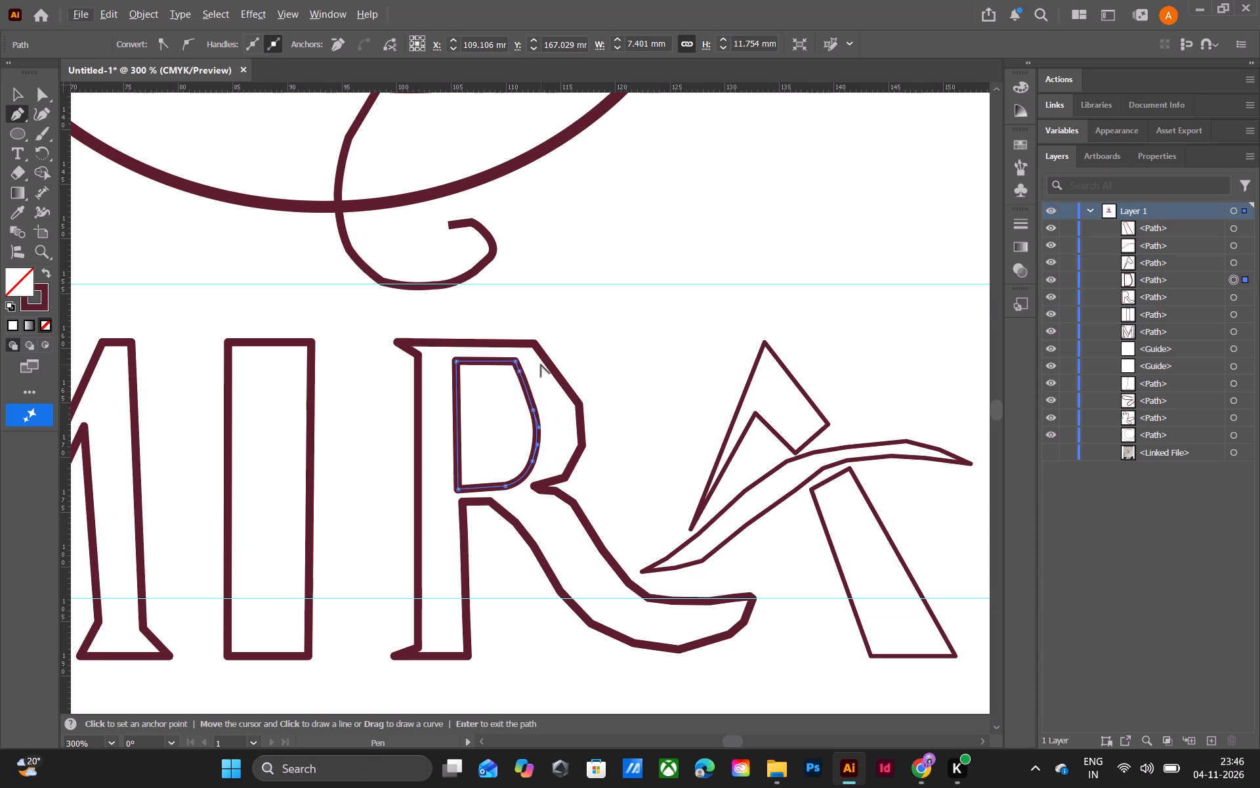
Bend the upper slanted edge of the R's outer bowl outward into a rounded shoulder, undoing the first attempt.
left_click_drag(556, 374, 568, 368, "alt")
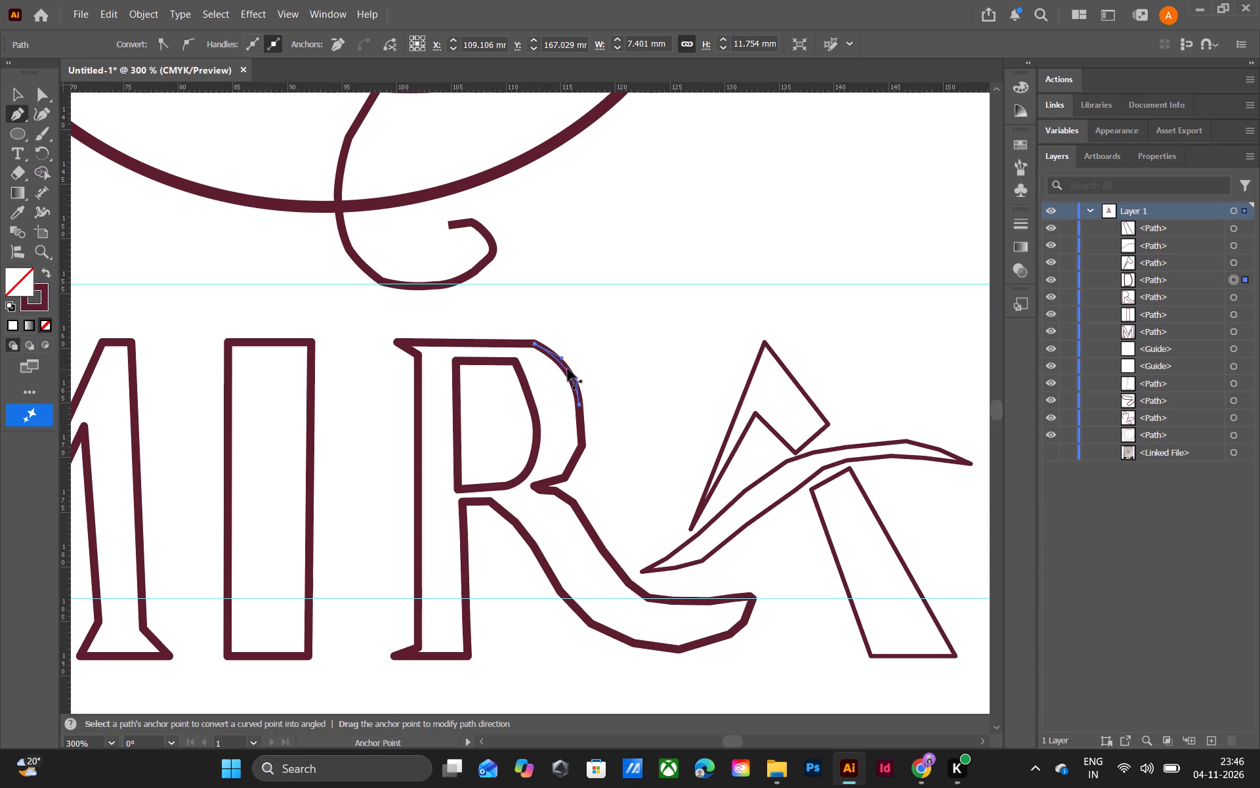
left_click_drag(568, 368, 571, 365, "alt")
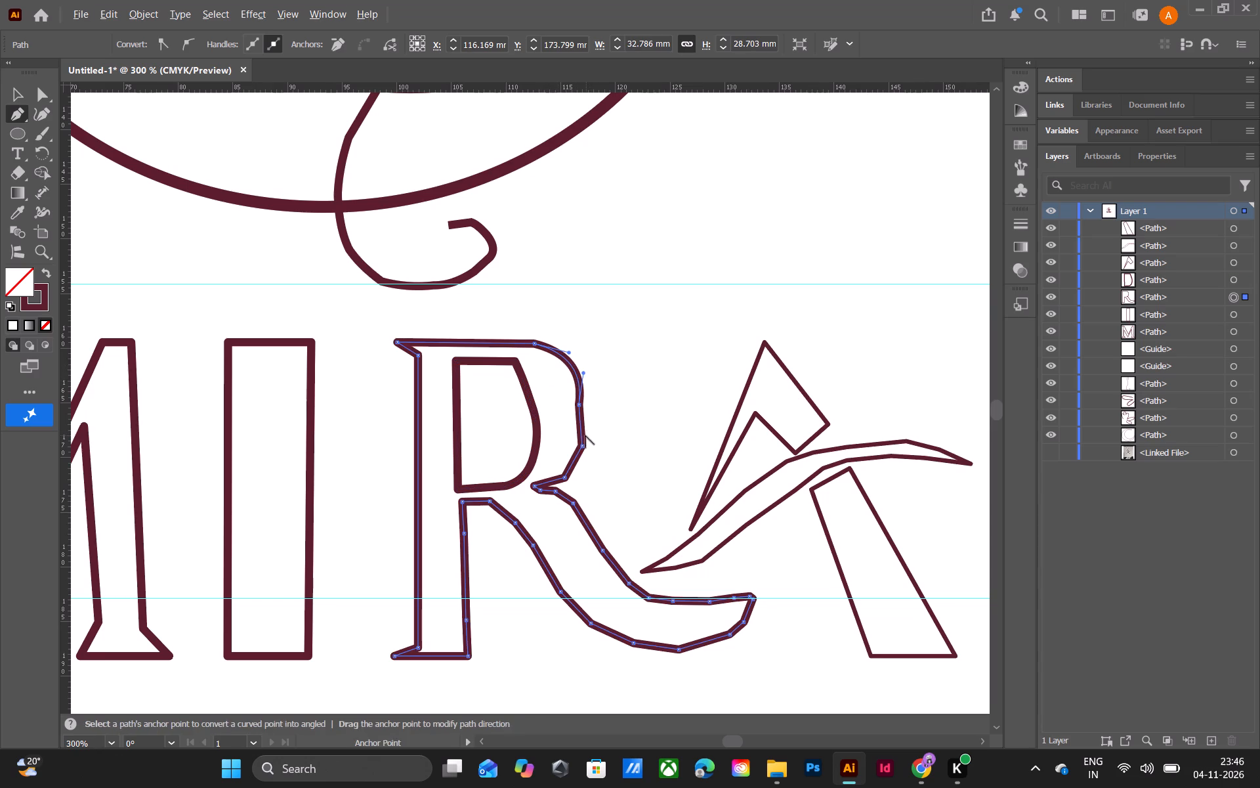
key("ctrl+z")
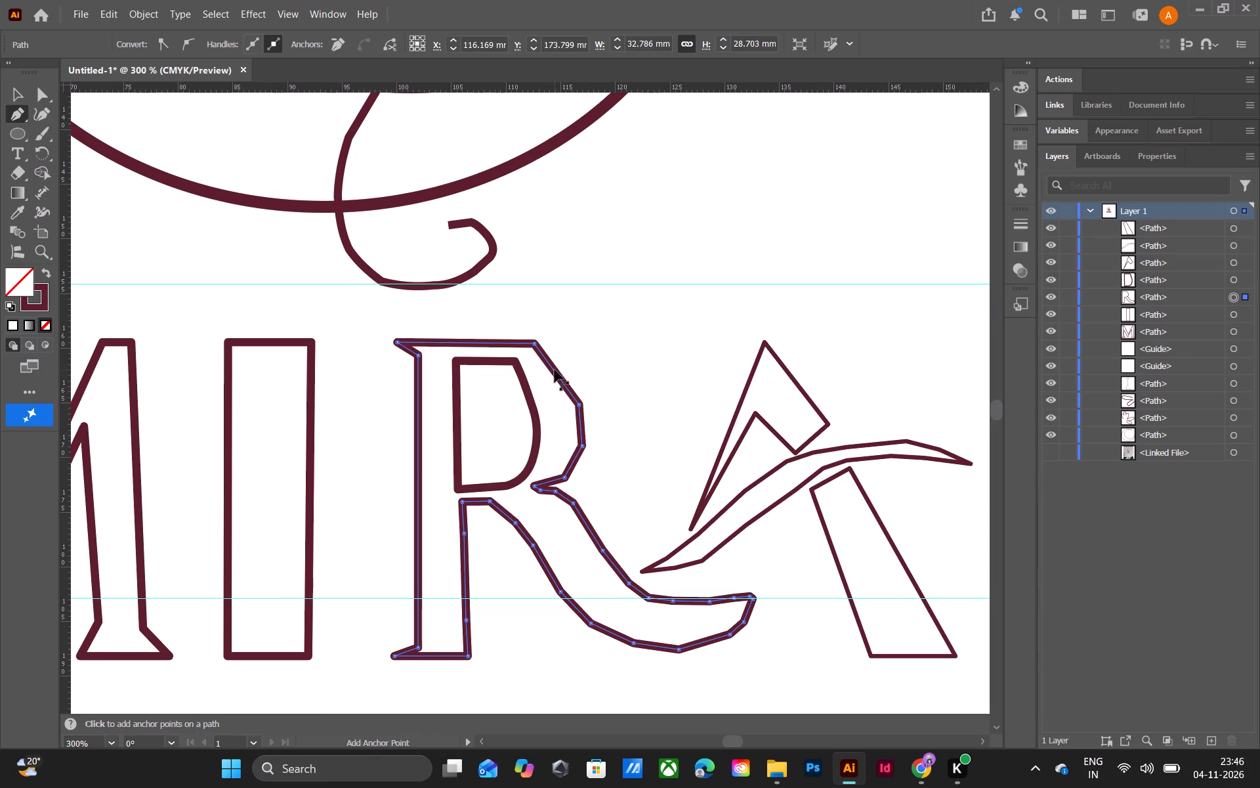
left_click_drag(555, 373, 556, 371, "alt")
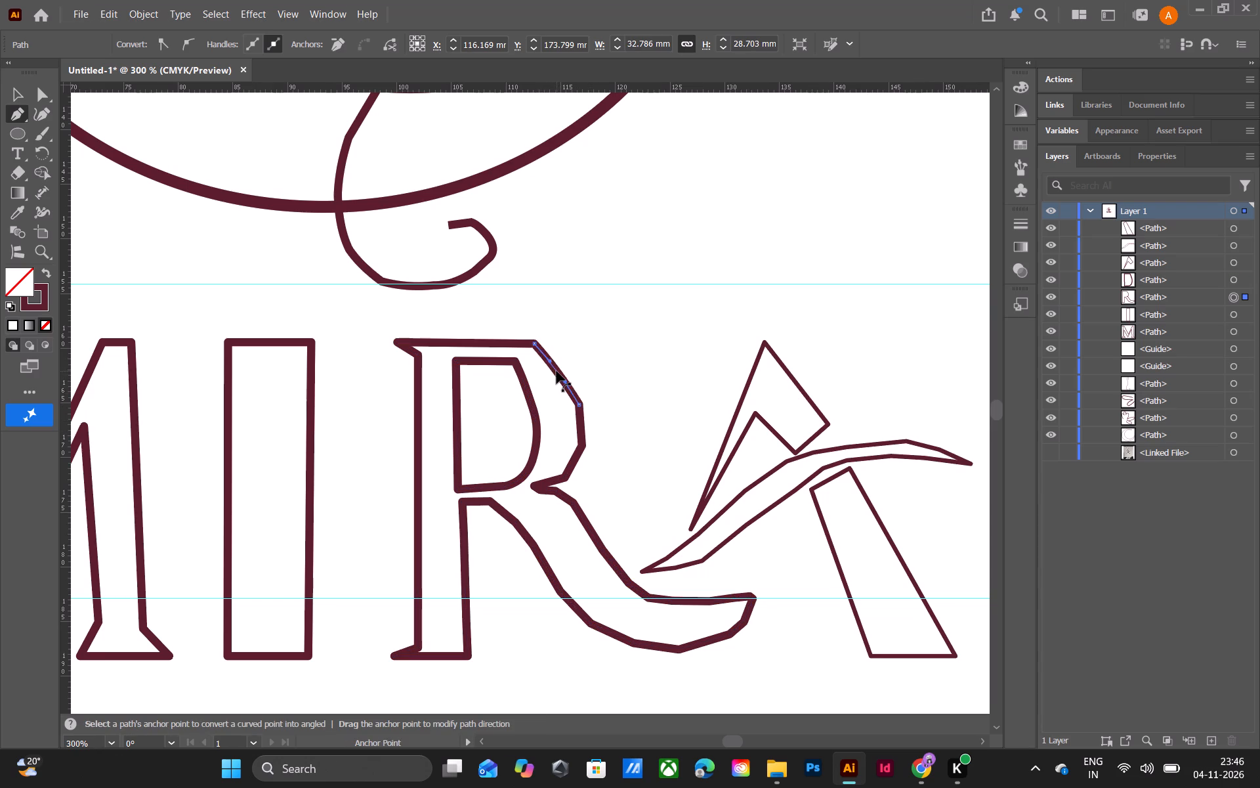
left_click_drag(556, 371, 566, 364, "alt")
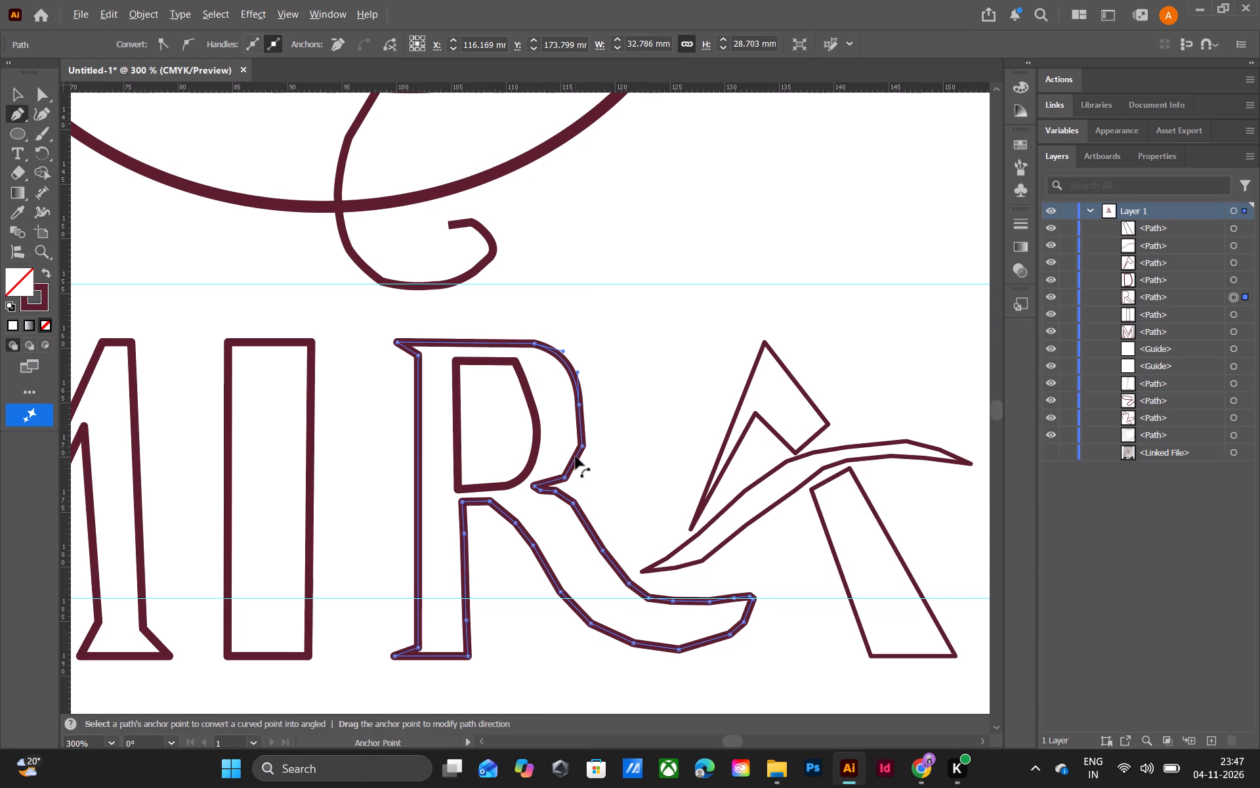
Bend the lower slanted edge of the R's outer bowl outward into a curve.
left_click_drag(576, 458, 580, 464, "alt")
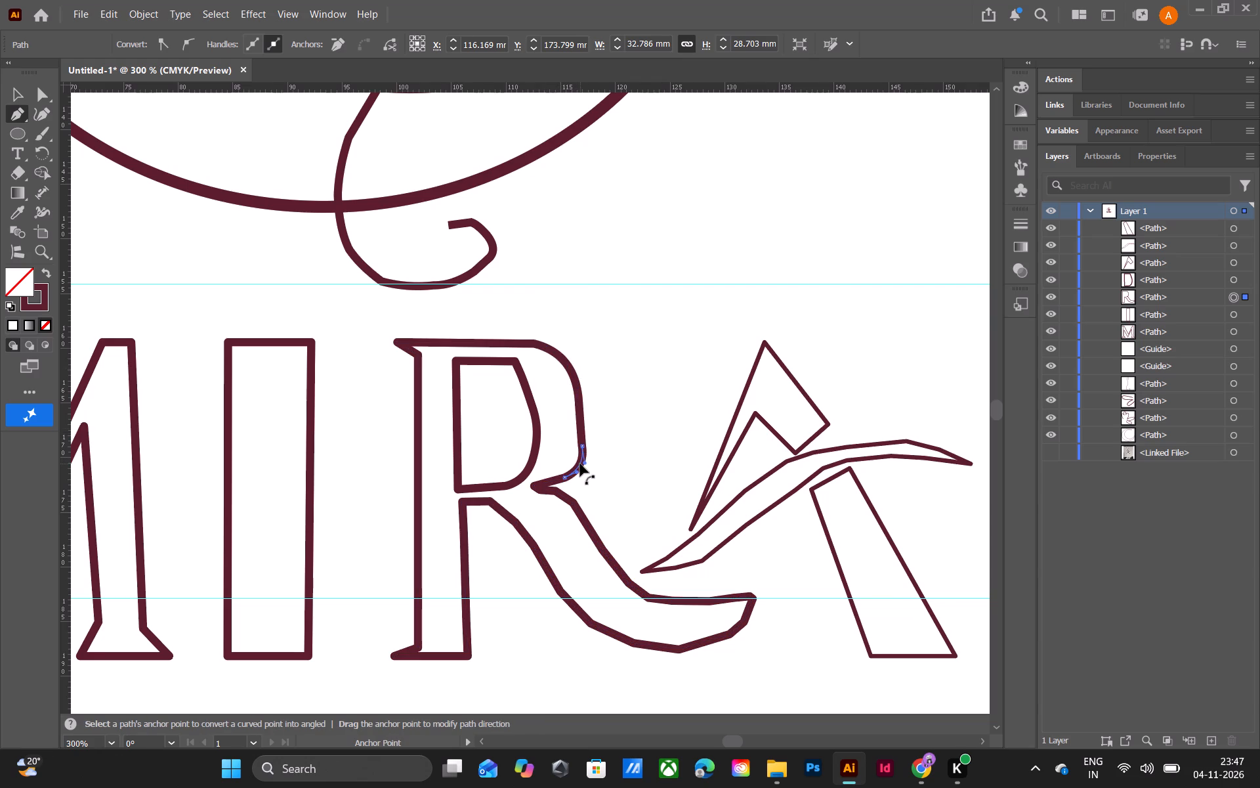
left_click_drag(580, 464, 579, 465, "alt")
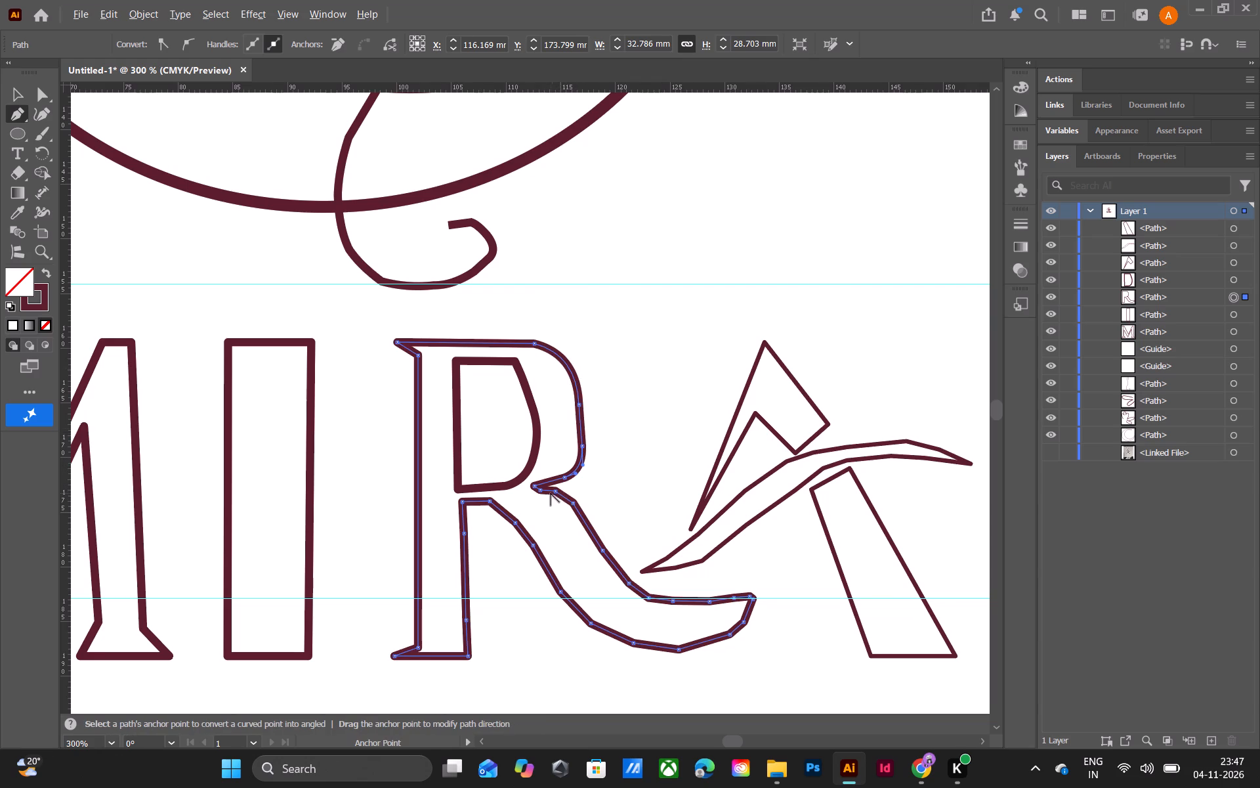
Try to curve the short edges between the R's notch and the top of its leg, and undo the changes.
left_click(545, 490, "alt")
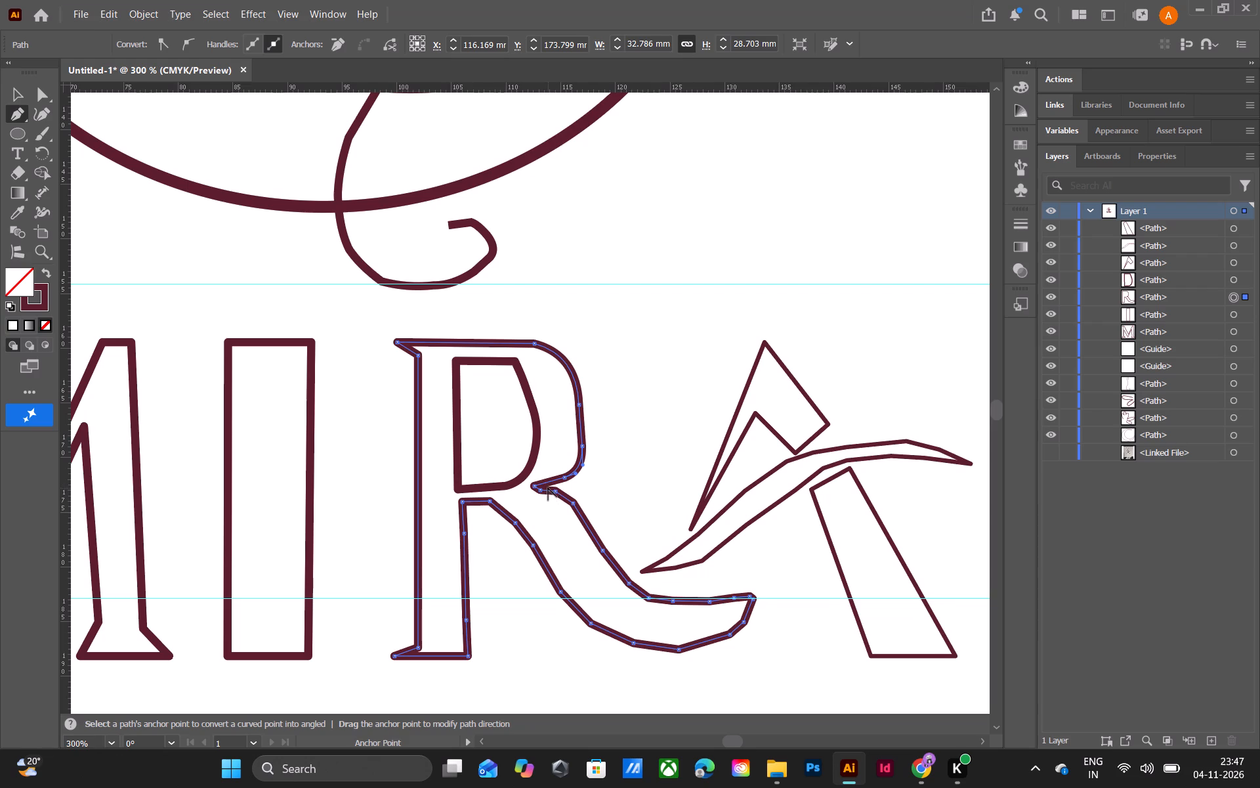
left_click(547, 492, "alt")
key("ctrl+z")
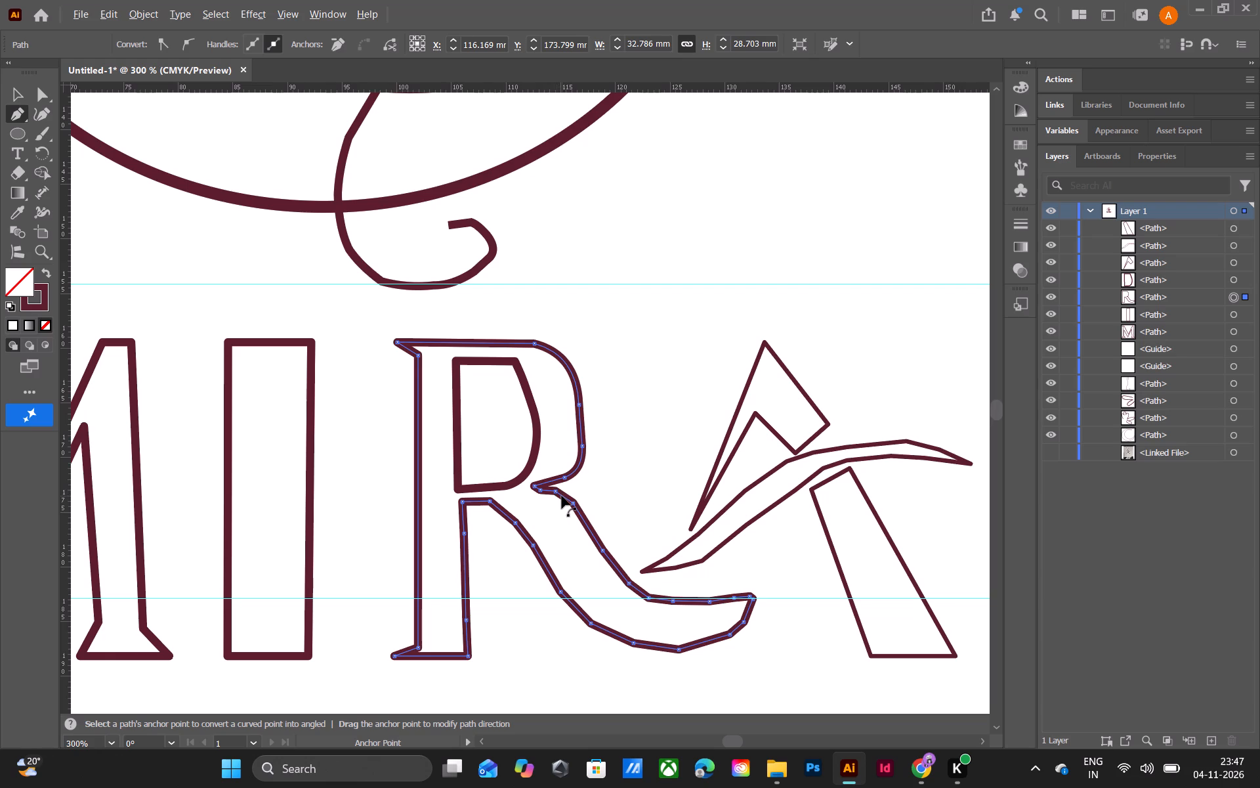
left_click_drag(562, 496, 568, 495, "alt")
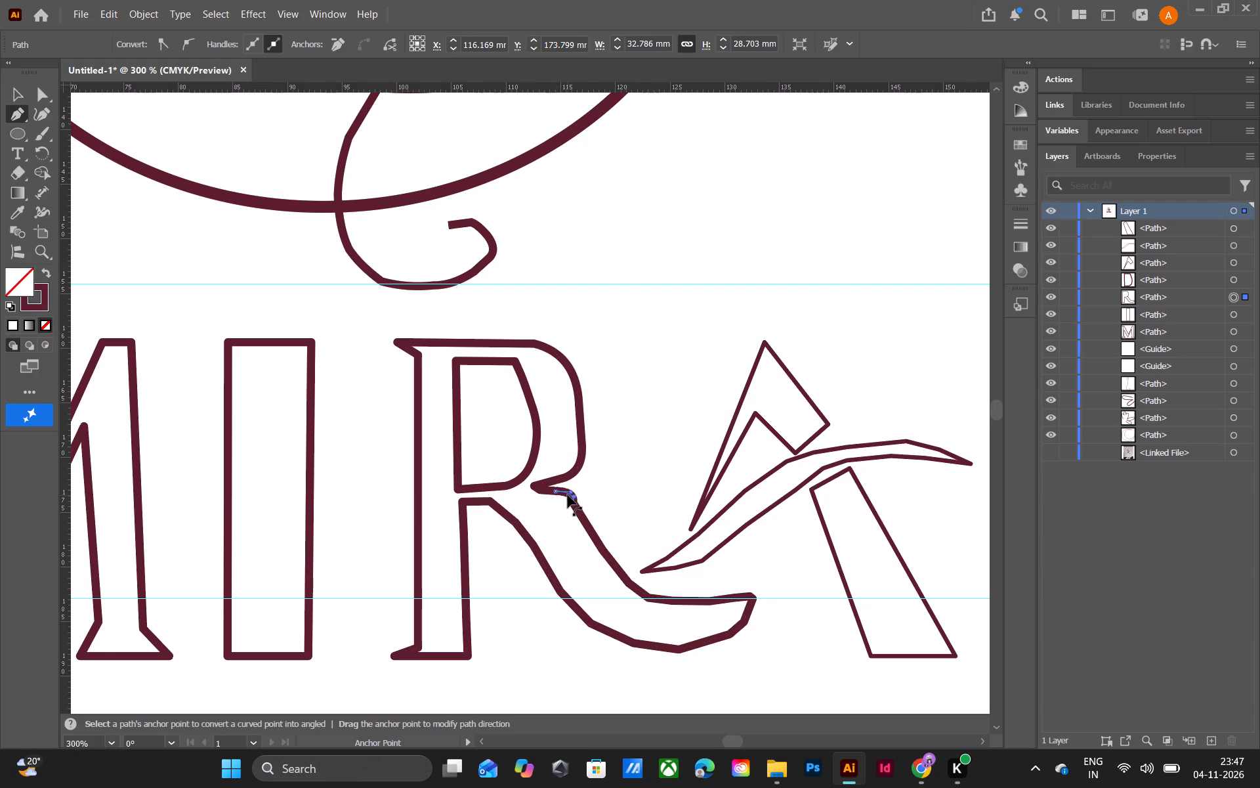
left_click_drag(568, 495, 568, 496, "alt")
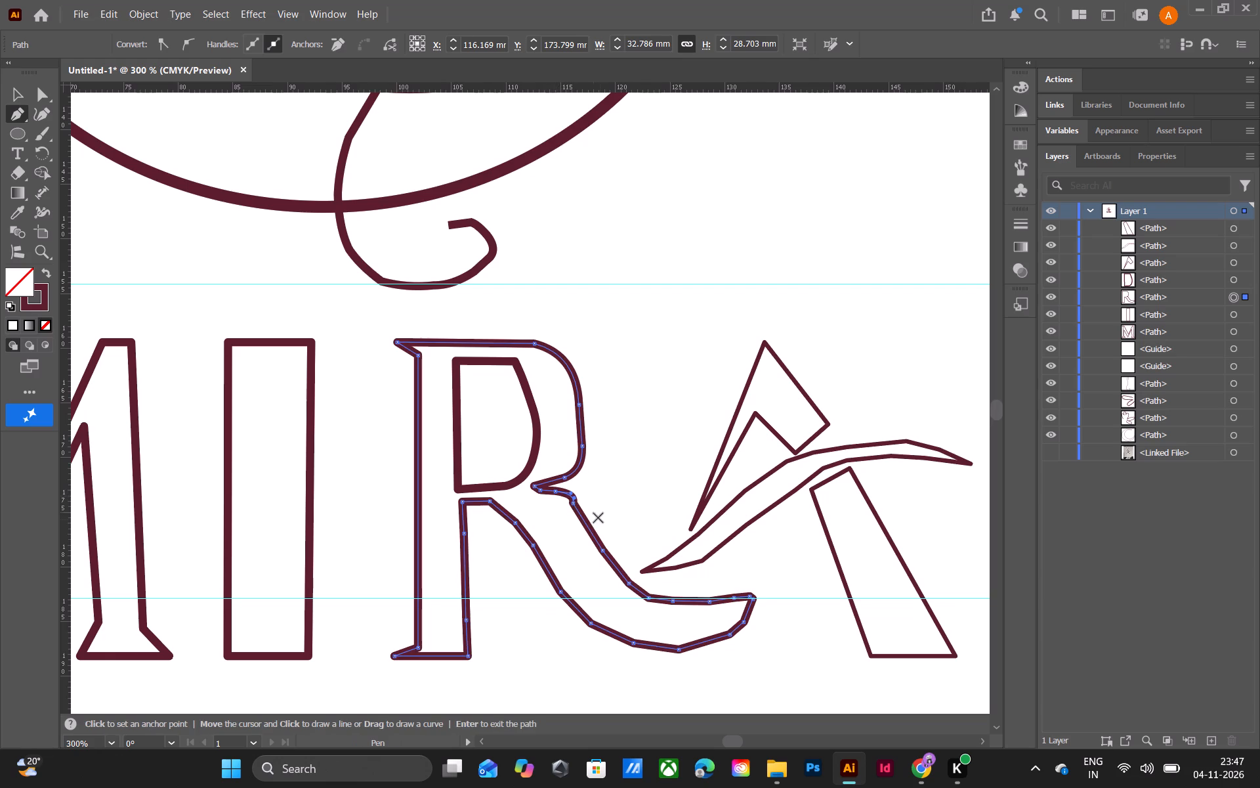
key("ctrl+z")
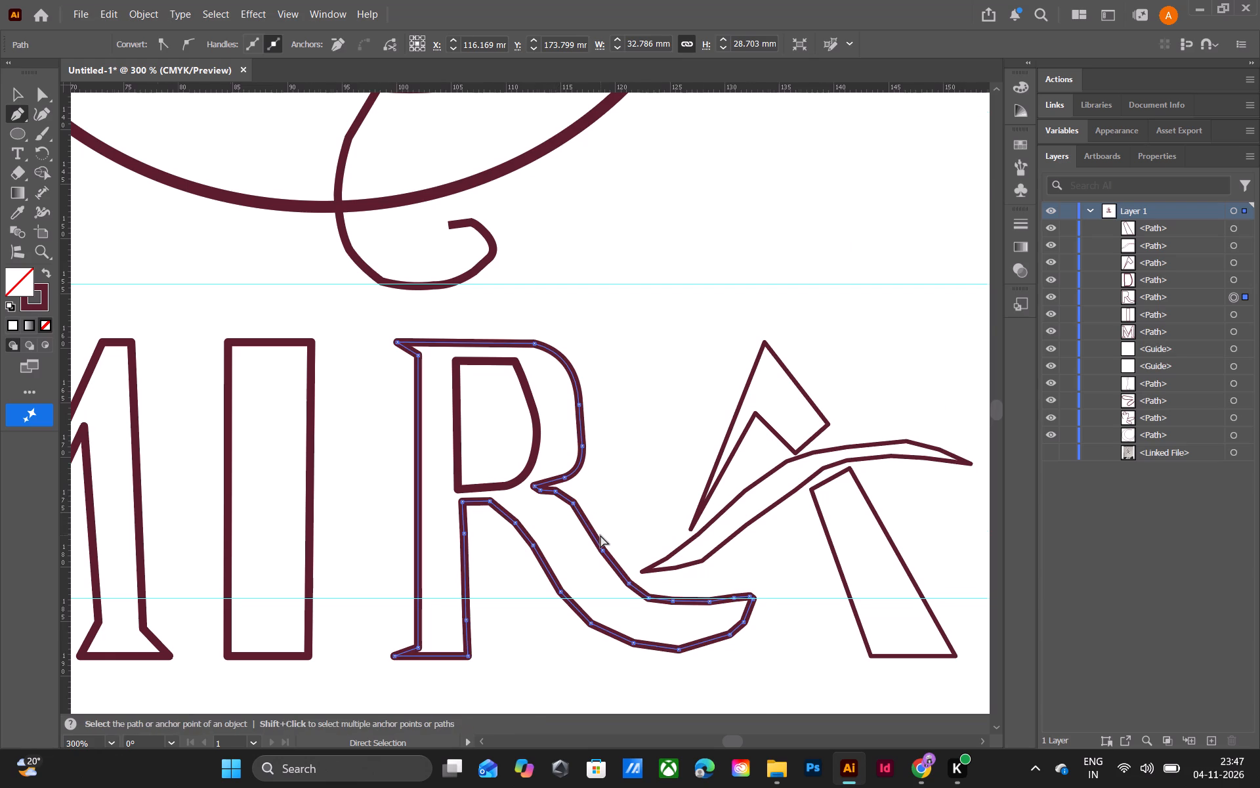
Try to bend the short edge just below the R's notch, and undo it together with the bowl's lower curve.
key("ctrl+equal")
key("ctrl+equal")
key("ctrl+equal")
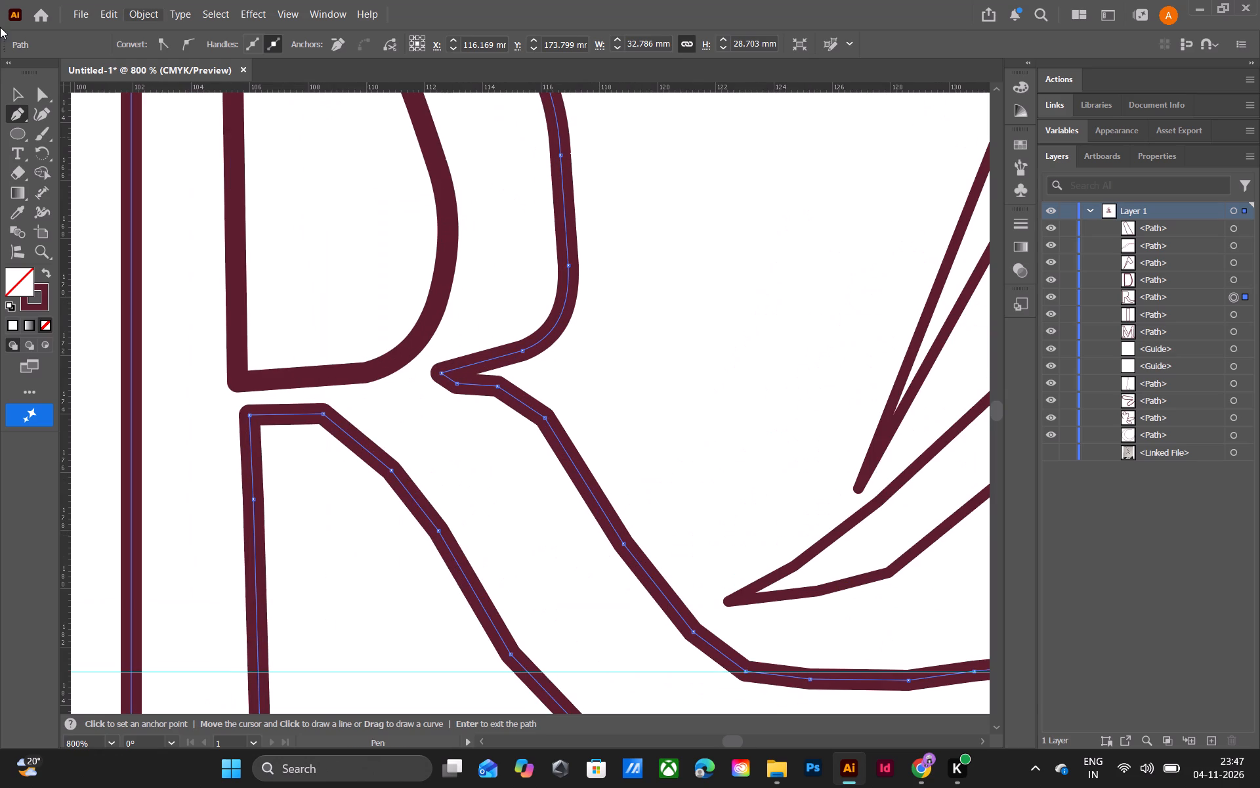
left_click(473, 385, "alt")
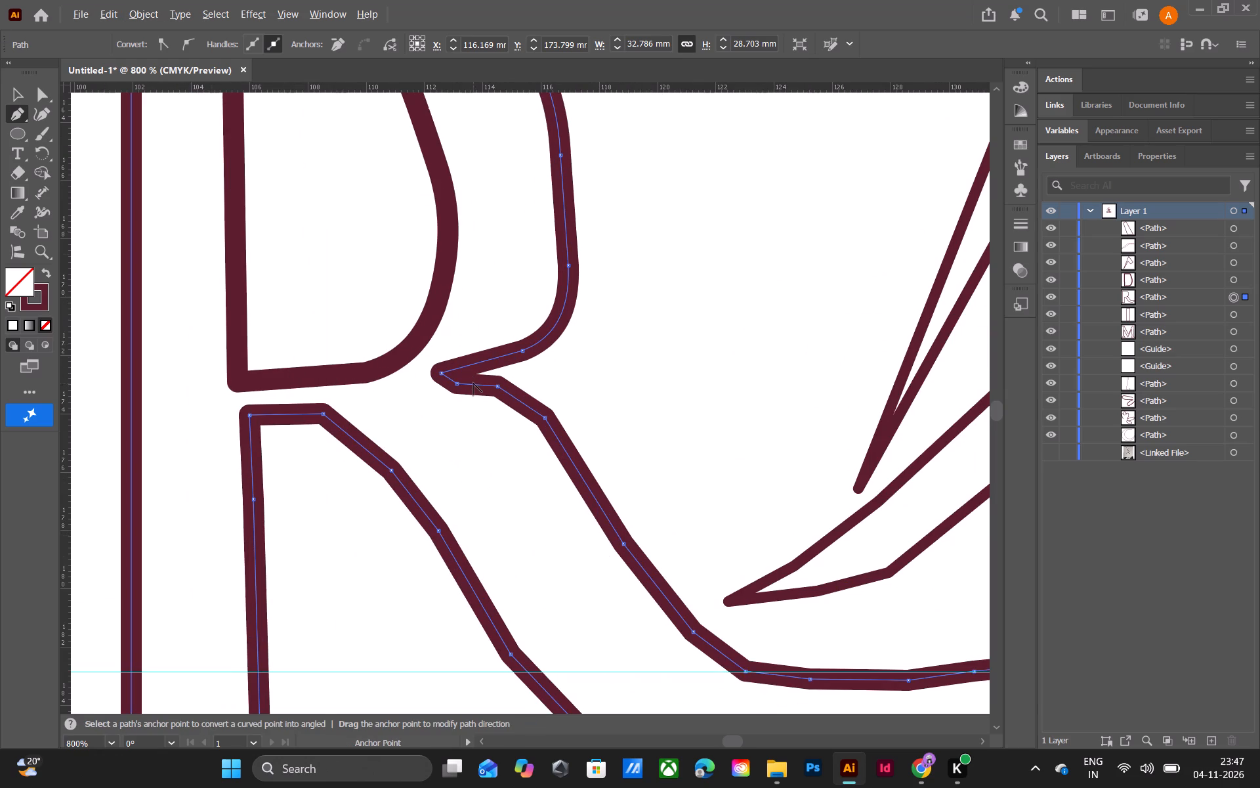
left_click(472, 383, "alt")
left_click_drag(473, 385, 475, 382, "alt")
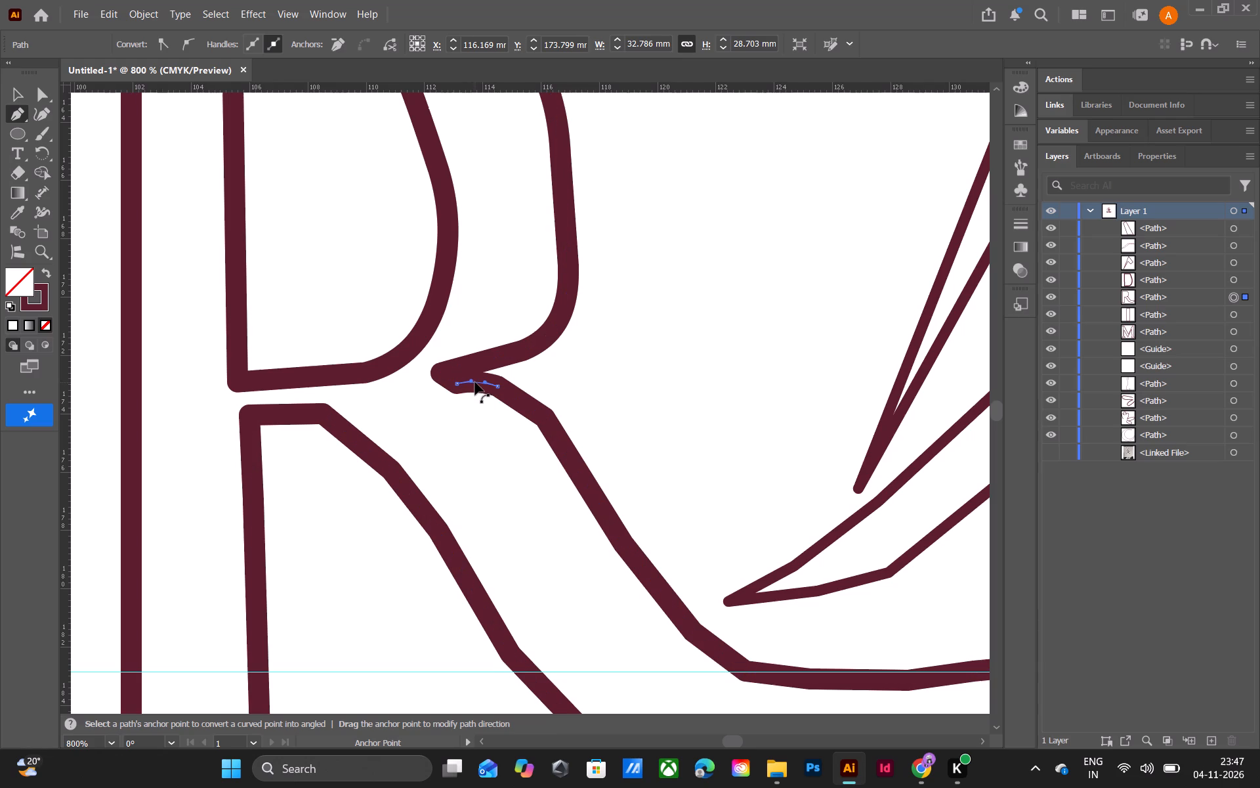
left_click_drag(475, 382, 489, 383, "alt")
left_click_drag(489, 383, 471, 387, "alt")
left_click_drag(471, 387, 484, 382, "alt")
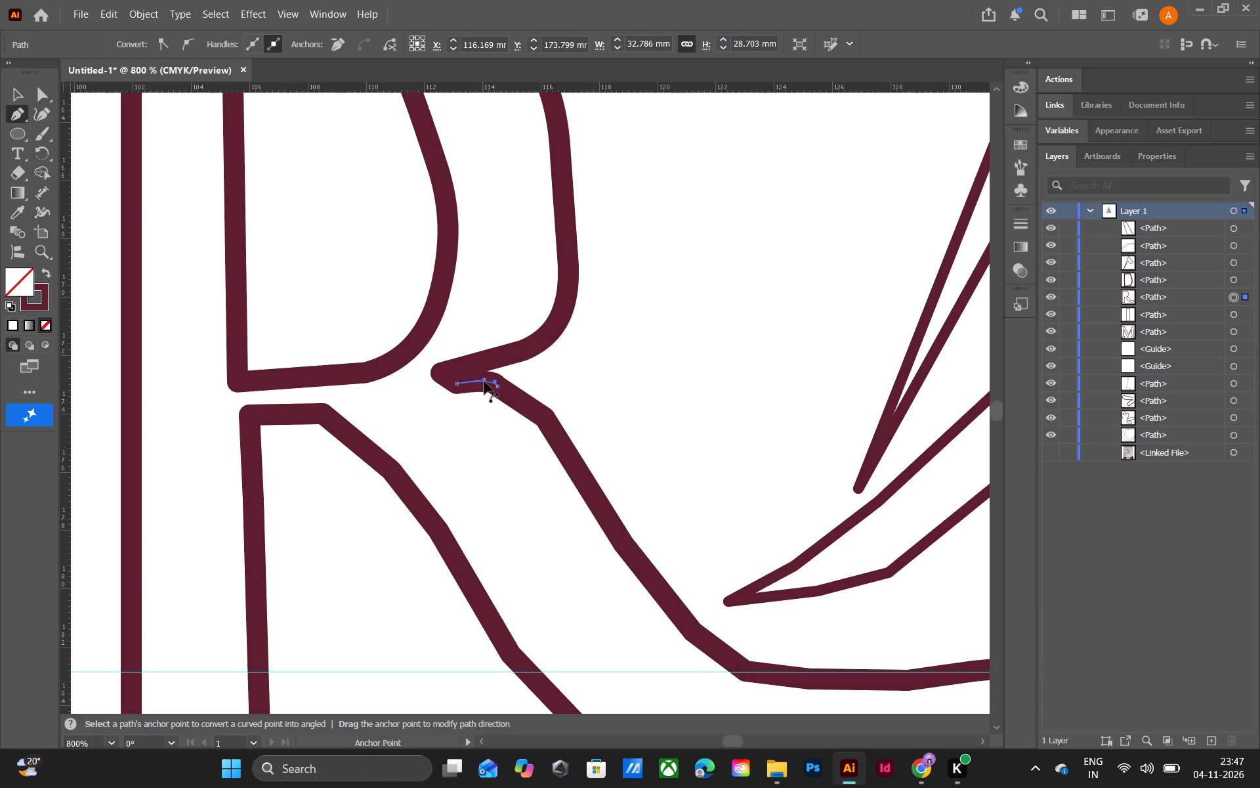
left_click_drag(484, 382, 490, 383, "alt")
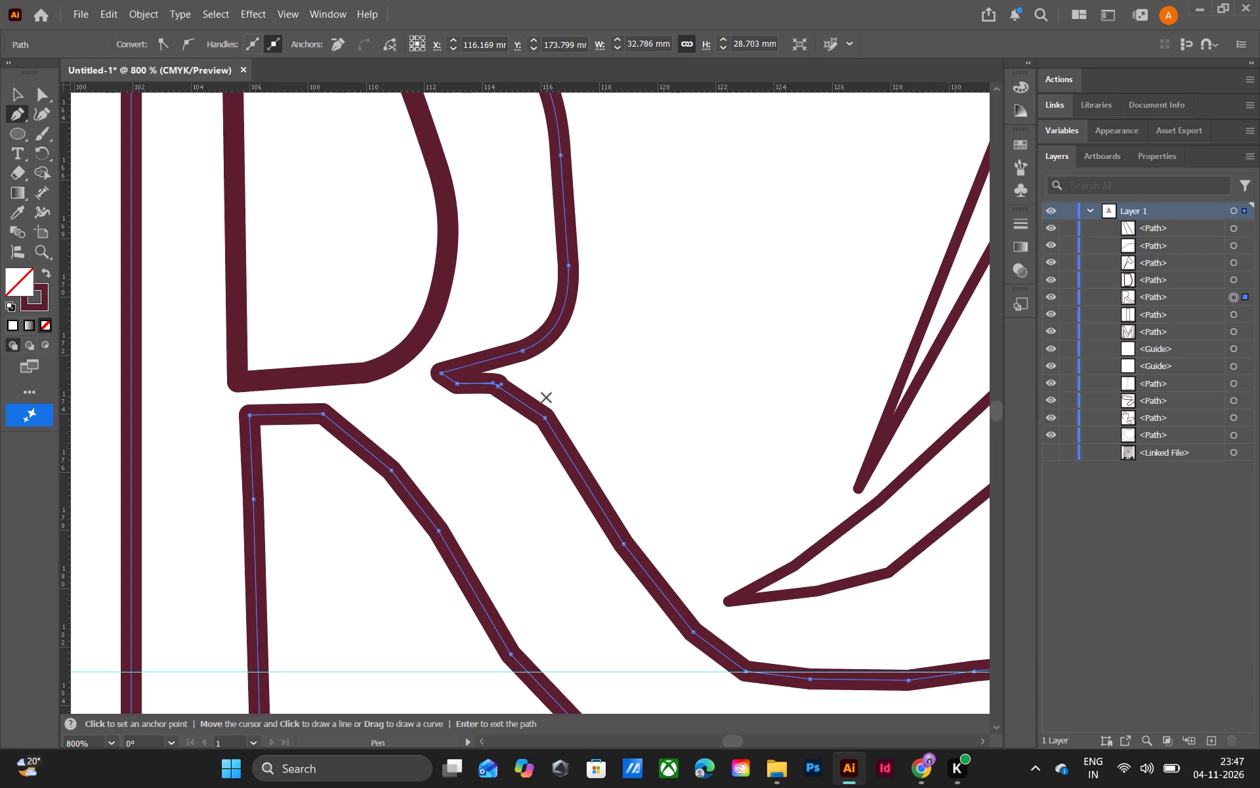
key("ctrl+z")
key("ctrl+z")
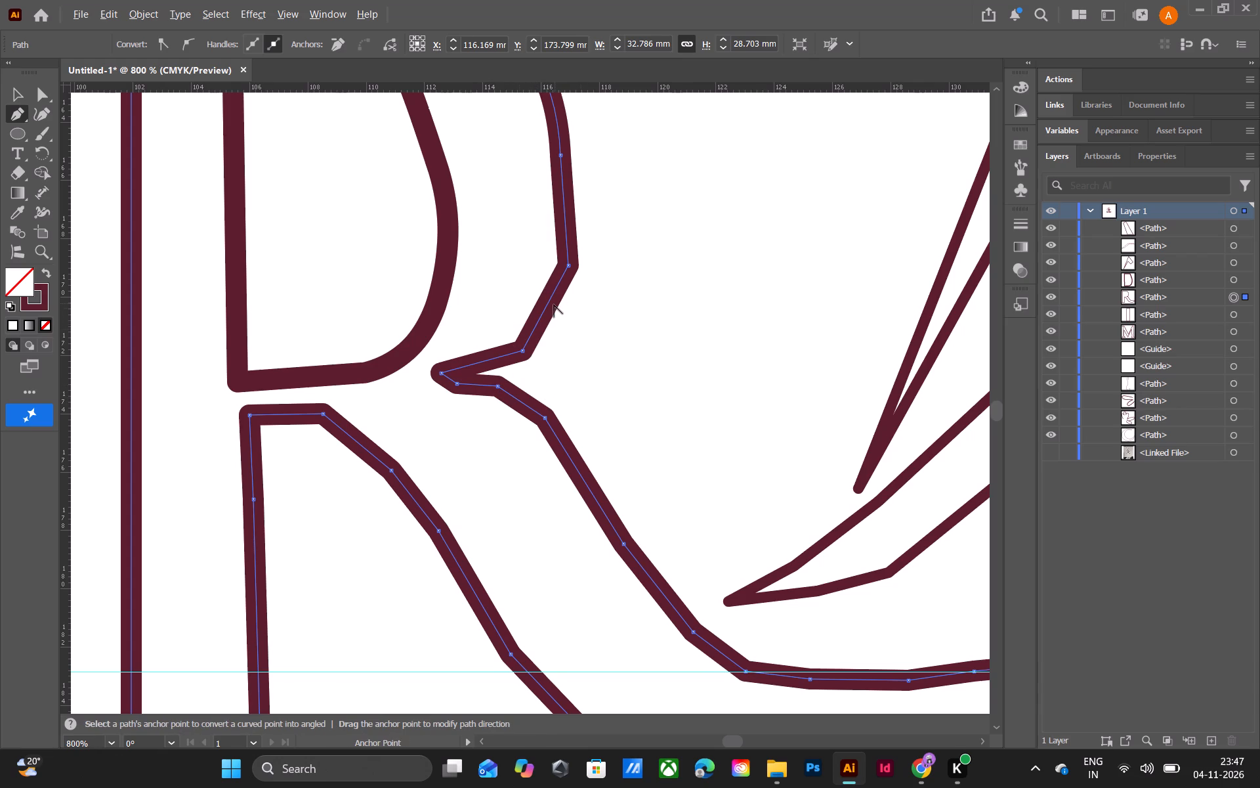
Bend the lower slanted edge of the R's outer bowl and the edge running into the notch into one continuous curve.
left_click_drag(553, 298, 558, 303, "alt")
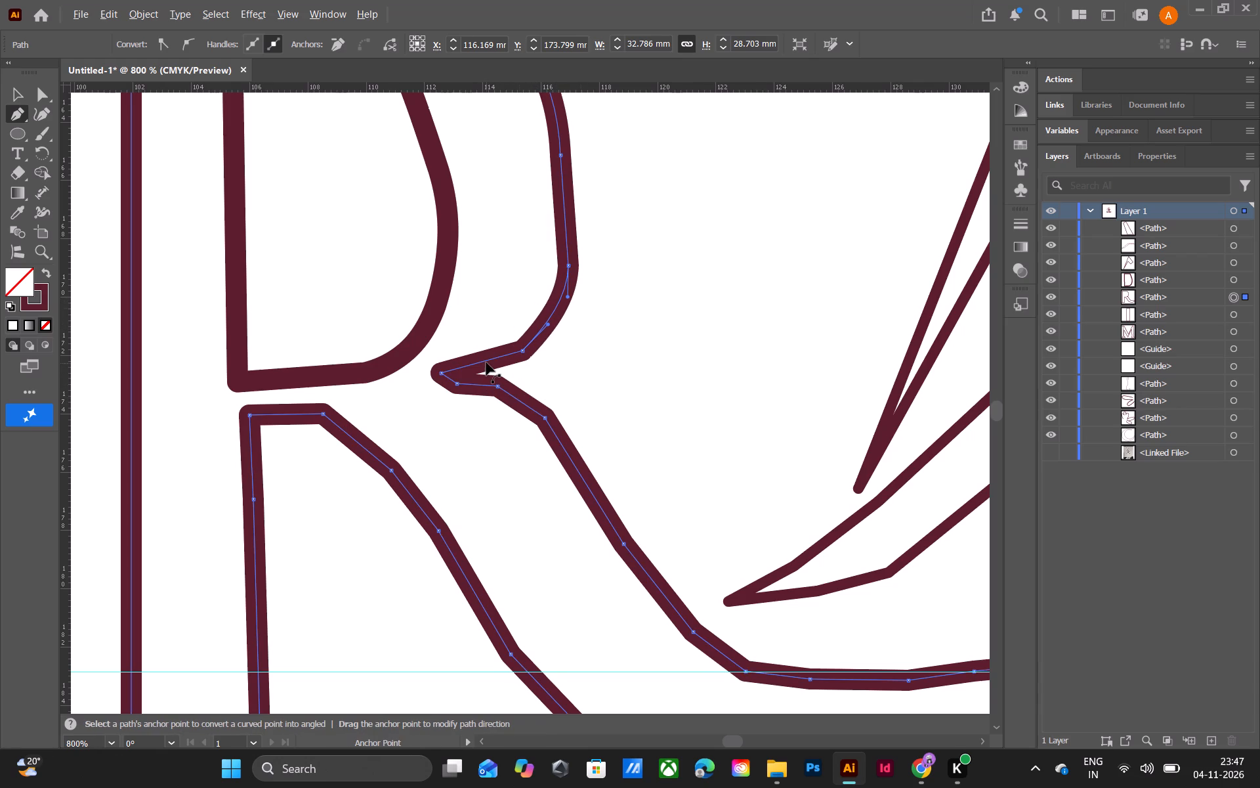
left_click(486, 362, "alt")
left_click_drag(489, 360, 492, 366, "alt")
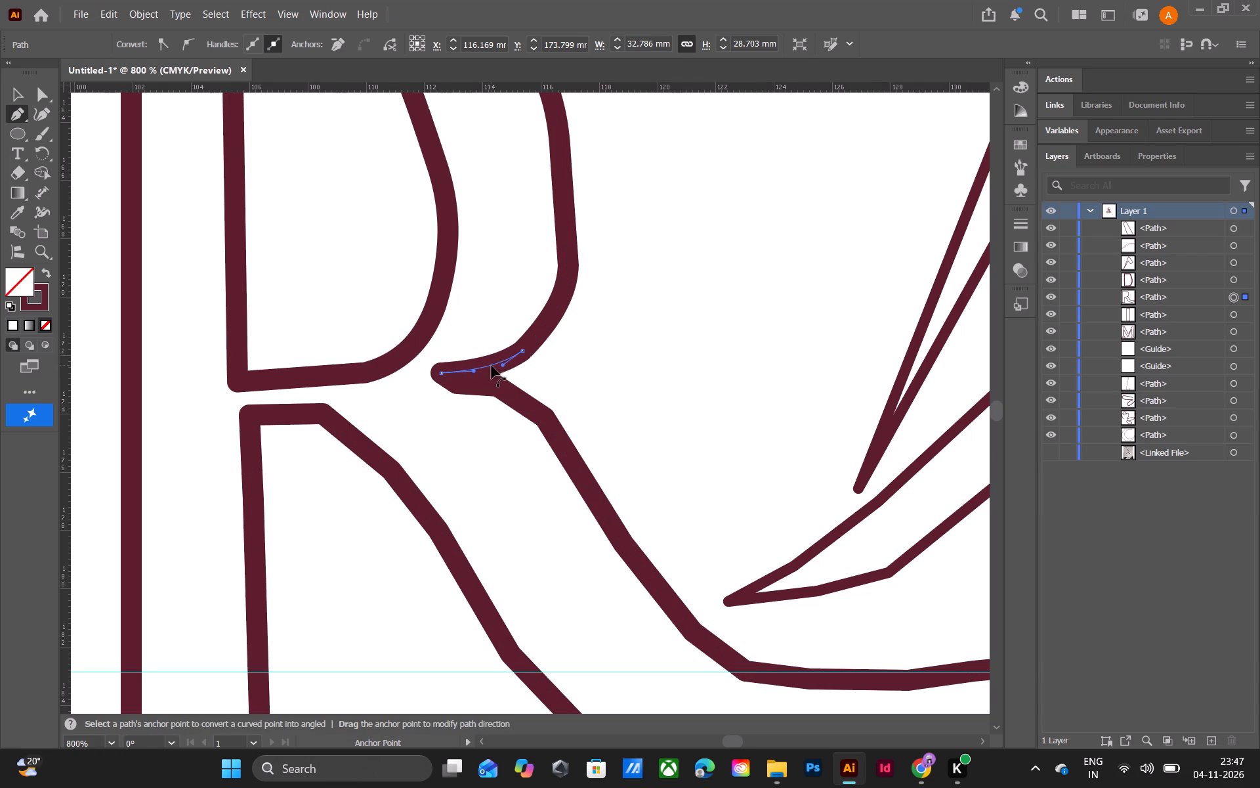
left_click_drag(492, 366, 491, 368, "alt")
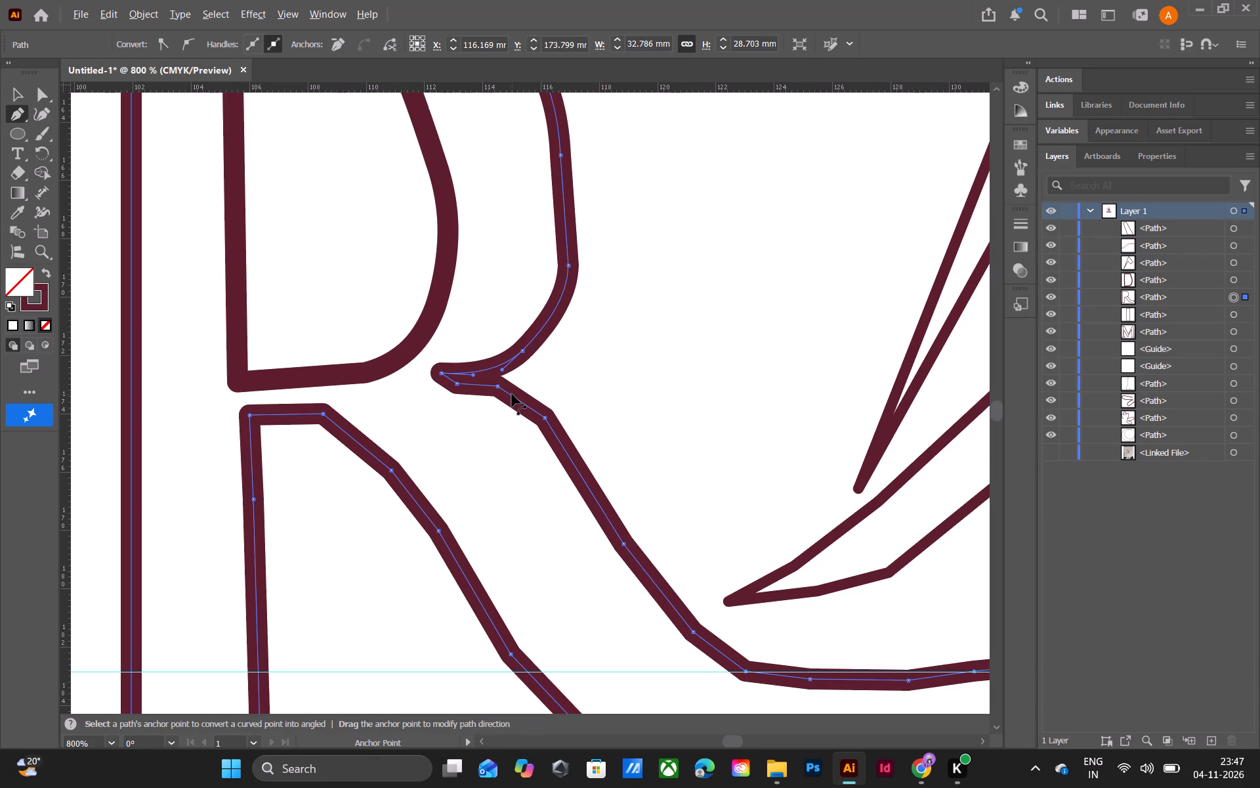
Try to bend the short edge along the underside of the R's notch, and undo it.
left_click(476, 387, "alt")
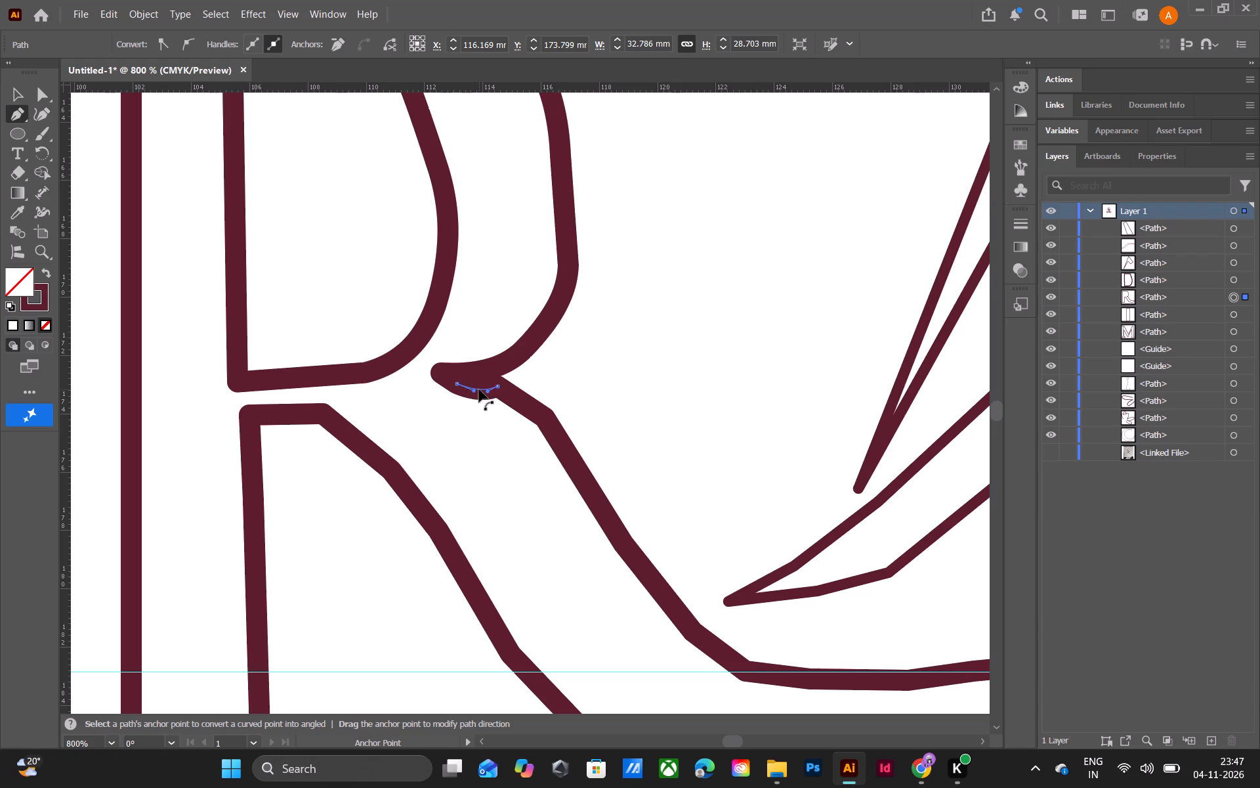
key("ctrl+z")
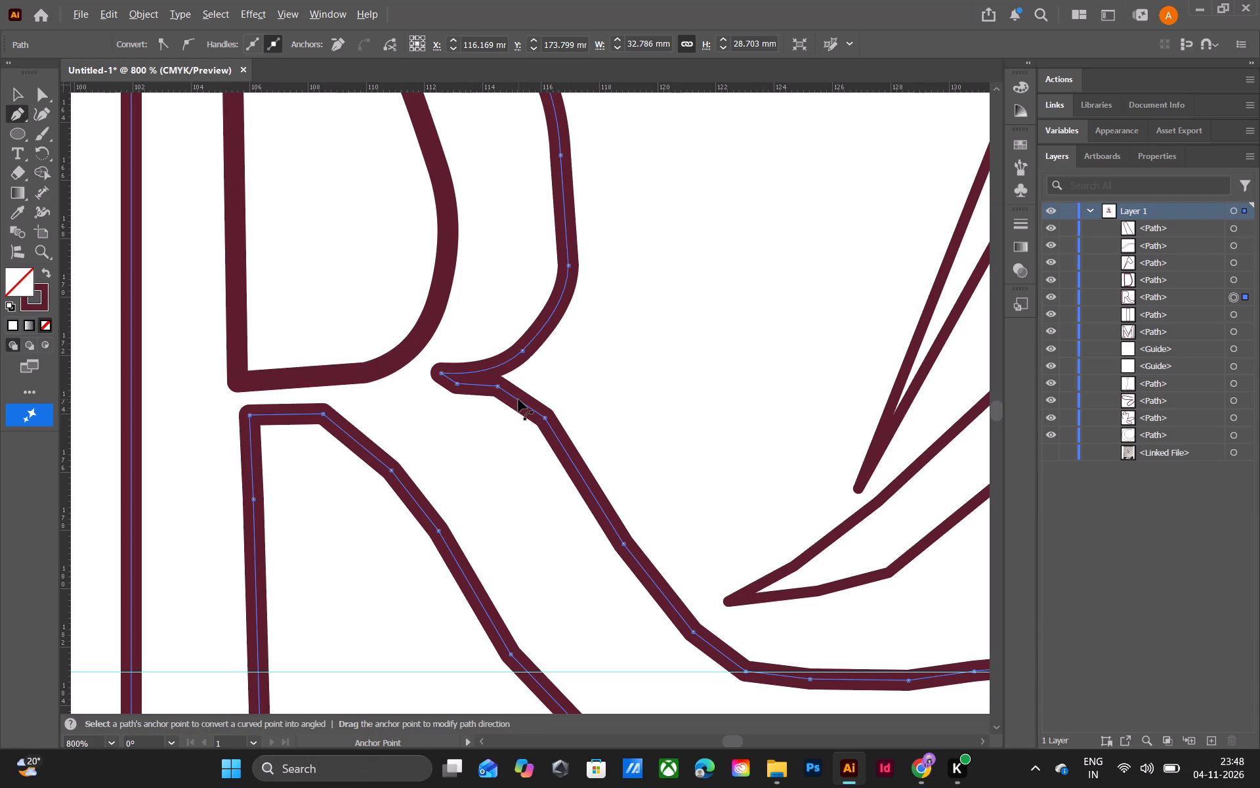
Bend the short slanted edge joining the R's notch to the top of its leg outward into a rounded shoulder.
left_click_drag(518, 399, 524, 397, "alt")
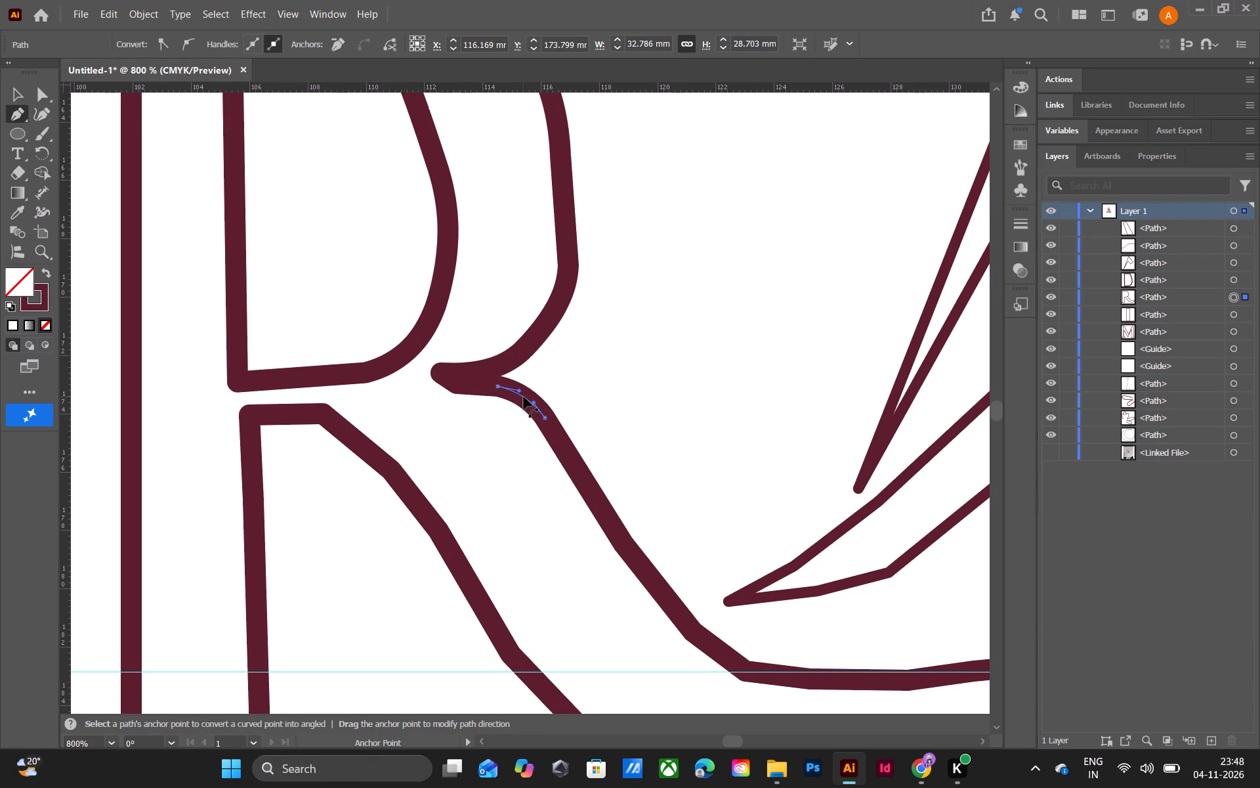
left_click_drag(524, 397, 527, 399, "alt")
Curve the two lower segments of the R leg's upper edge where it sweeps down into the tail.
scroll(581, 462, "down", 7, "alt")
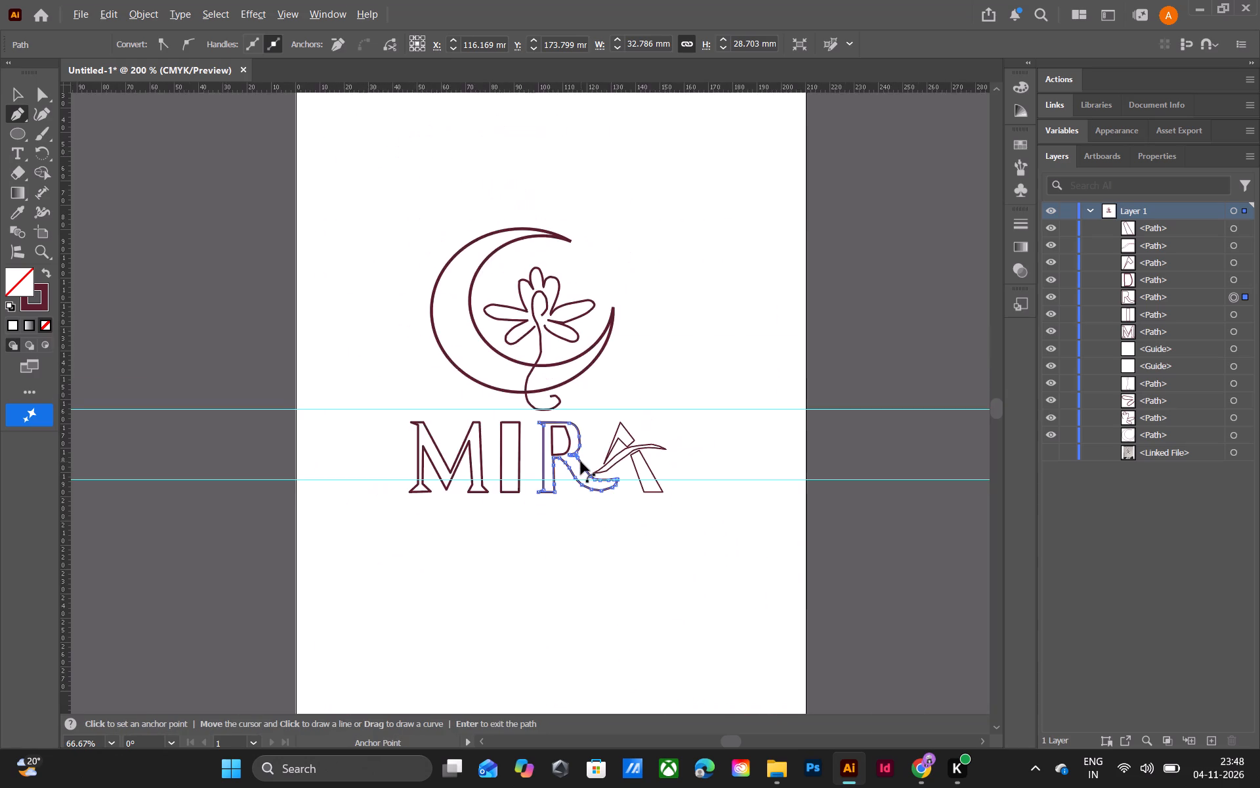
scroll(581, 462, "up", 9, "alt")
scroll(581, 462, "down", 4, "alt")
scroll(581, 462, "down", 3)
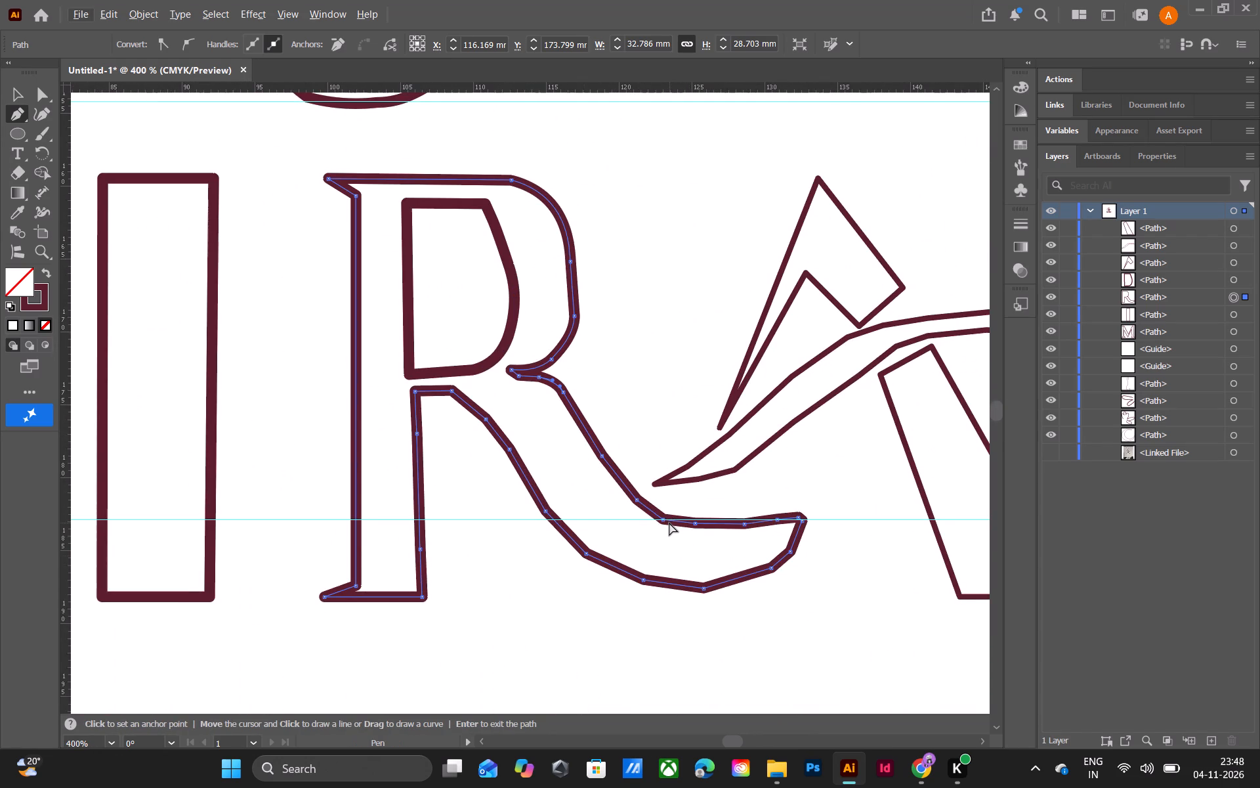
key("ctrl+equal")
key("ctrl+equal")
scroll(669, 523, "down", 7)
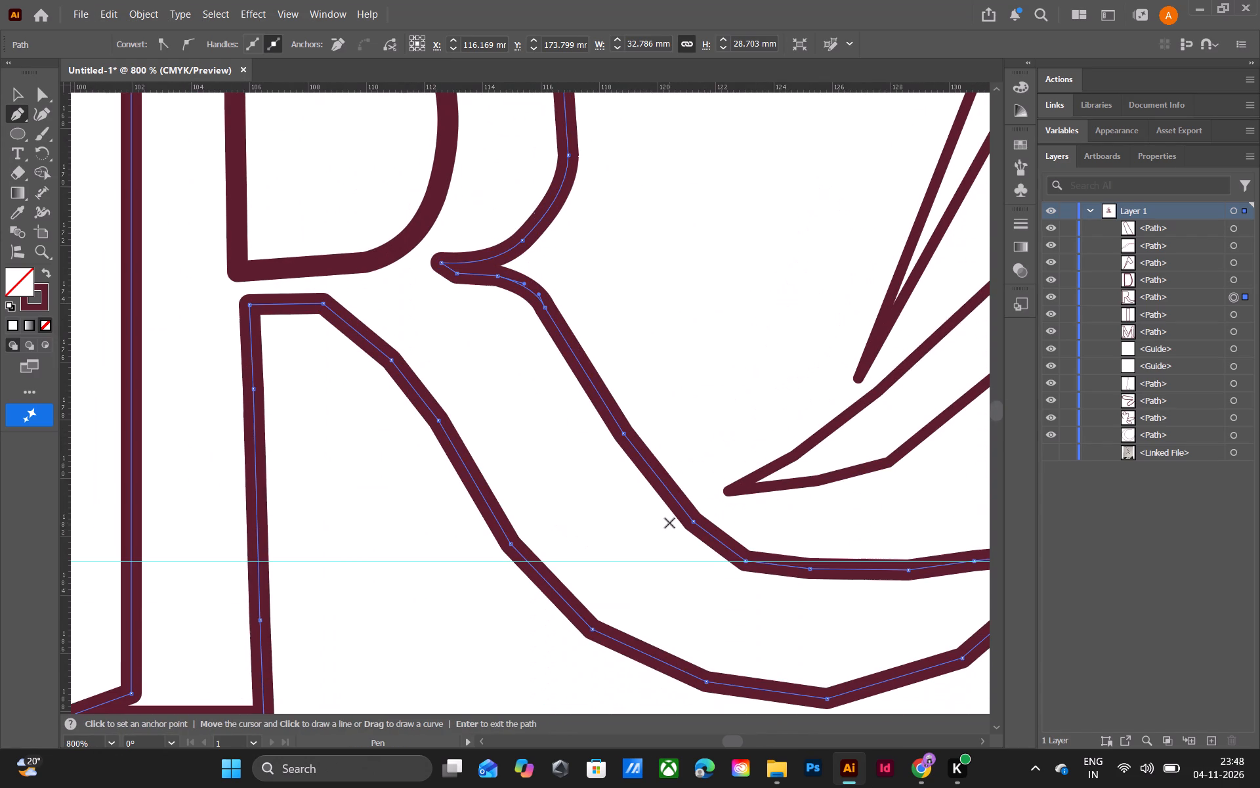
left_click(663, 485, "alt")
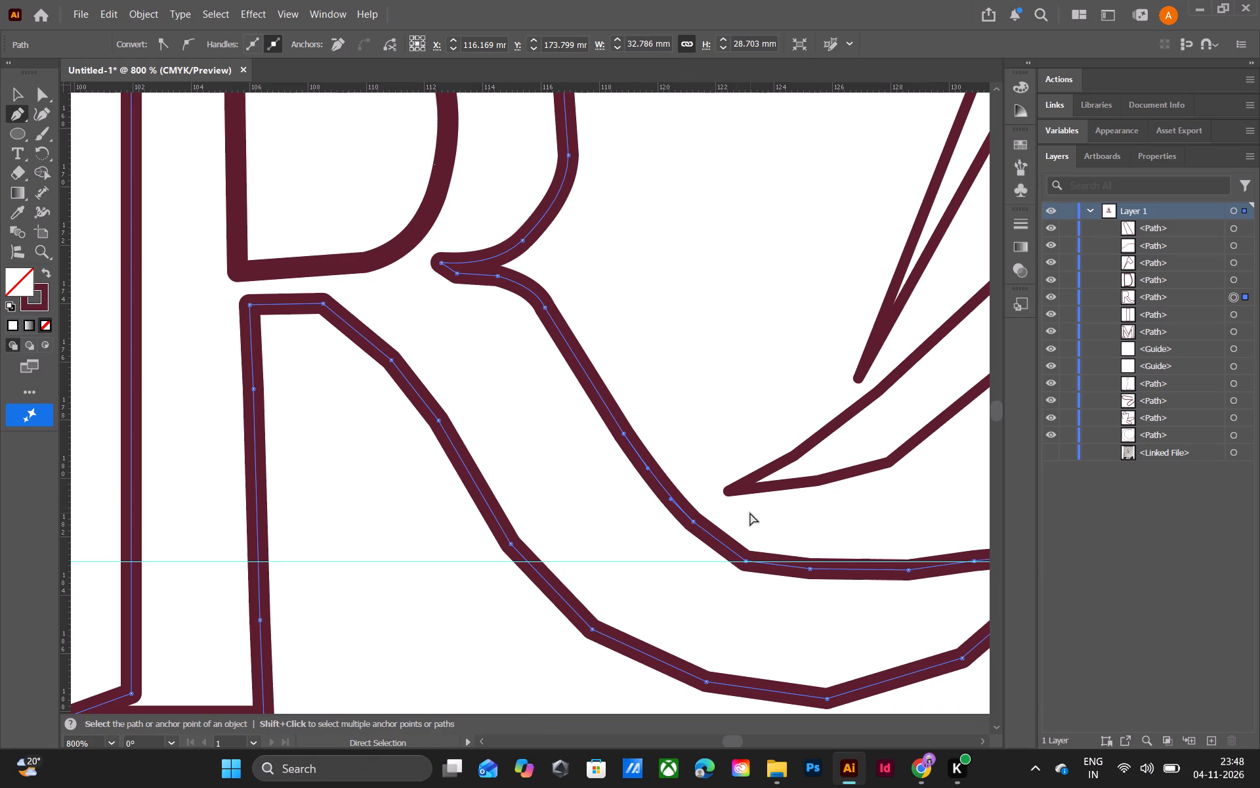
scroll(750, 513, "down", 8, "ctrl")
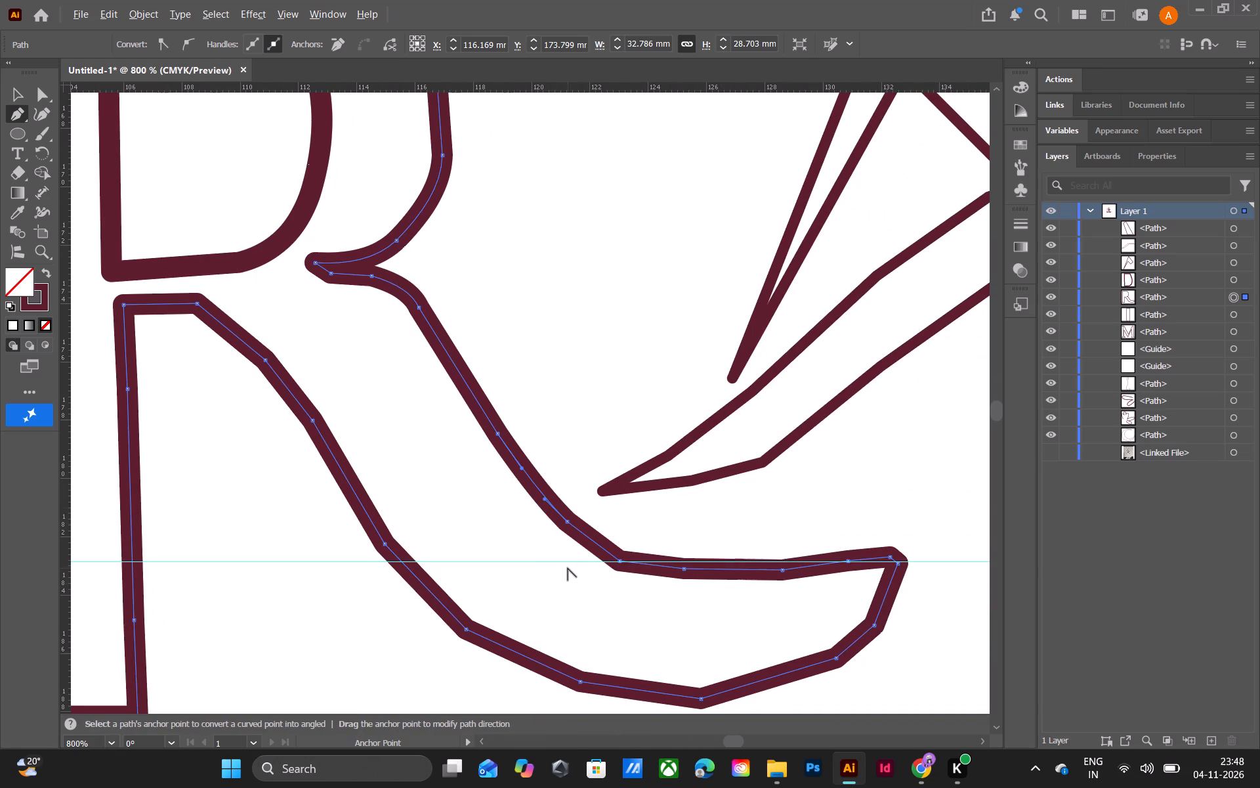
left_click_drag(583, 536, 583, 540, "alt")
left_click_drag(583, 540, 585, 542, "alt")
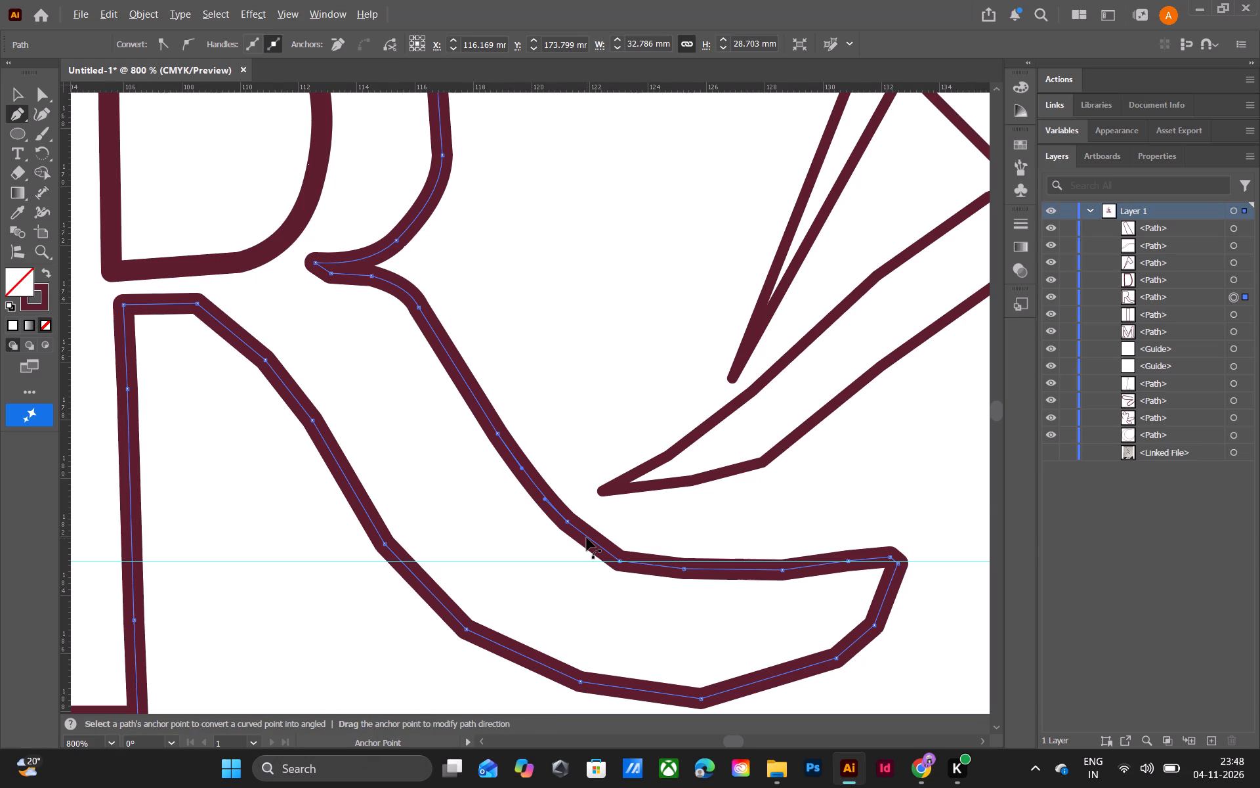
left_click(587, 538, "alt")
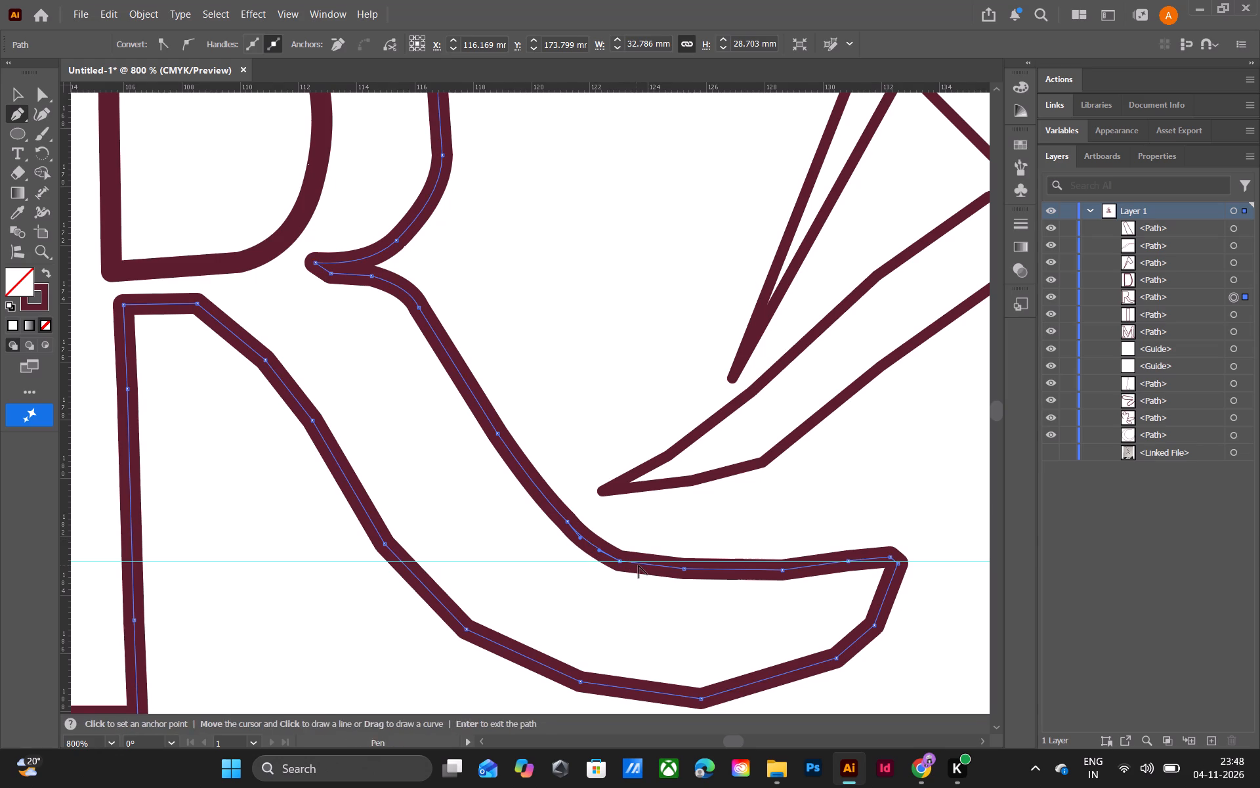
Curve the top edge of the R's tail just before its tip.
left_click(655, 564, "alt")
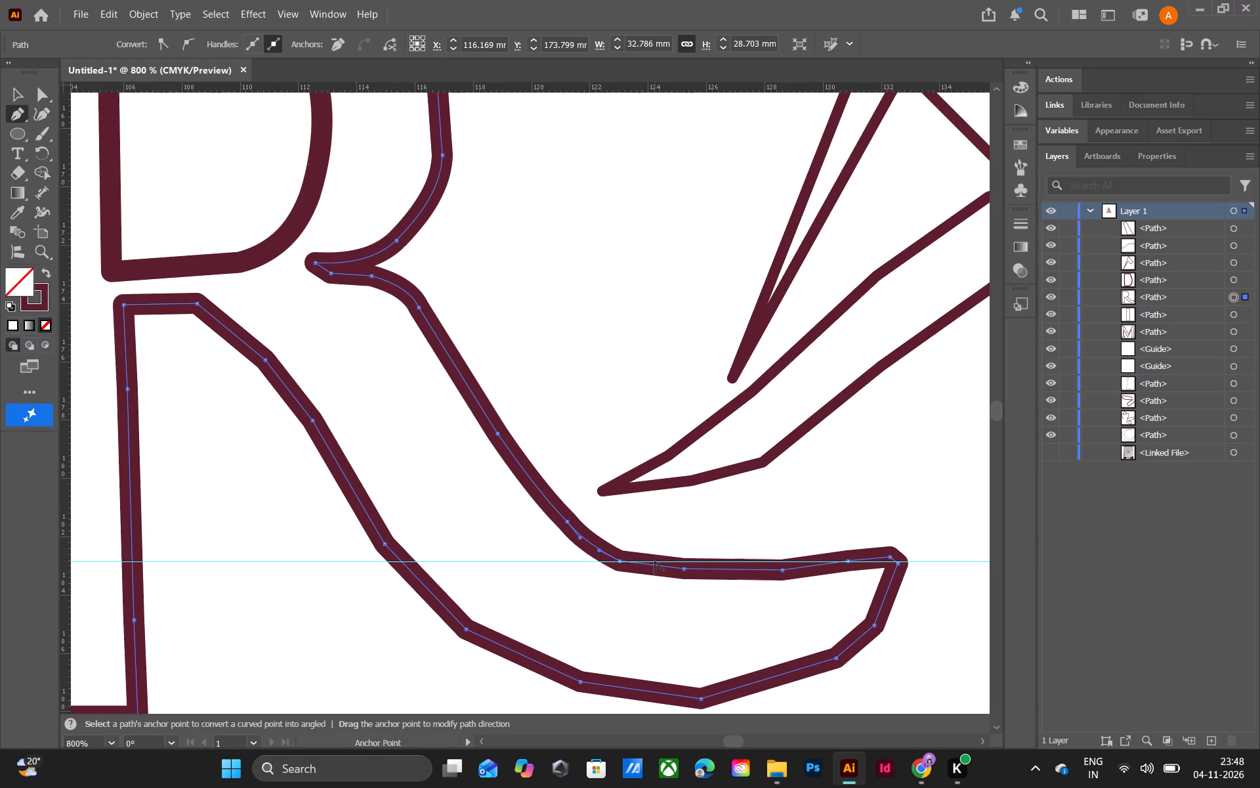
left_click(815, 564, "alt")
left_click_drag(814, 566, 824, 566, "alt")
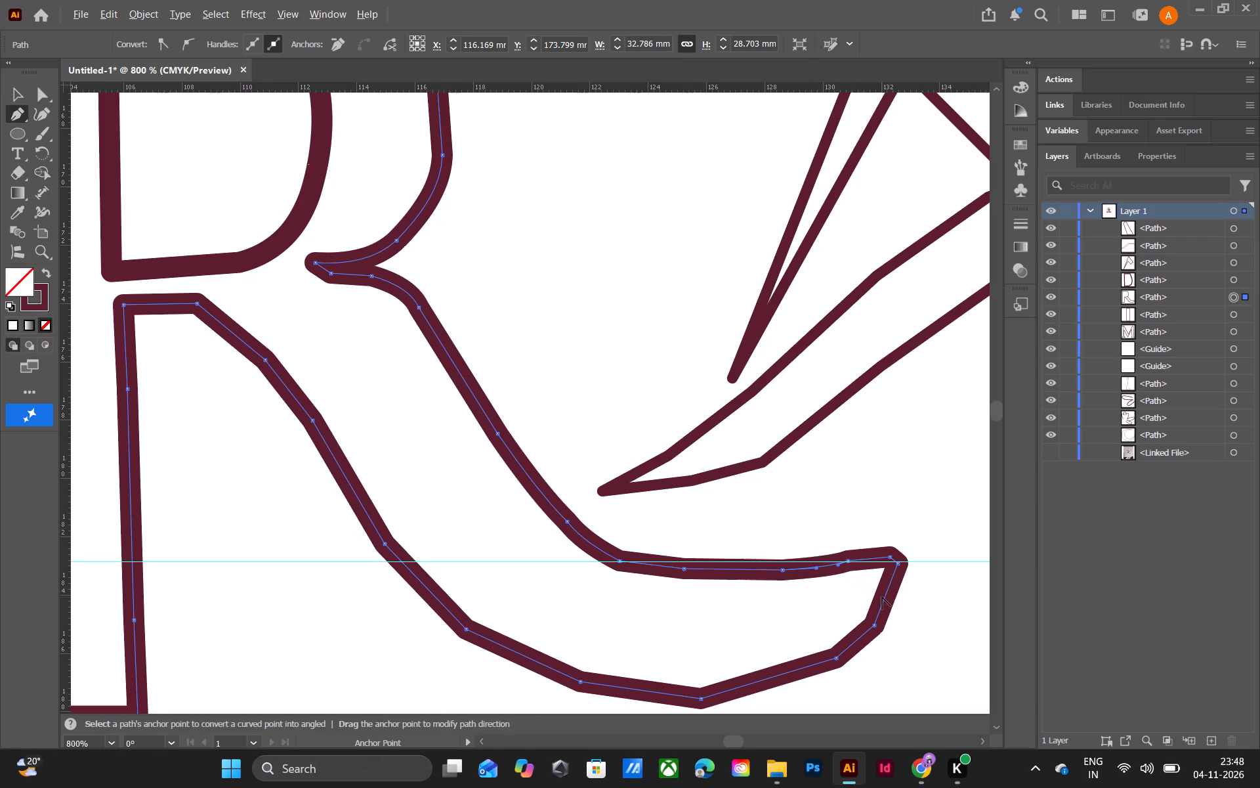
Round the R tail's end below the tip, bending its outer segments down to the bottom point into a curve.
left_click_drag(885, 599, 889, 601, "alt")
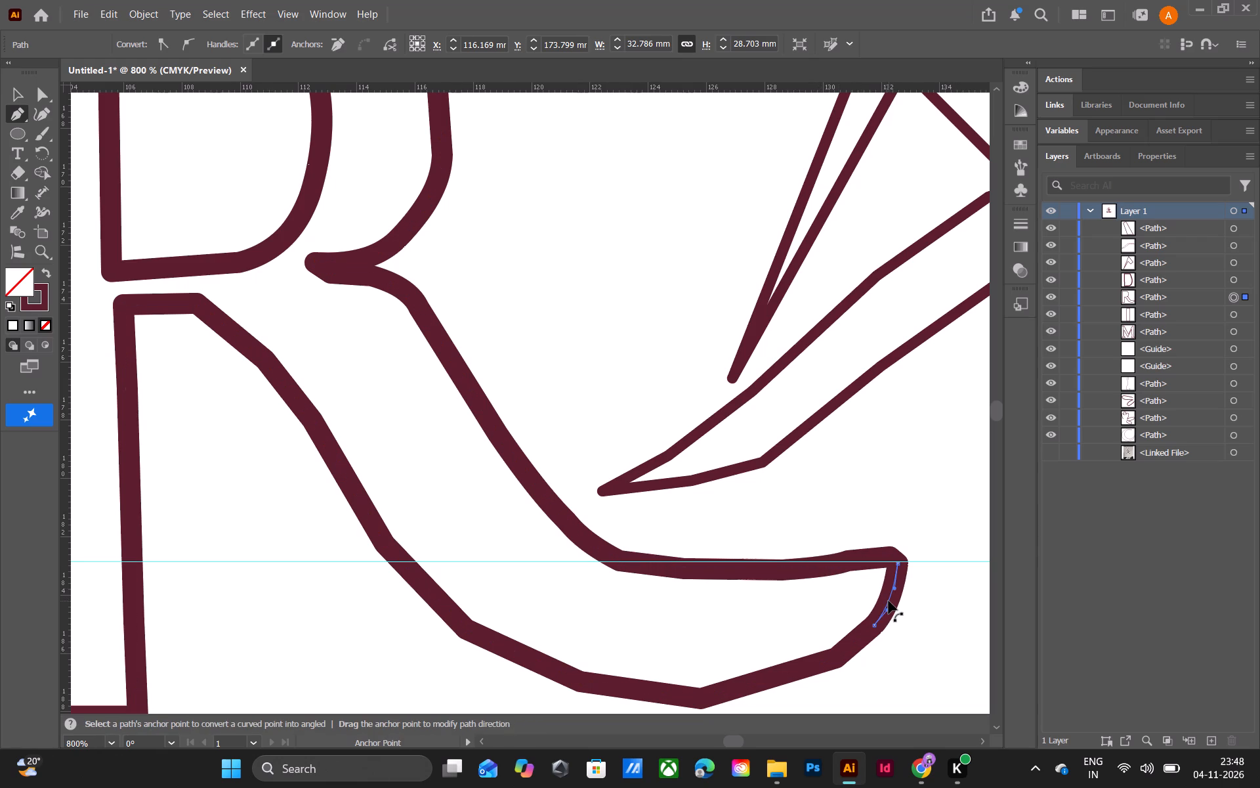
left_click_drag(889, 601, 892, 601, "alt")
left_click(858, 639, "alt")
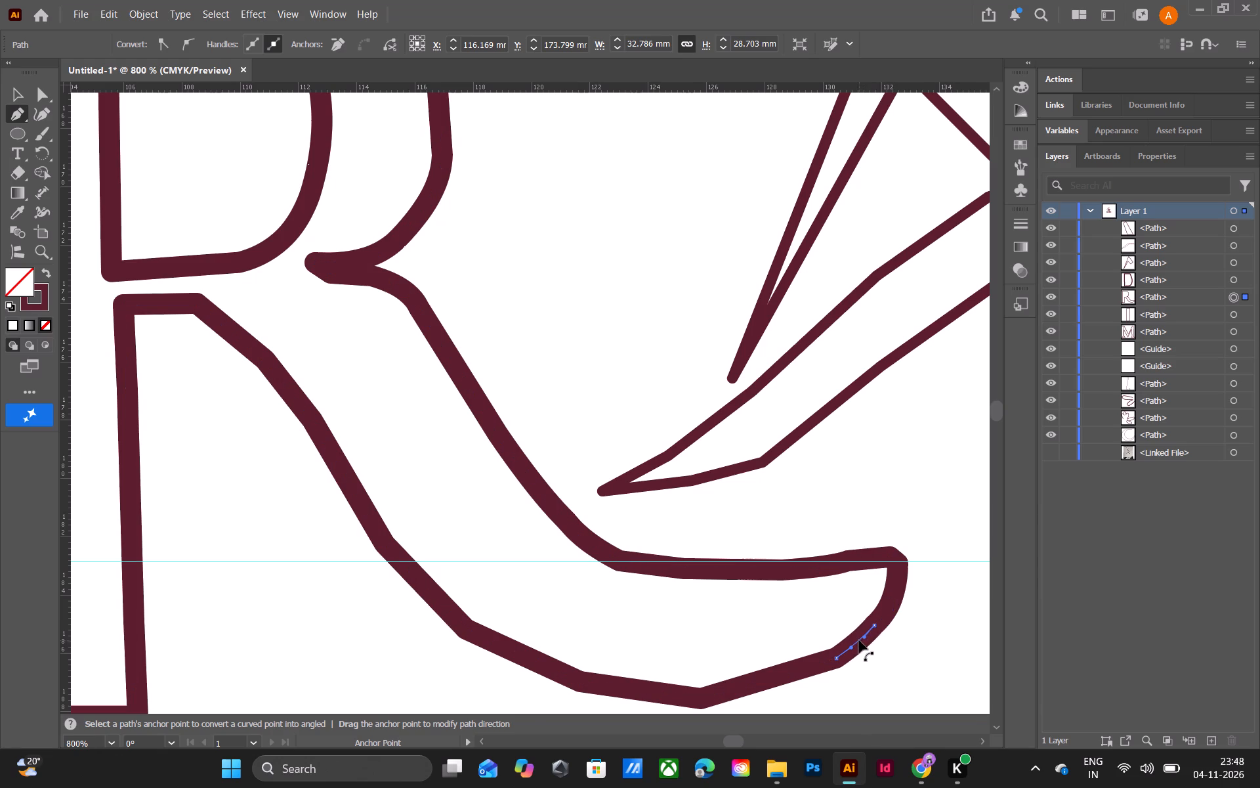
left_click(795, 672, "alt")
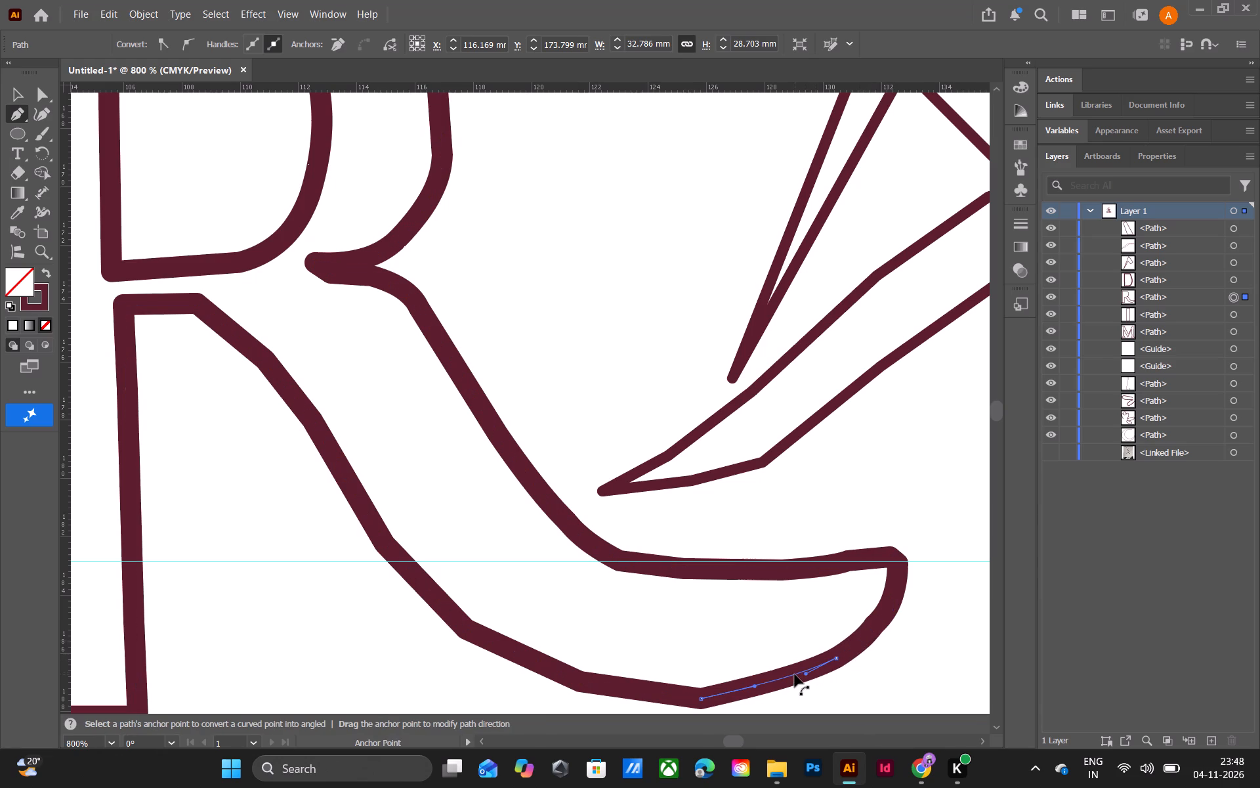
Bend the two segments along the underside of the R's tail, between its bottom point and the leg, into a curve.
left_click(649, 691, "alt")
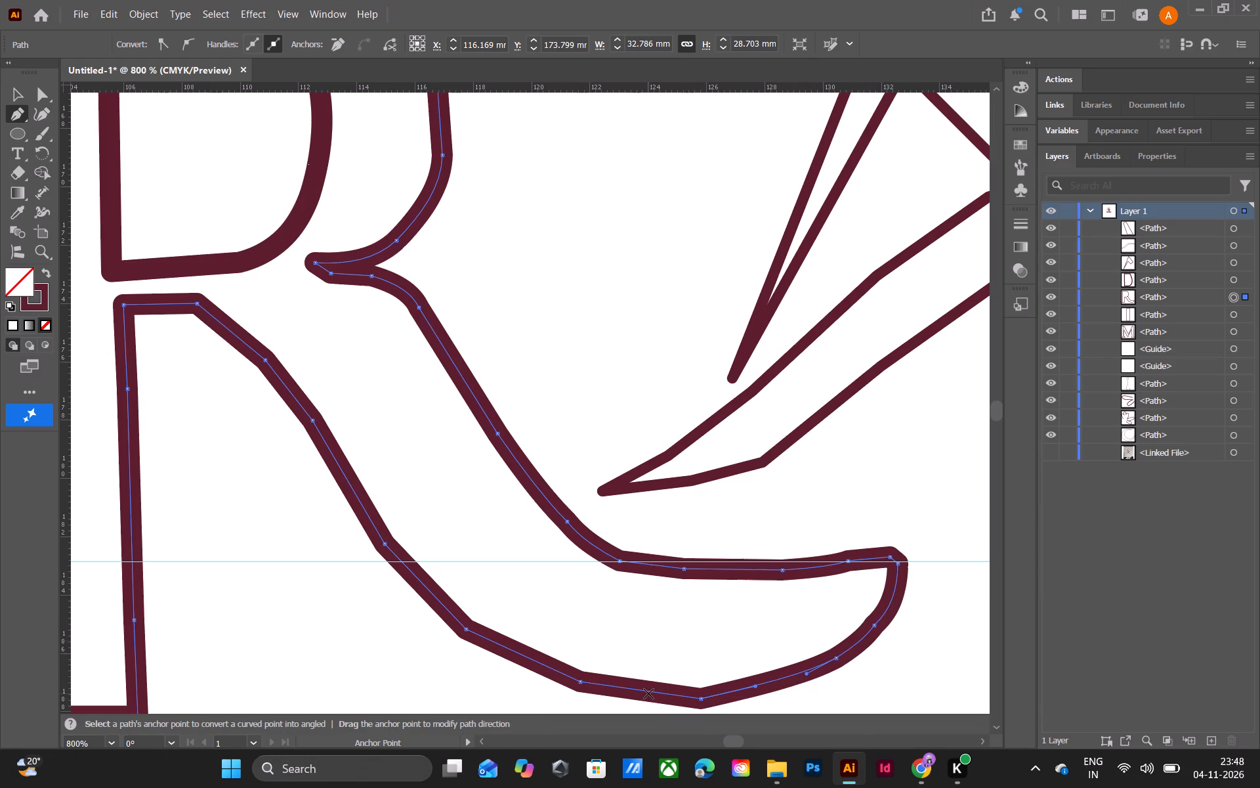
left_click_drag(648, 691, 648, 695, "alt")
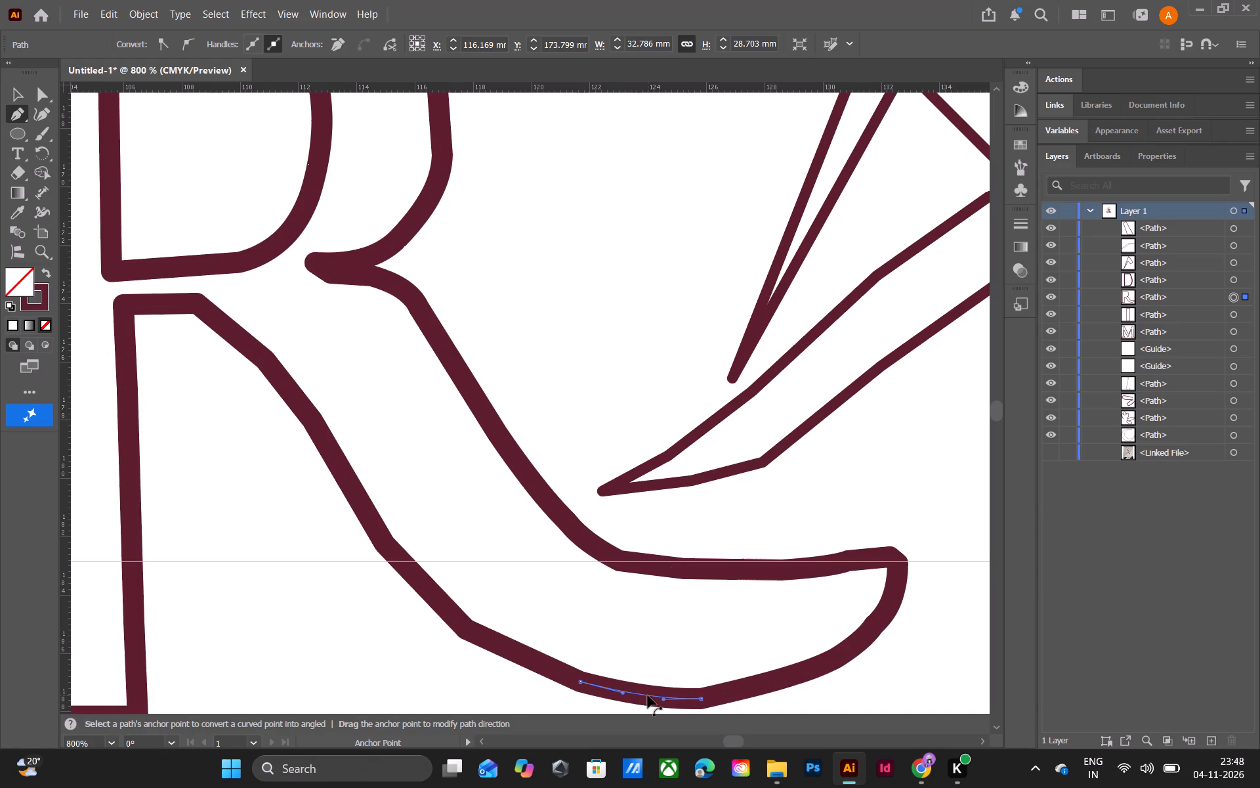
left_click_drag(648, 695, 638, 695, "alt")
left_click_drag(638, 695, 637, 695, "alt")
left_click(540, 665, "alt")
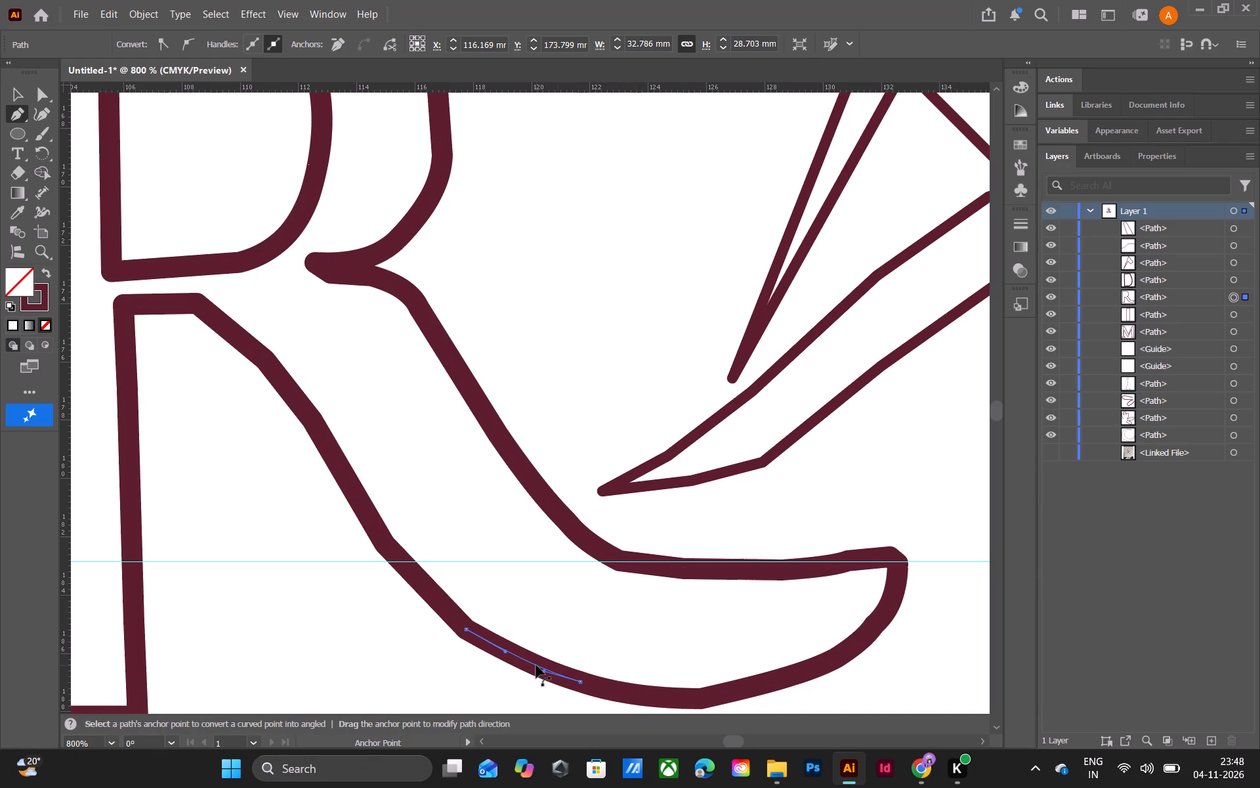
Curve the segments of the R leg's lower edge from the tail up toward the stem.
left_click_drag(429, 592, 422, 597, "alt")
left_click(425, 587, "alt")
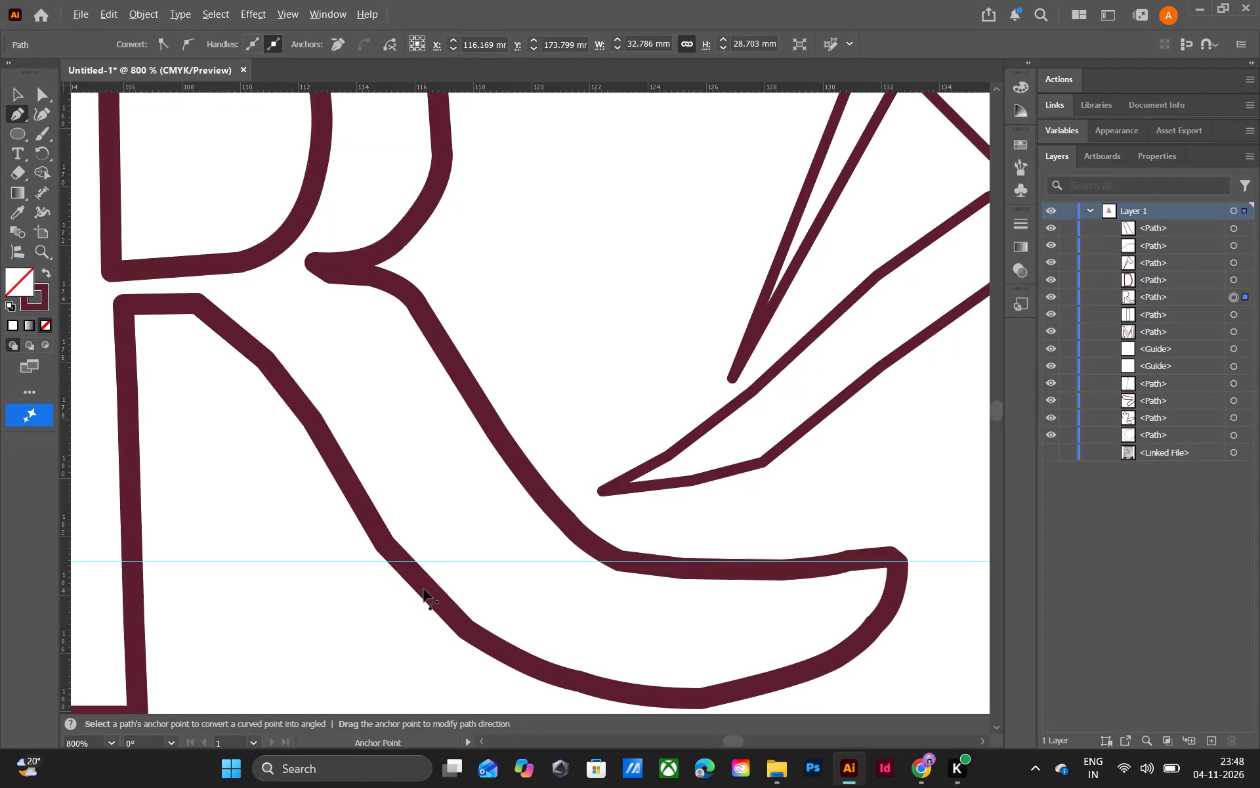
left_click(357, 494, "alt")
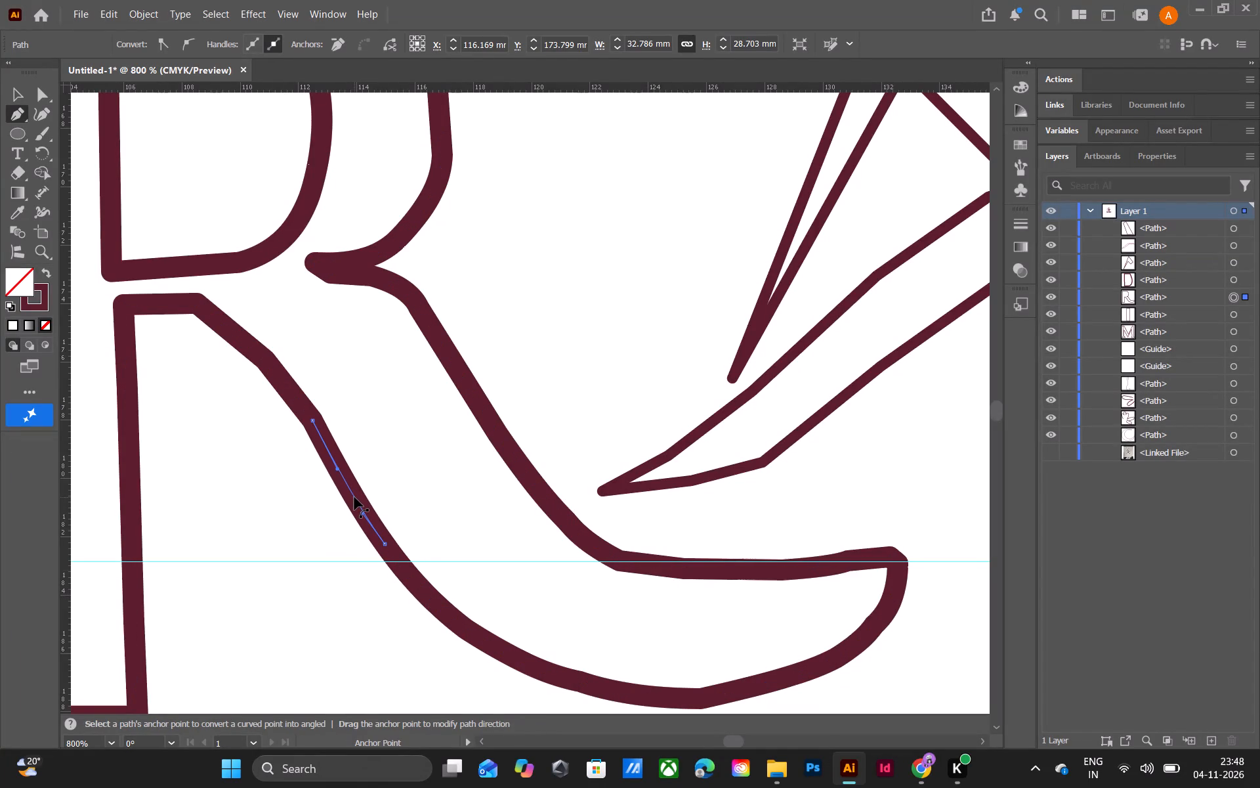
left_click(288, 389, "alt")
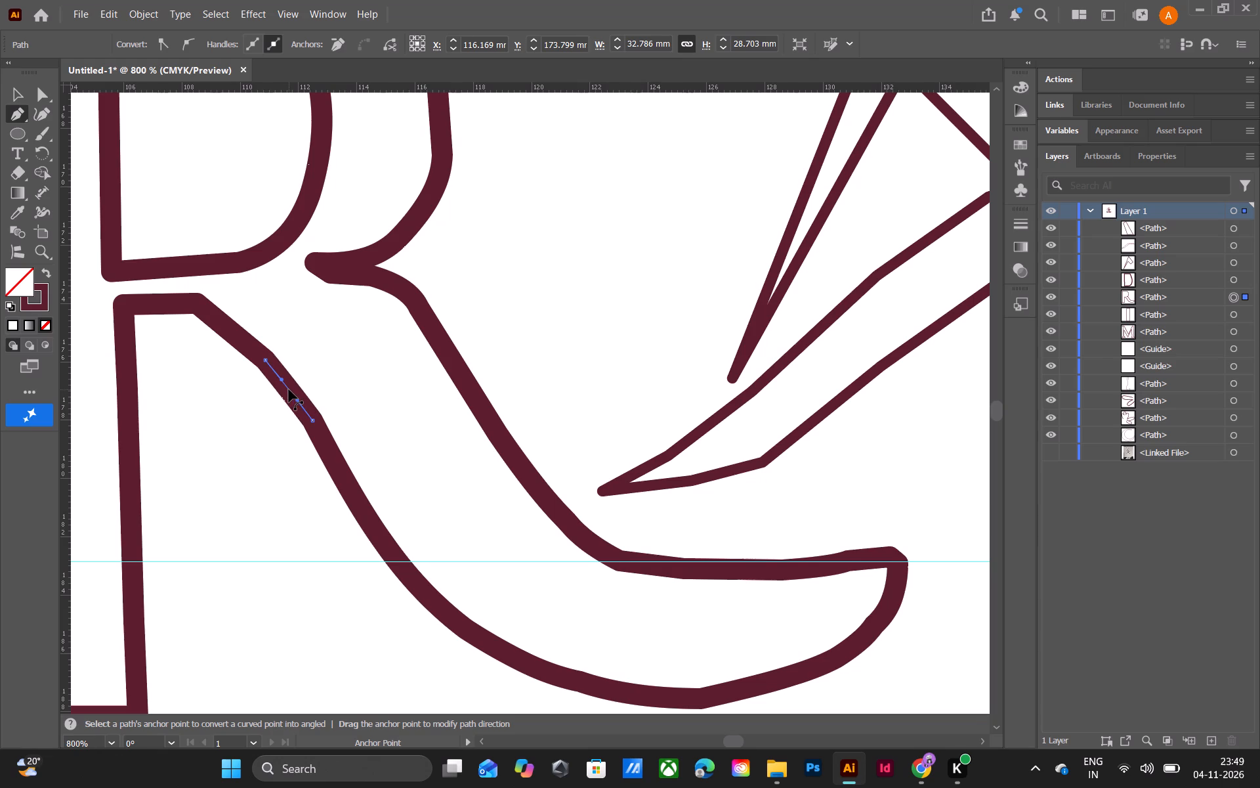
left_click(245, 345, "alt")
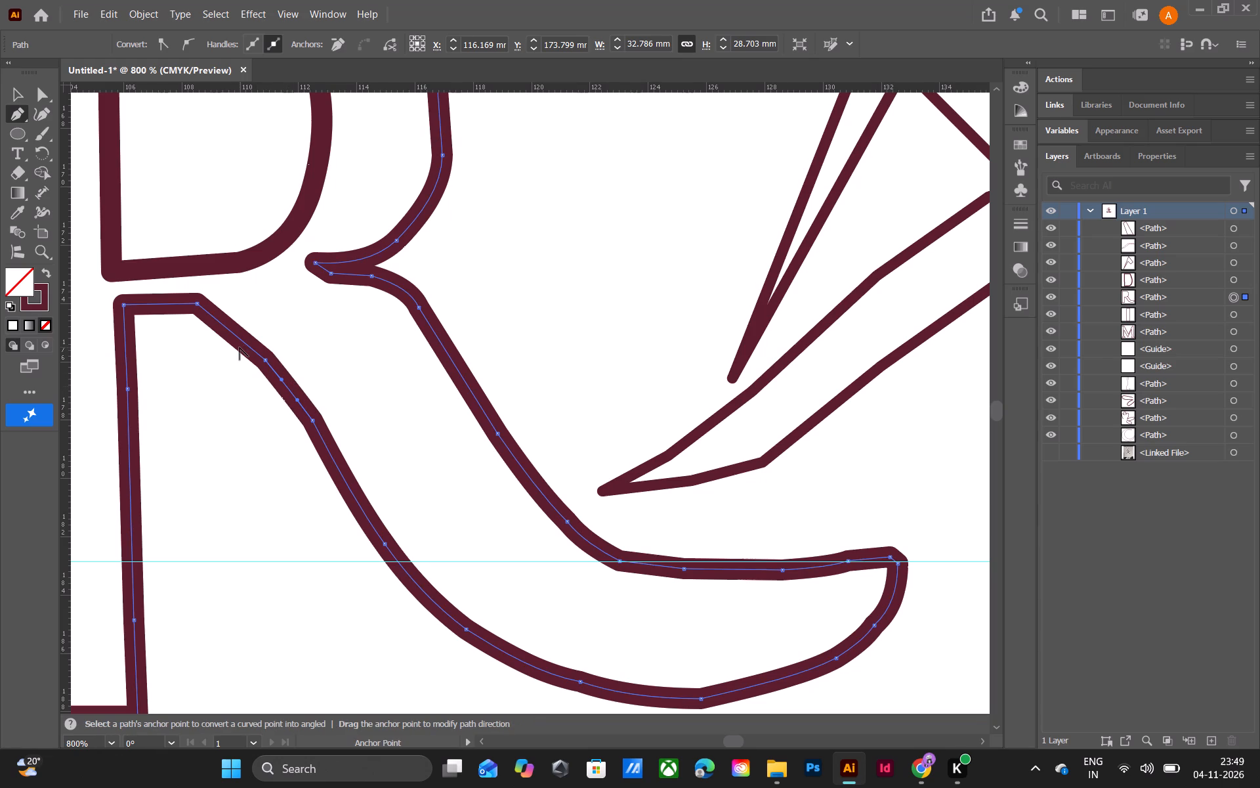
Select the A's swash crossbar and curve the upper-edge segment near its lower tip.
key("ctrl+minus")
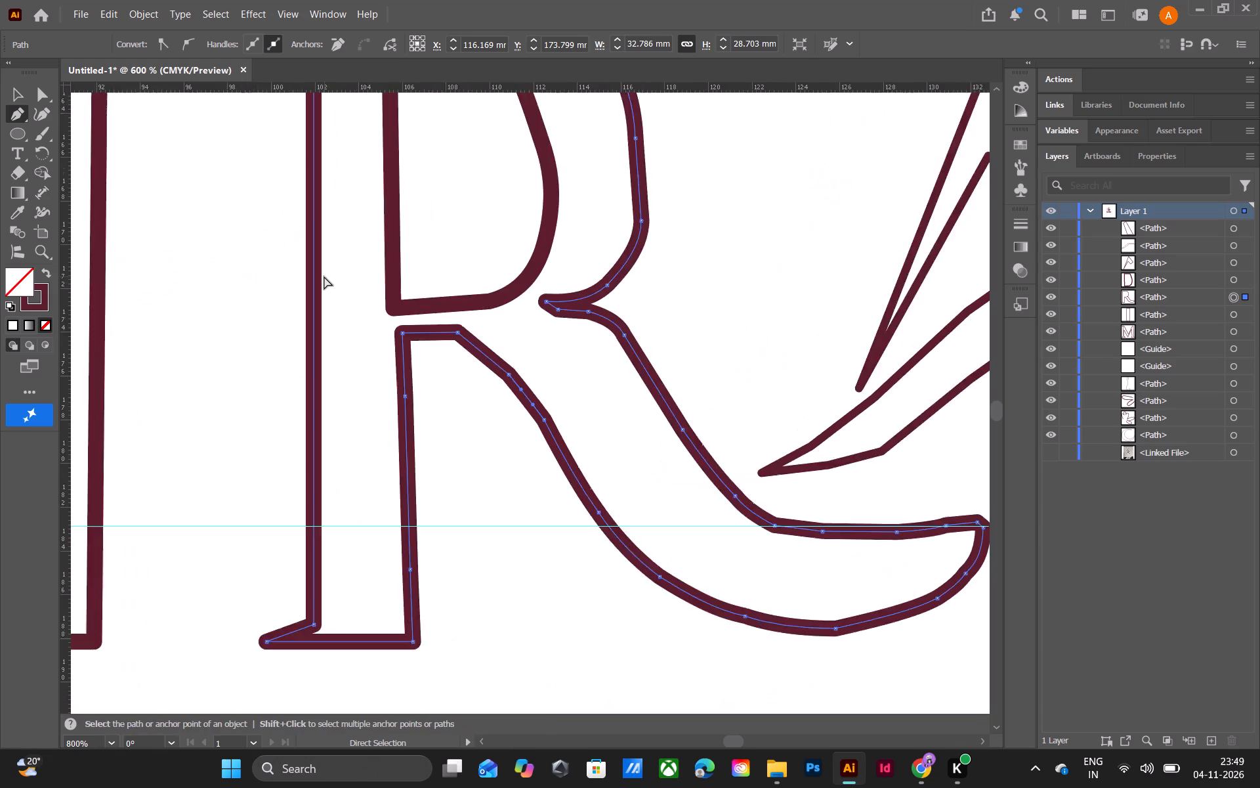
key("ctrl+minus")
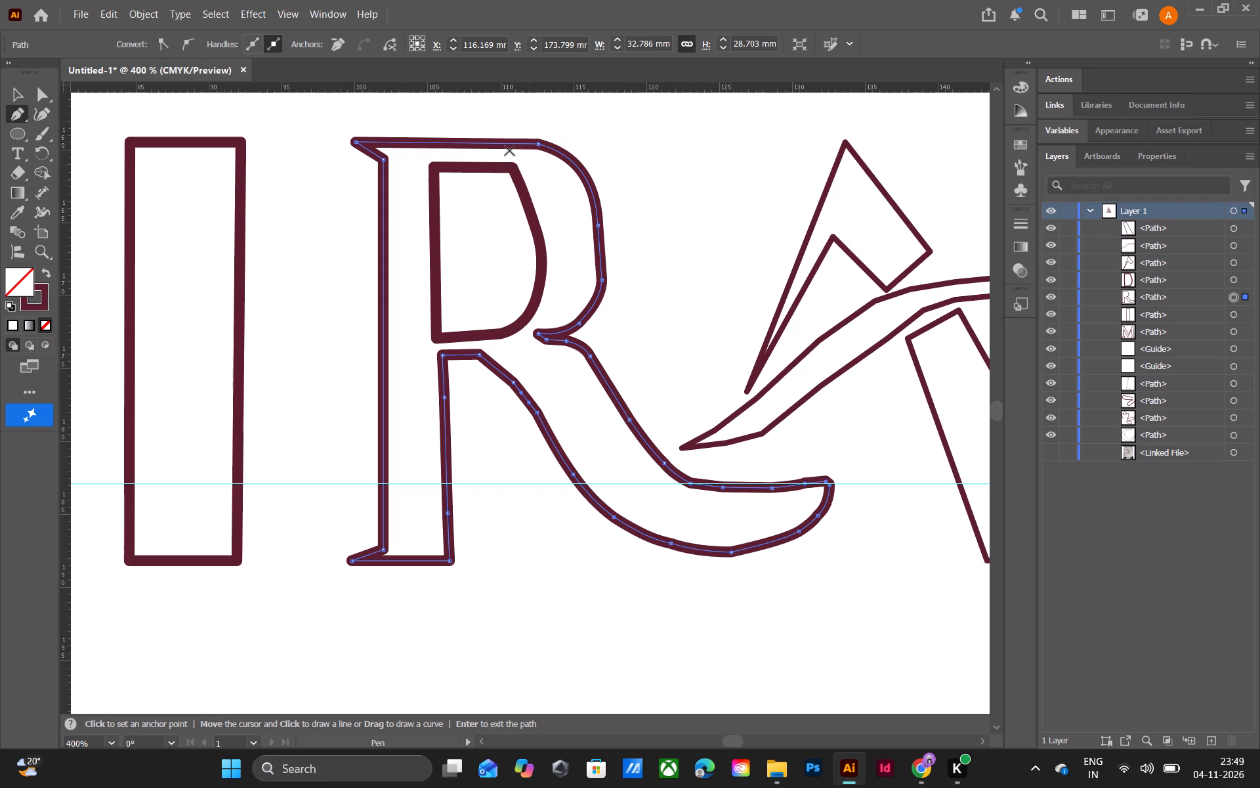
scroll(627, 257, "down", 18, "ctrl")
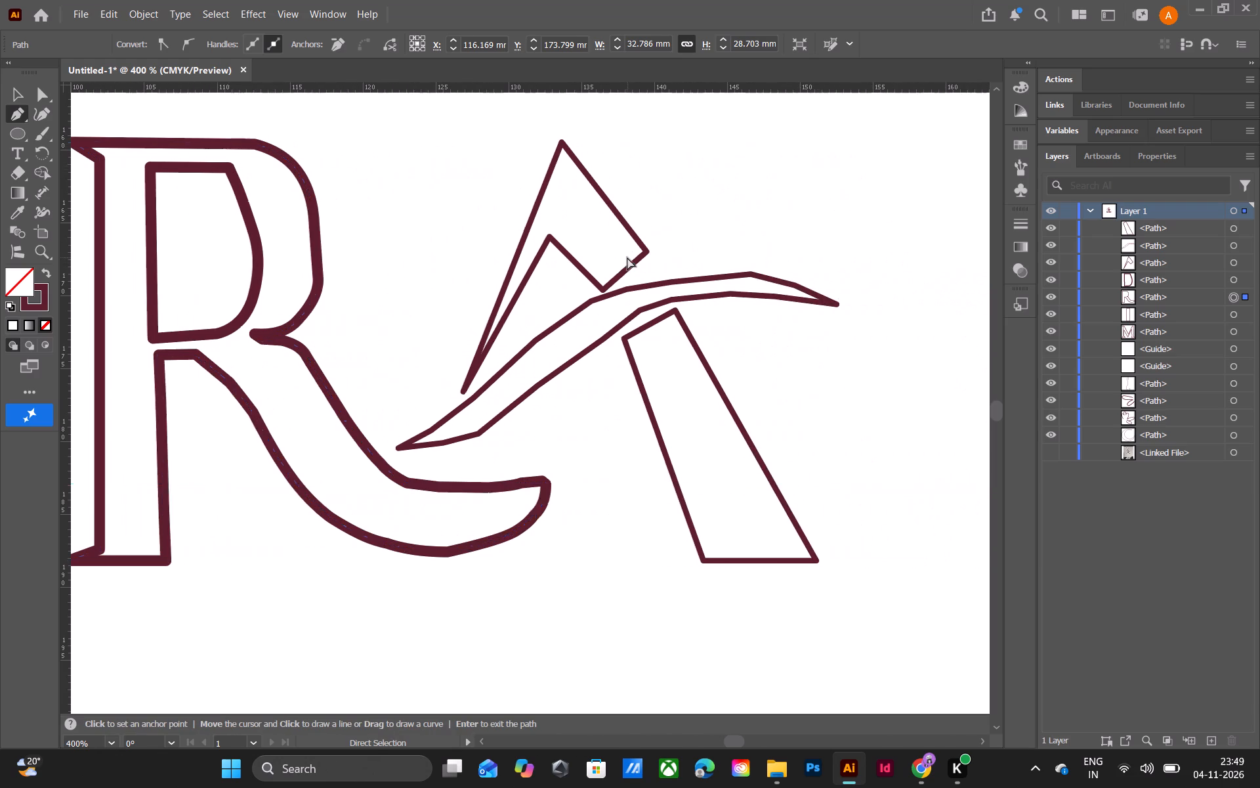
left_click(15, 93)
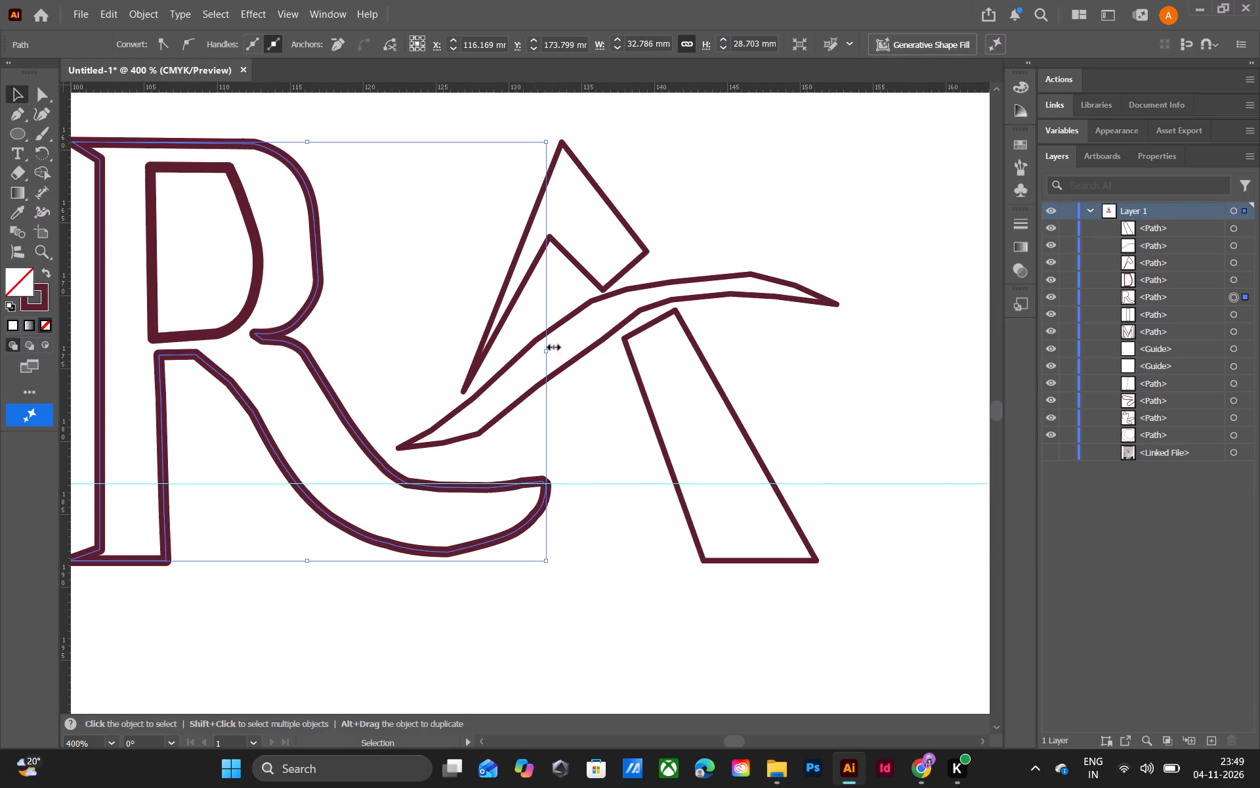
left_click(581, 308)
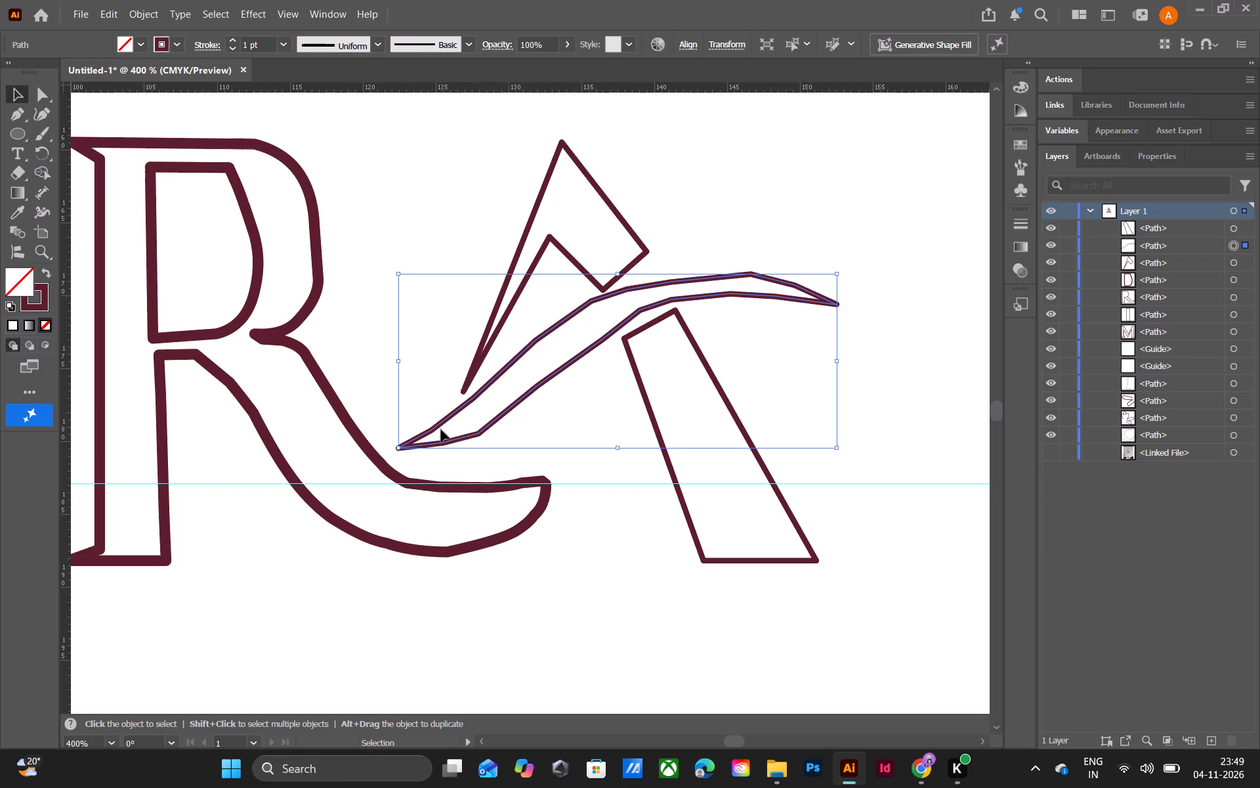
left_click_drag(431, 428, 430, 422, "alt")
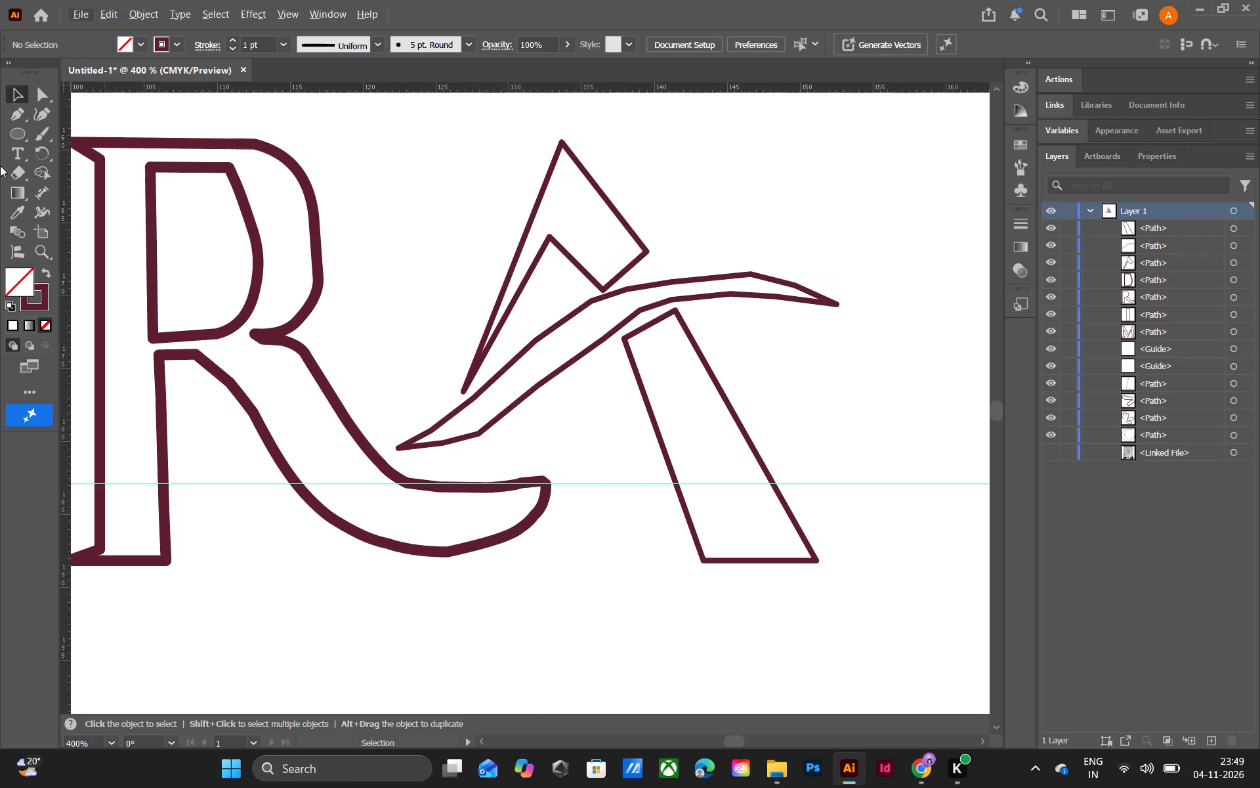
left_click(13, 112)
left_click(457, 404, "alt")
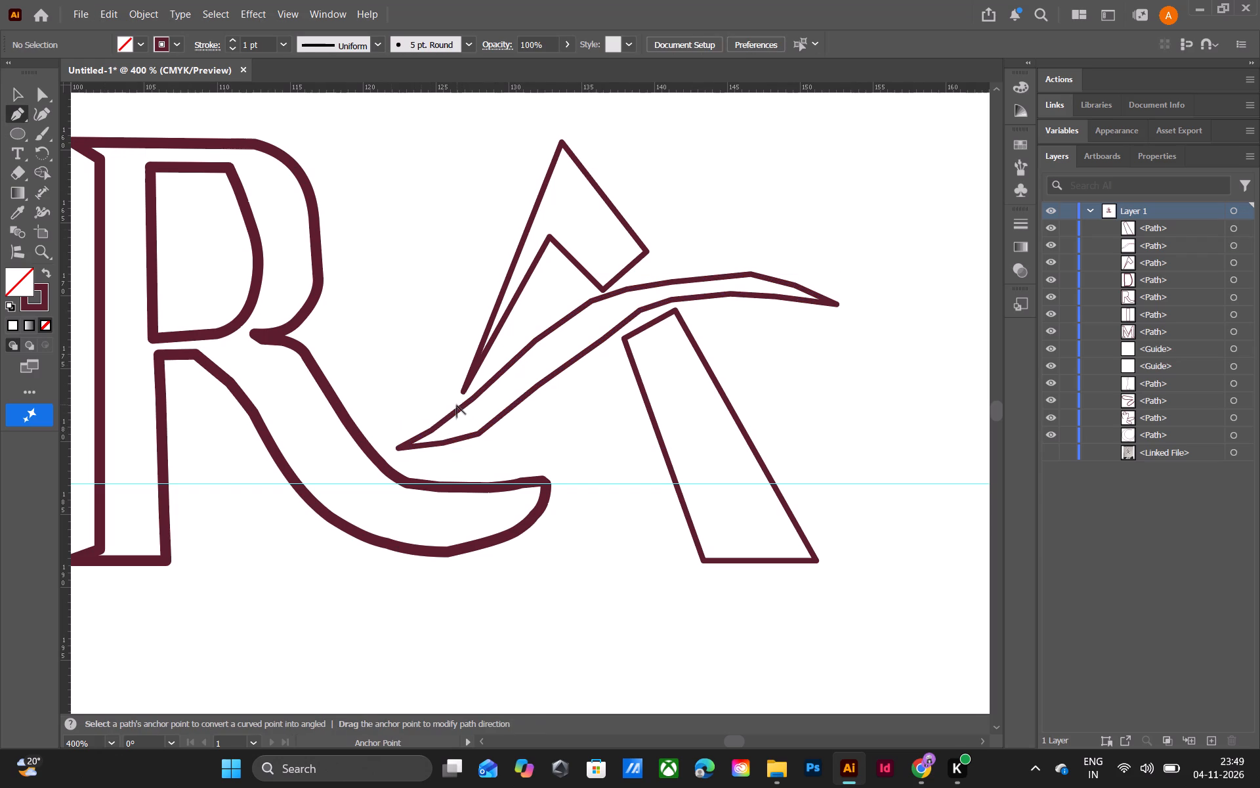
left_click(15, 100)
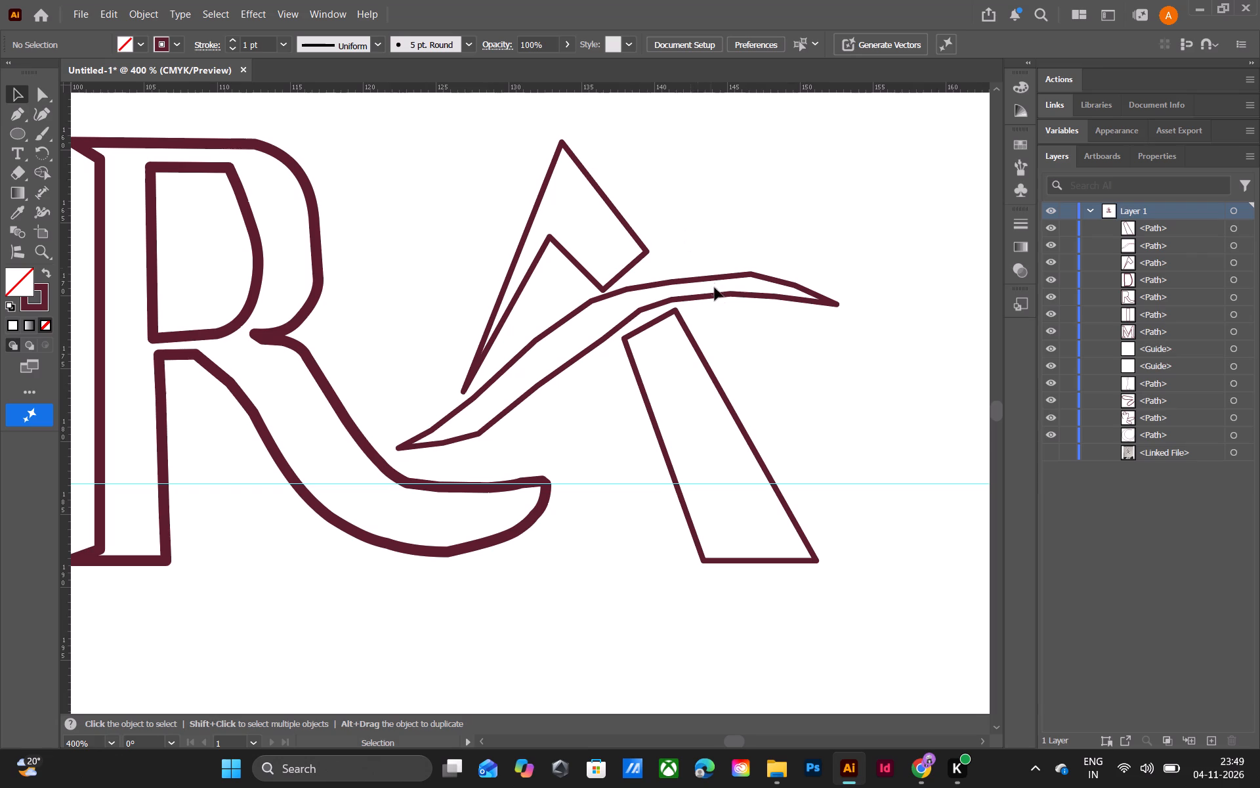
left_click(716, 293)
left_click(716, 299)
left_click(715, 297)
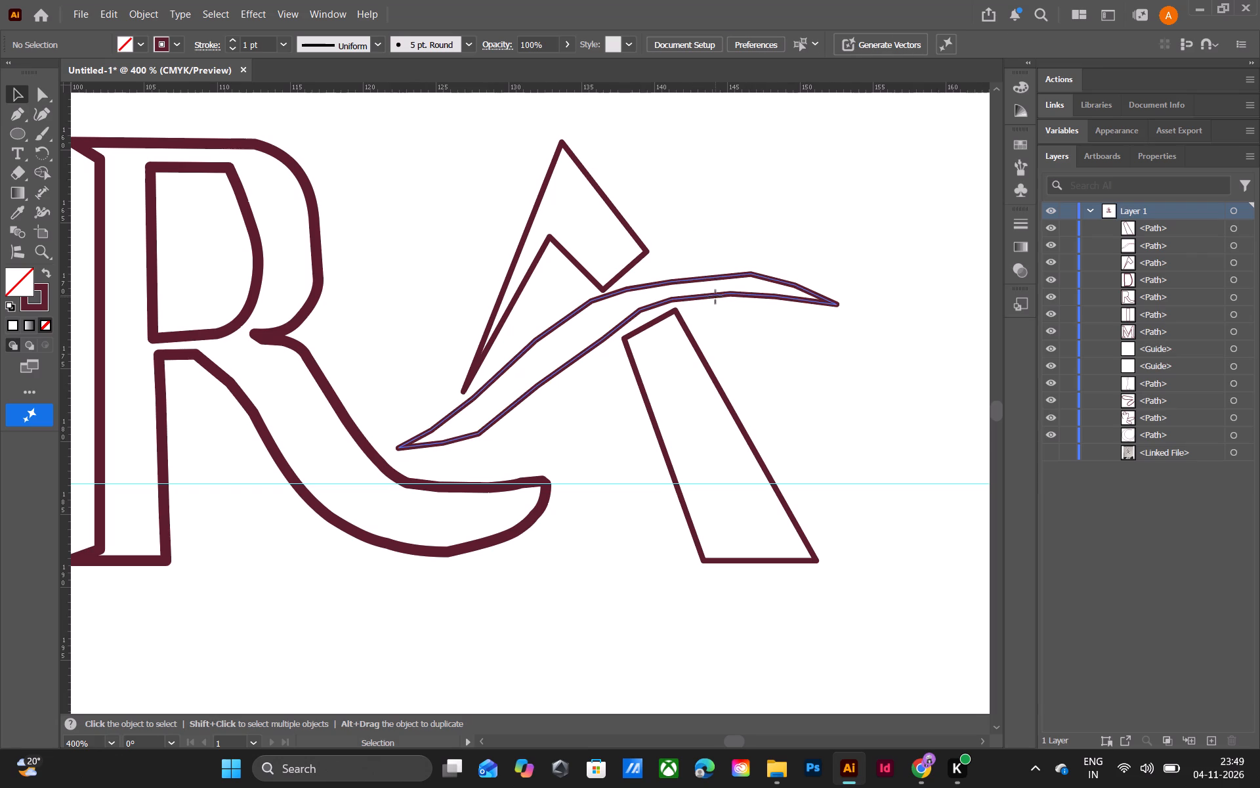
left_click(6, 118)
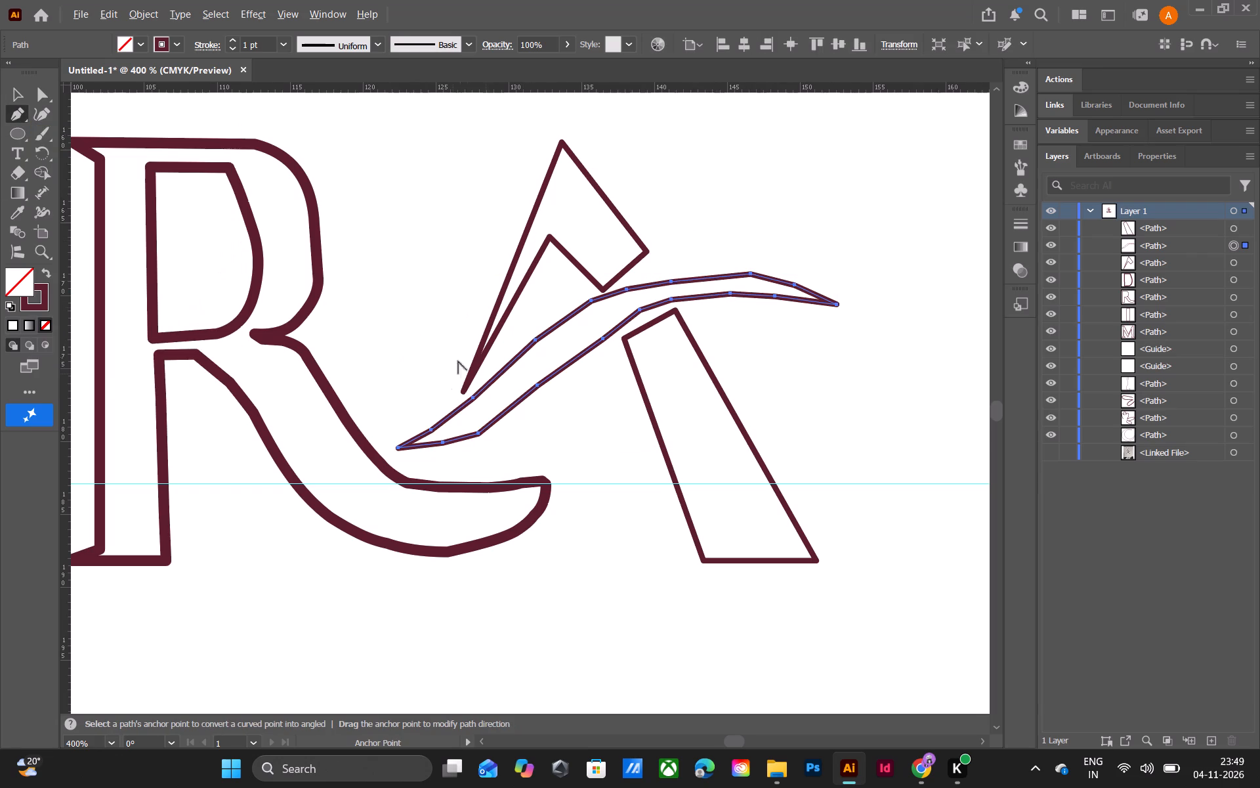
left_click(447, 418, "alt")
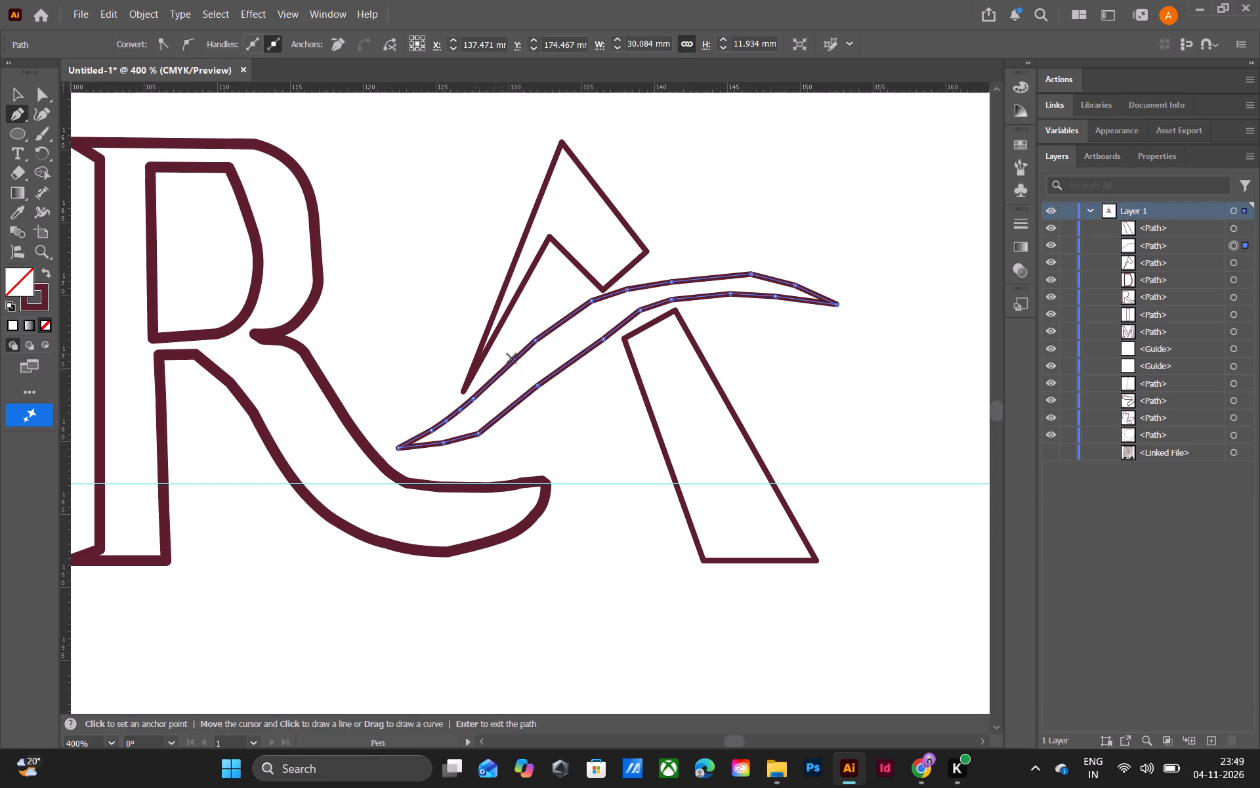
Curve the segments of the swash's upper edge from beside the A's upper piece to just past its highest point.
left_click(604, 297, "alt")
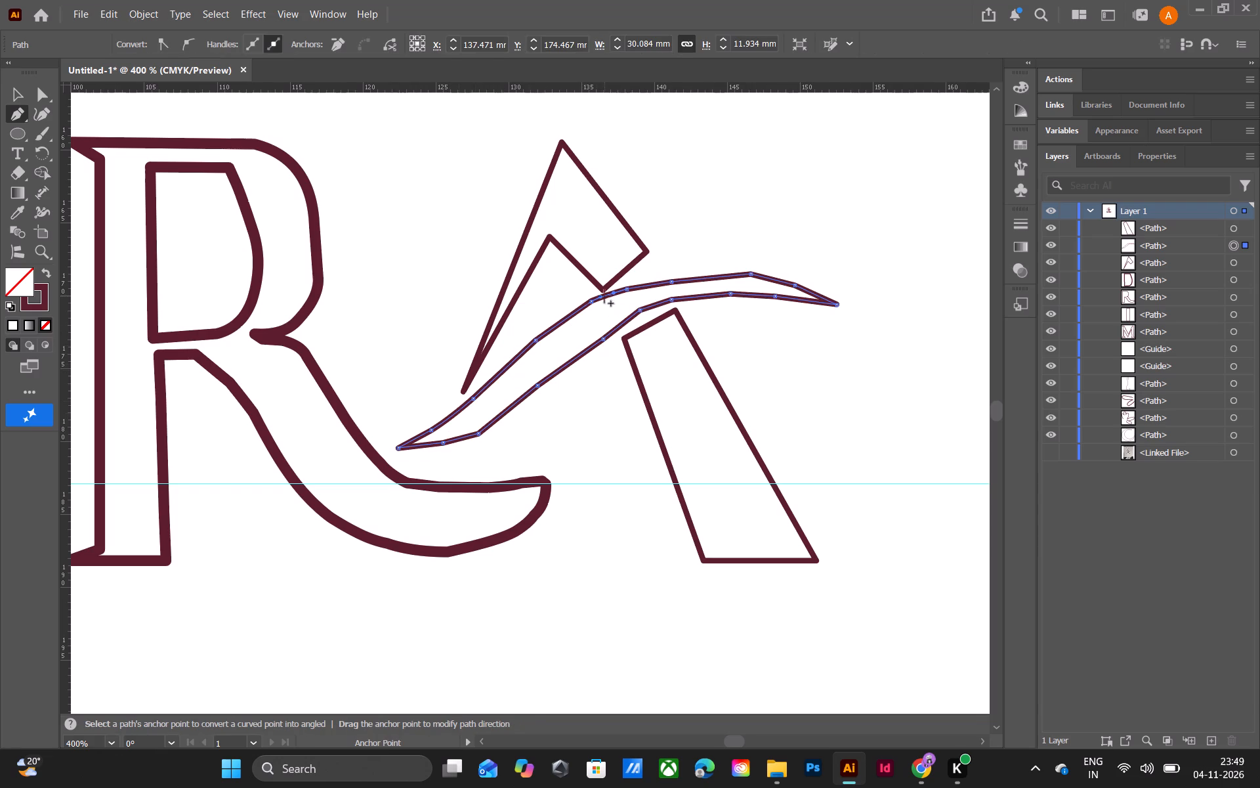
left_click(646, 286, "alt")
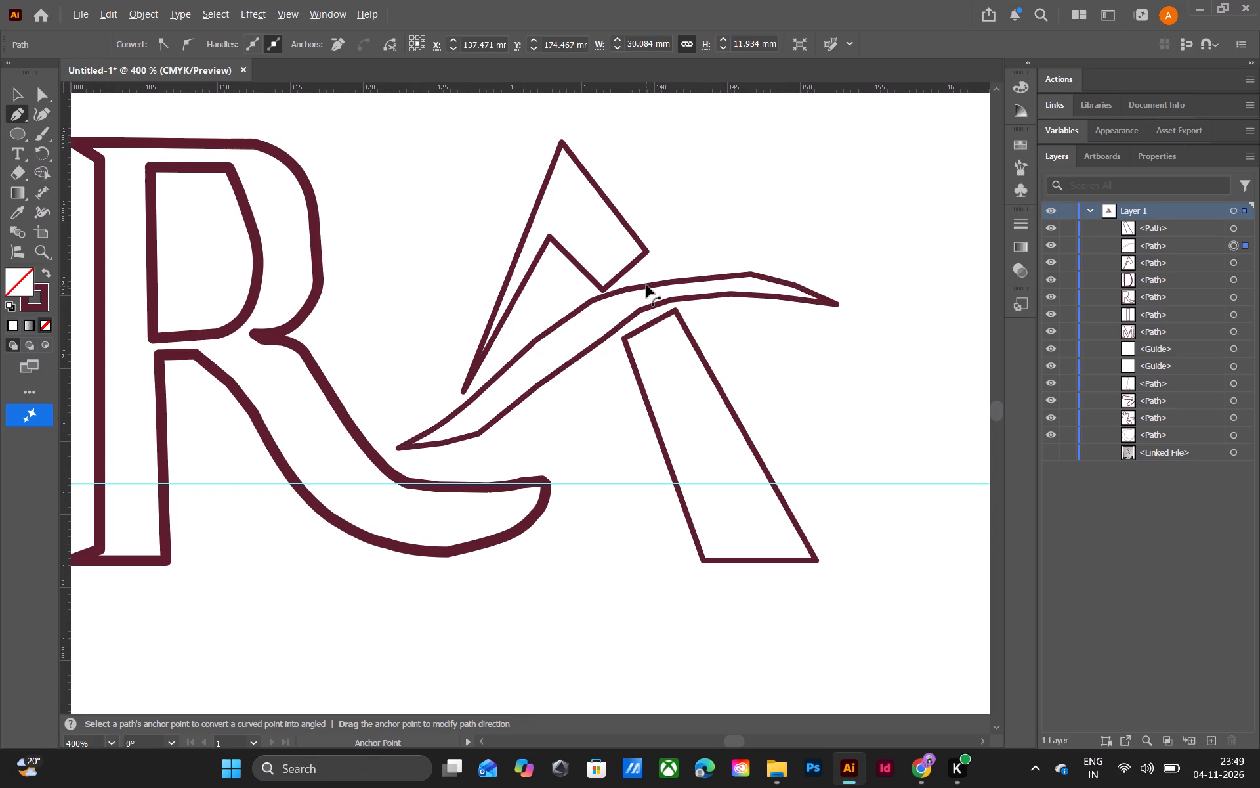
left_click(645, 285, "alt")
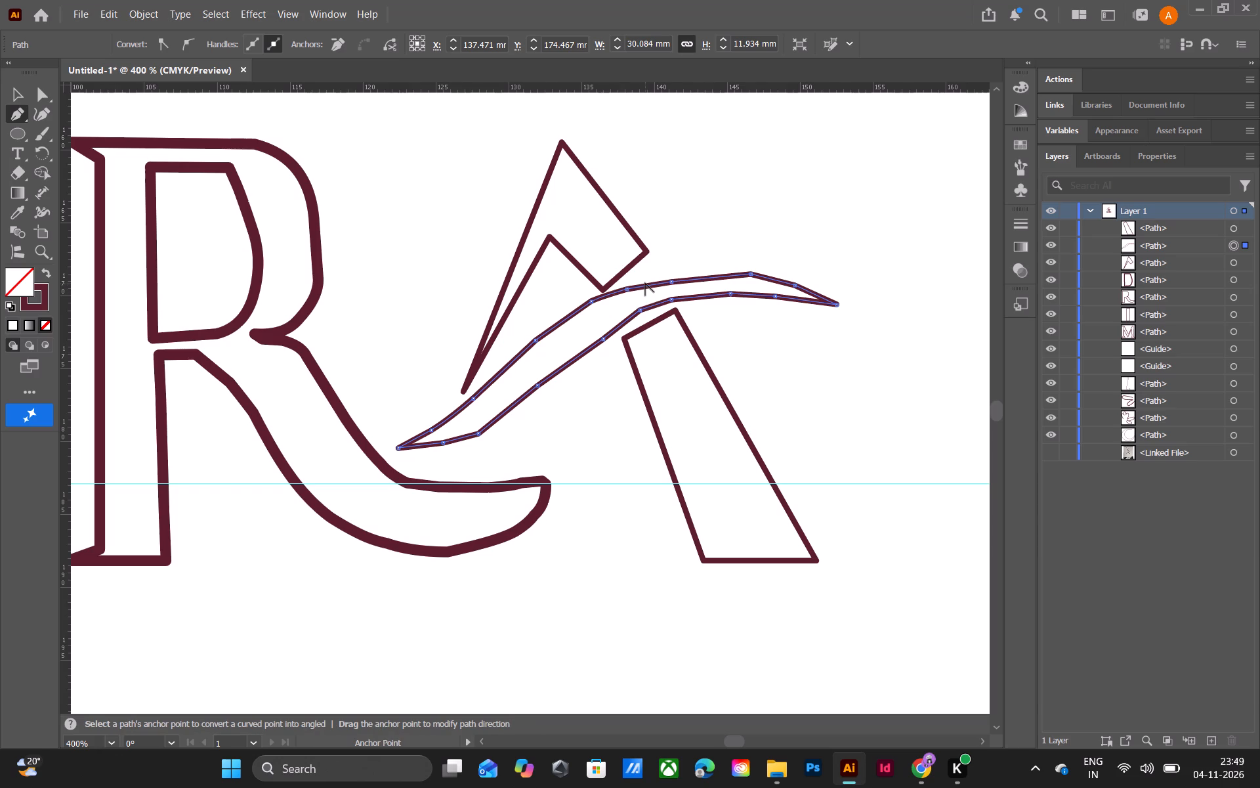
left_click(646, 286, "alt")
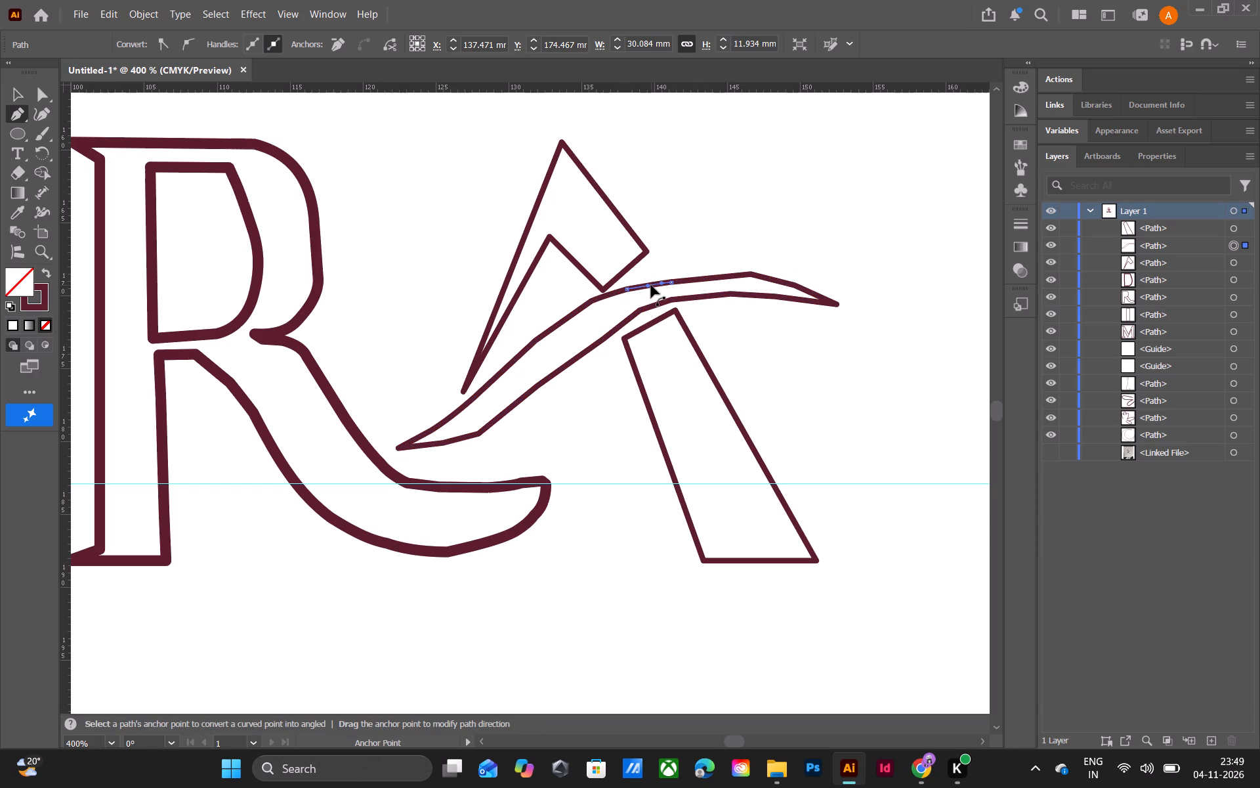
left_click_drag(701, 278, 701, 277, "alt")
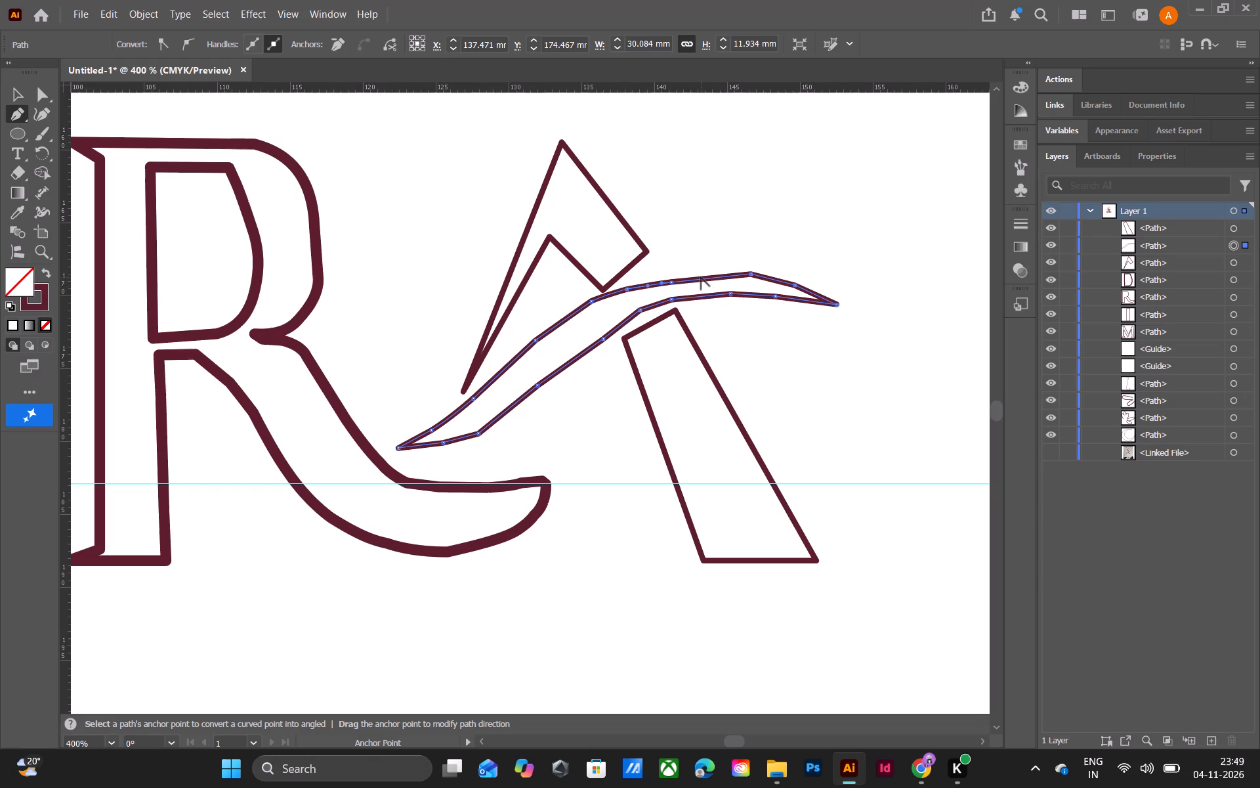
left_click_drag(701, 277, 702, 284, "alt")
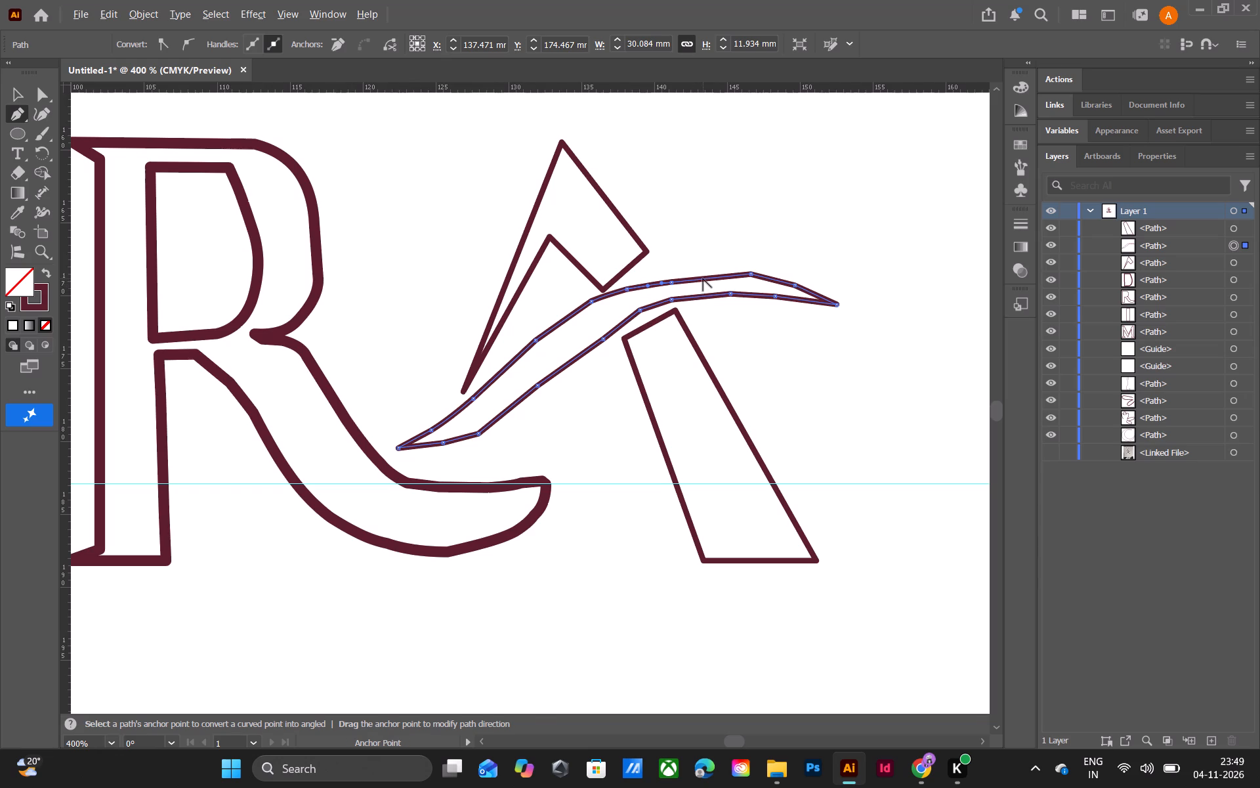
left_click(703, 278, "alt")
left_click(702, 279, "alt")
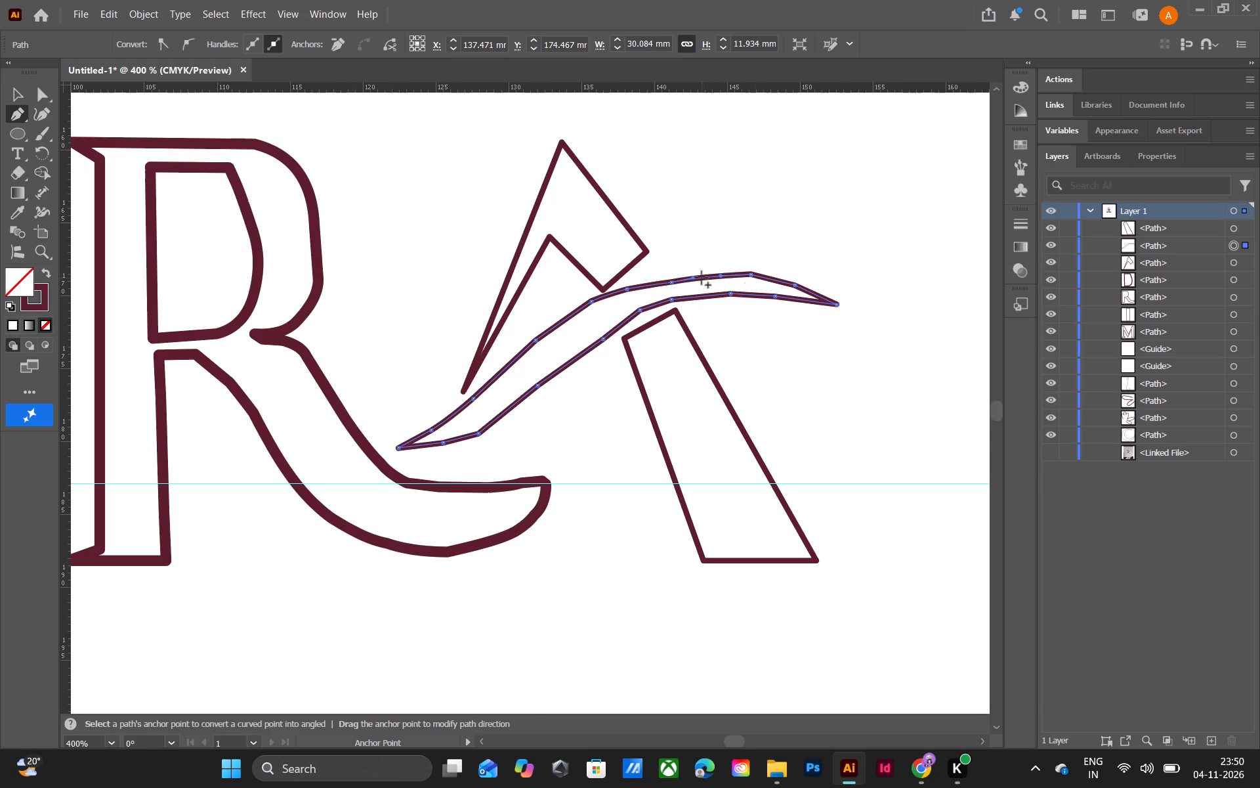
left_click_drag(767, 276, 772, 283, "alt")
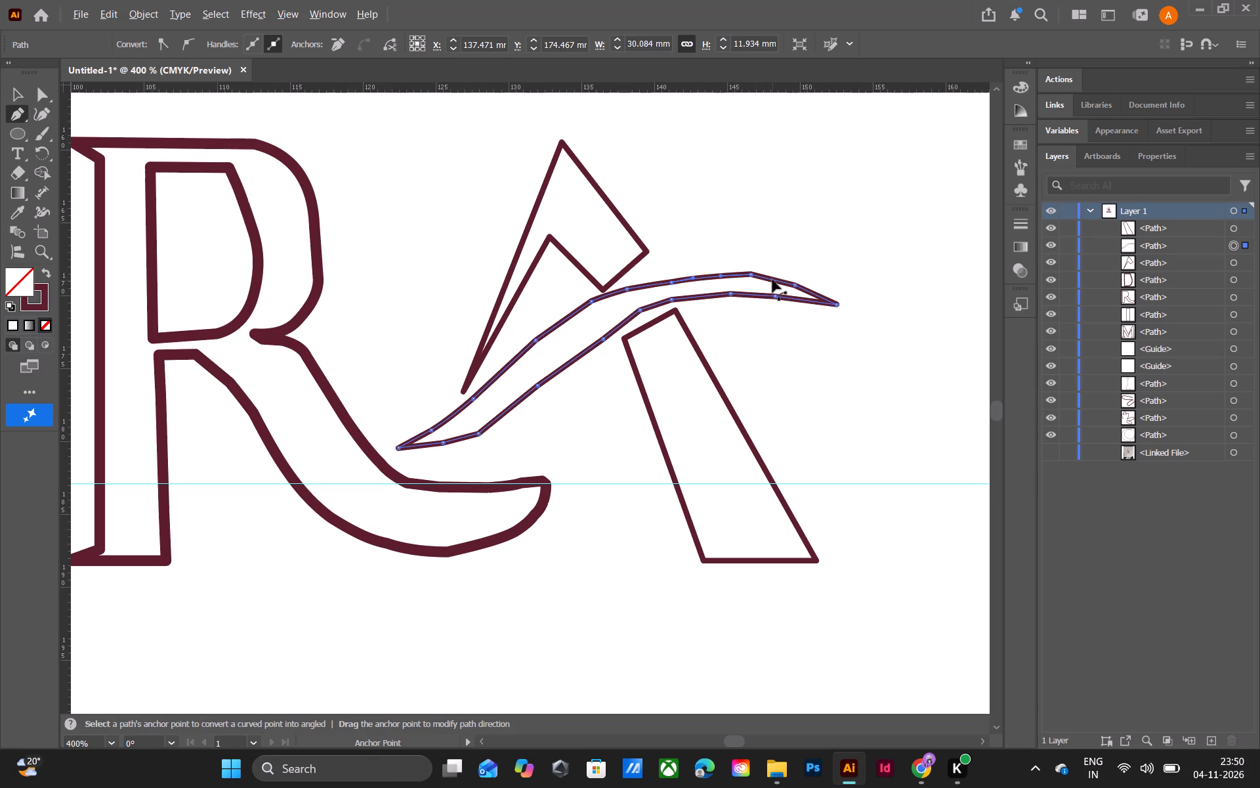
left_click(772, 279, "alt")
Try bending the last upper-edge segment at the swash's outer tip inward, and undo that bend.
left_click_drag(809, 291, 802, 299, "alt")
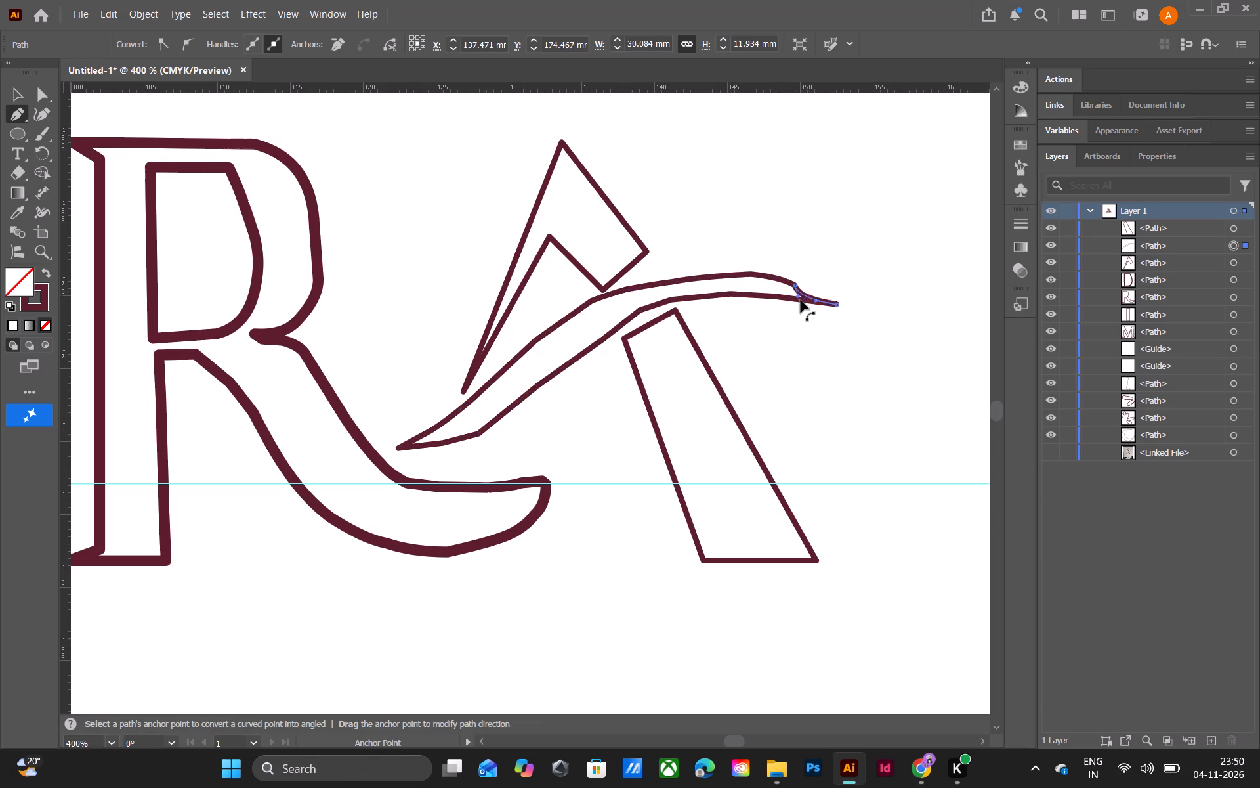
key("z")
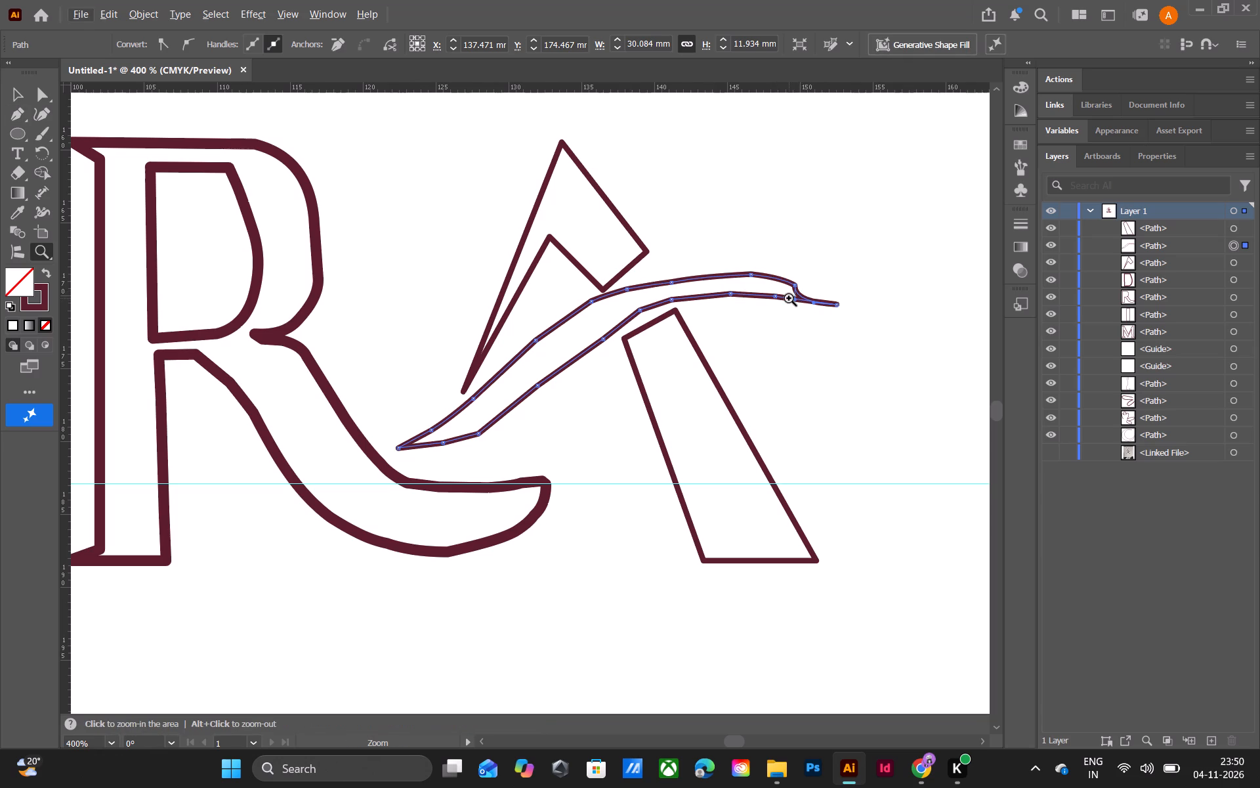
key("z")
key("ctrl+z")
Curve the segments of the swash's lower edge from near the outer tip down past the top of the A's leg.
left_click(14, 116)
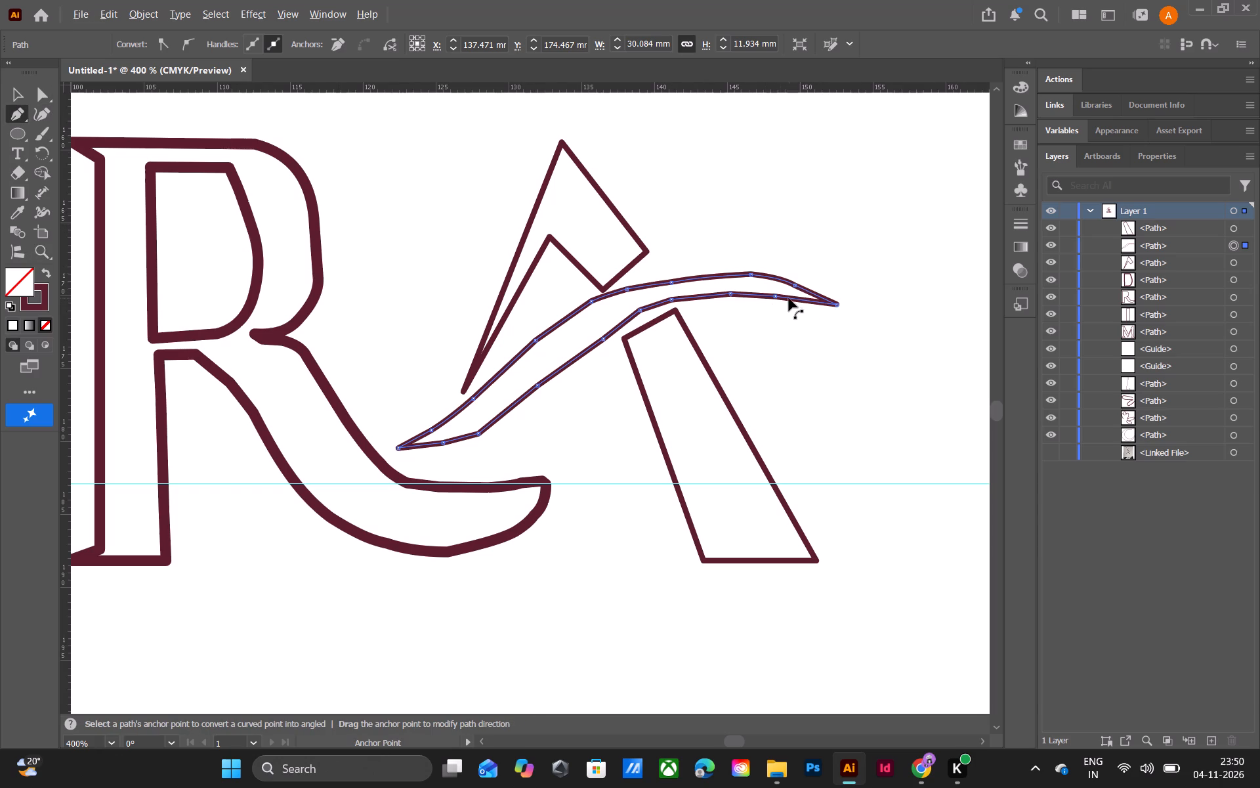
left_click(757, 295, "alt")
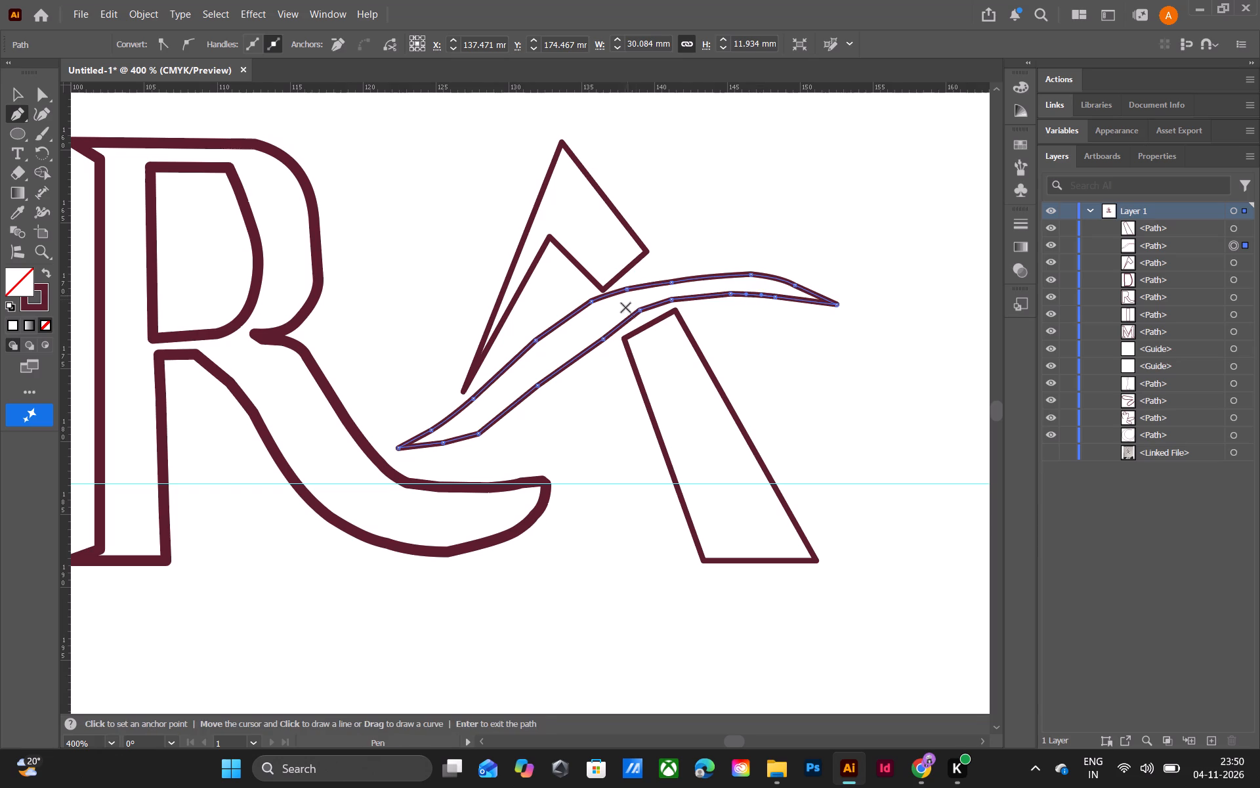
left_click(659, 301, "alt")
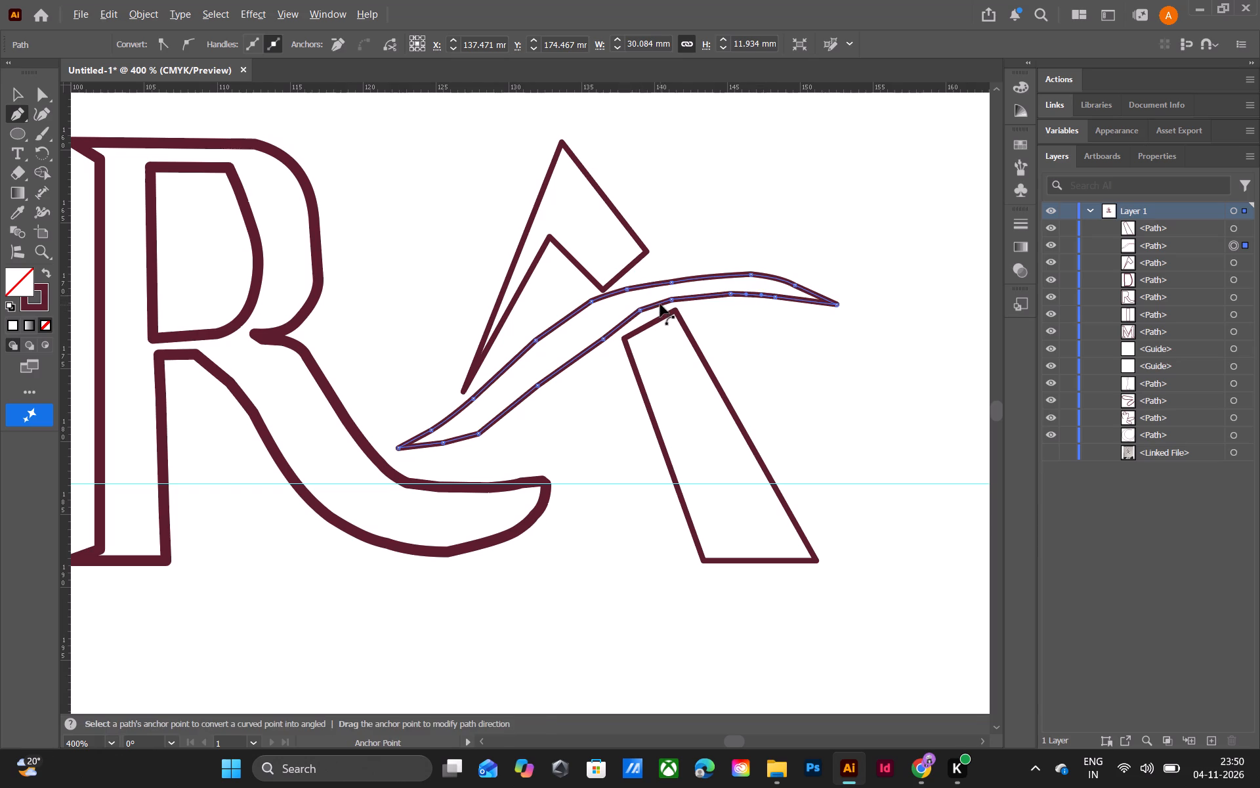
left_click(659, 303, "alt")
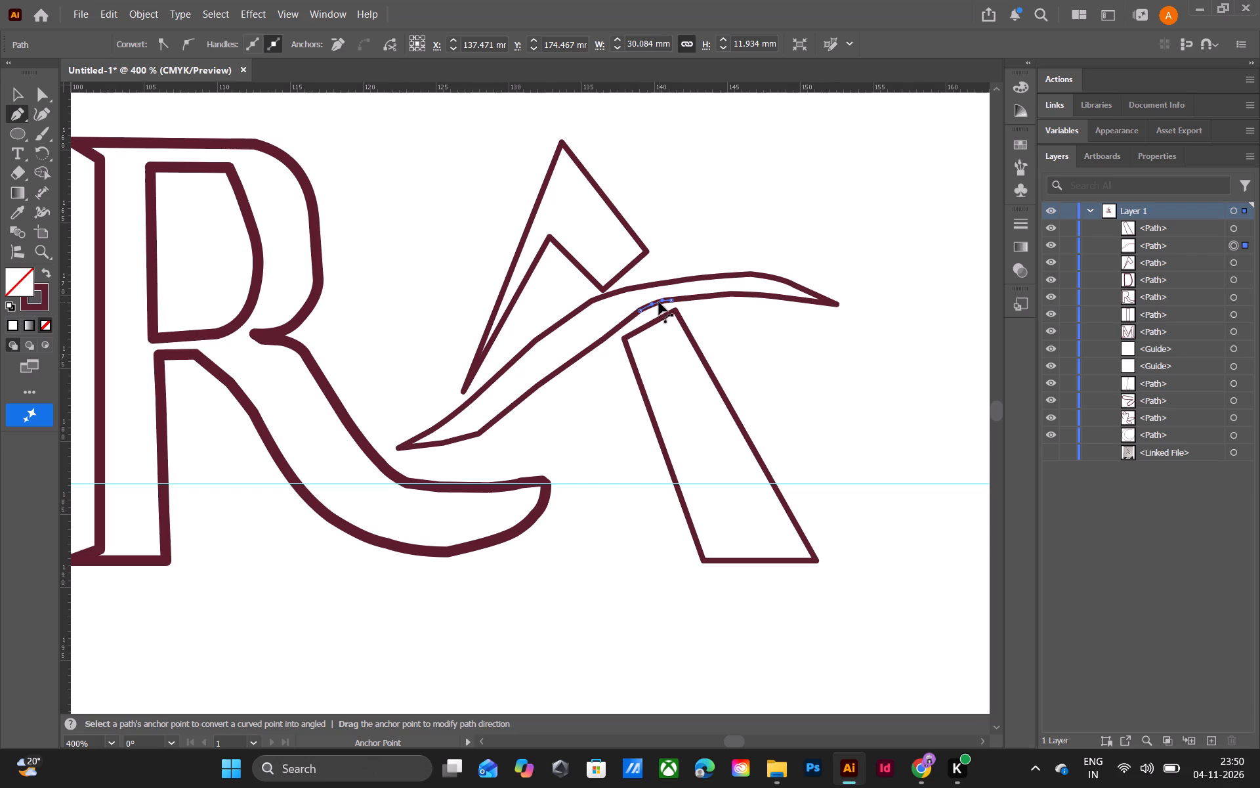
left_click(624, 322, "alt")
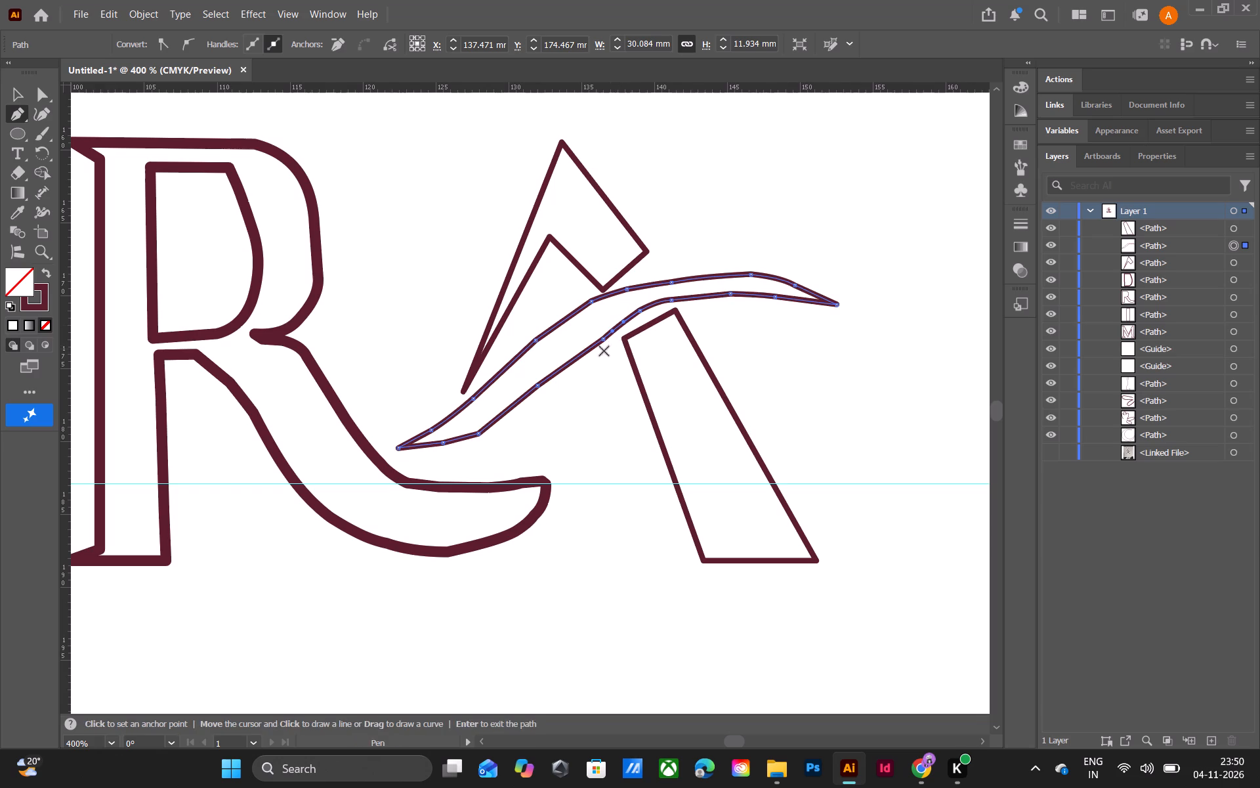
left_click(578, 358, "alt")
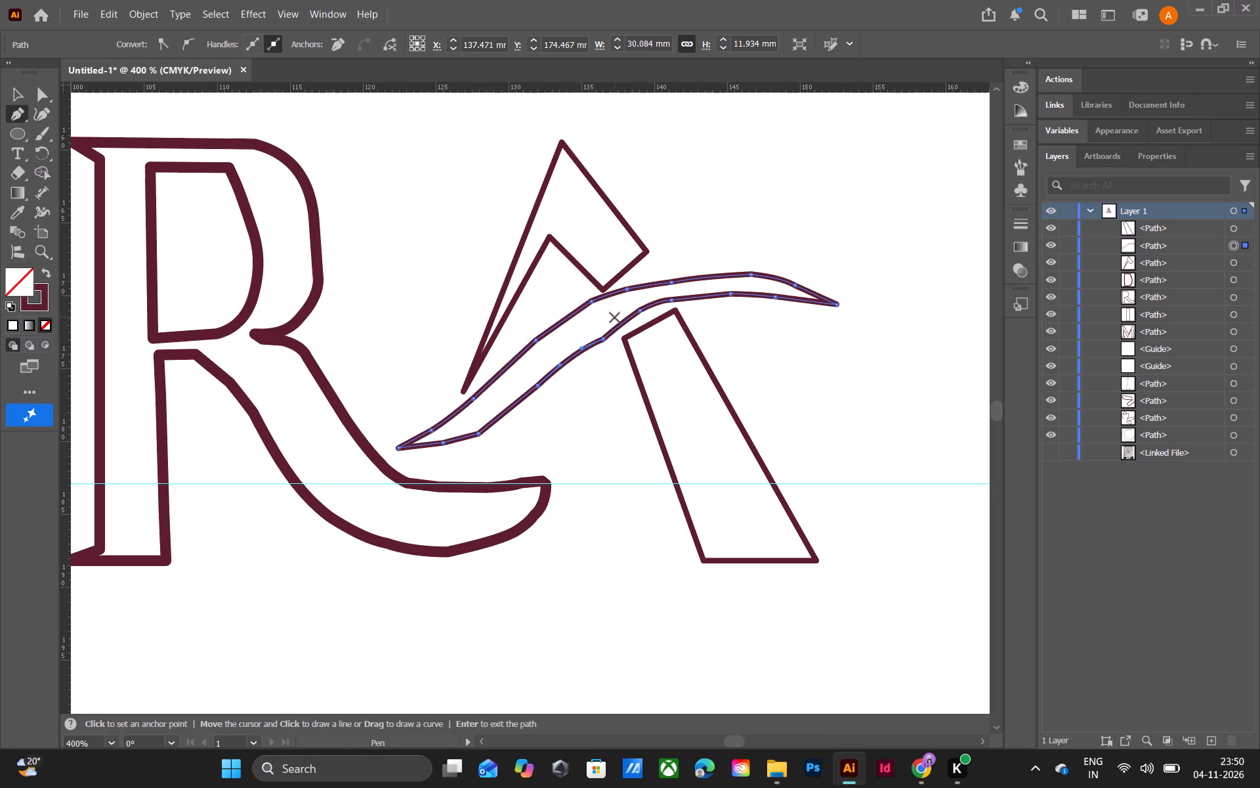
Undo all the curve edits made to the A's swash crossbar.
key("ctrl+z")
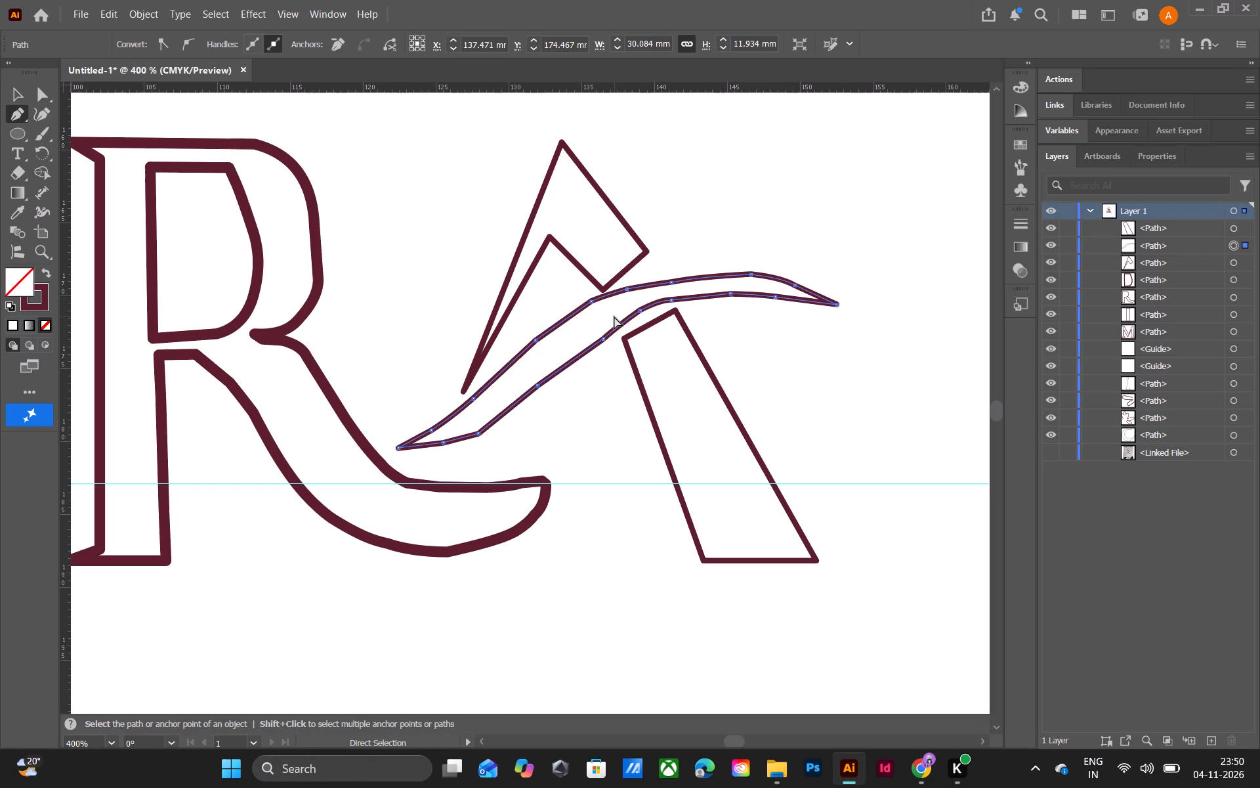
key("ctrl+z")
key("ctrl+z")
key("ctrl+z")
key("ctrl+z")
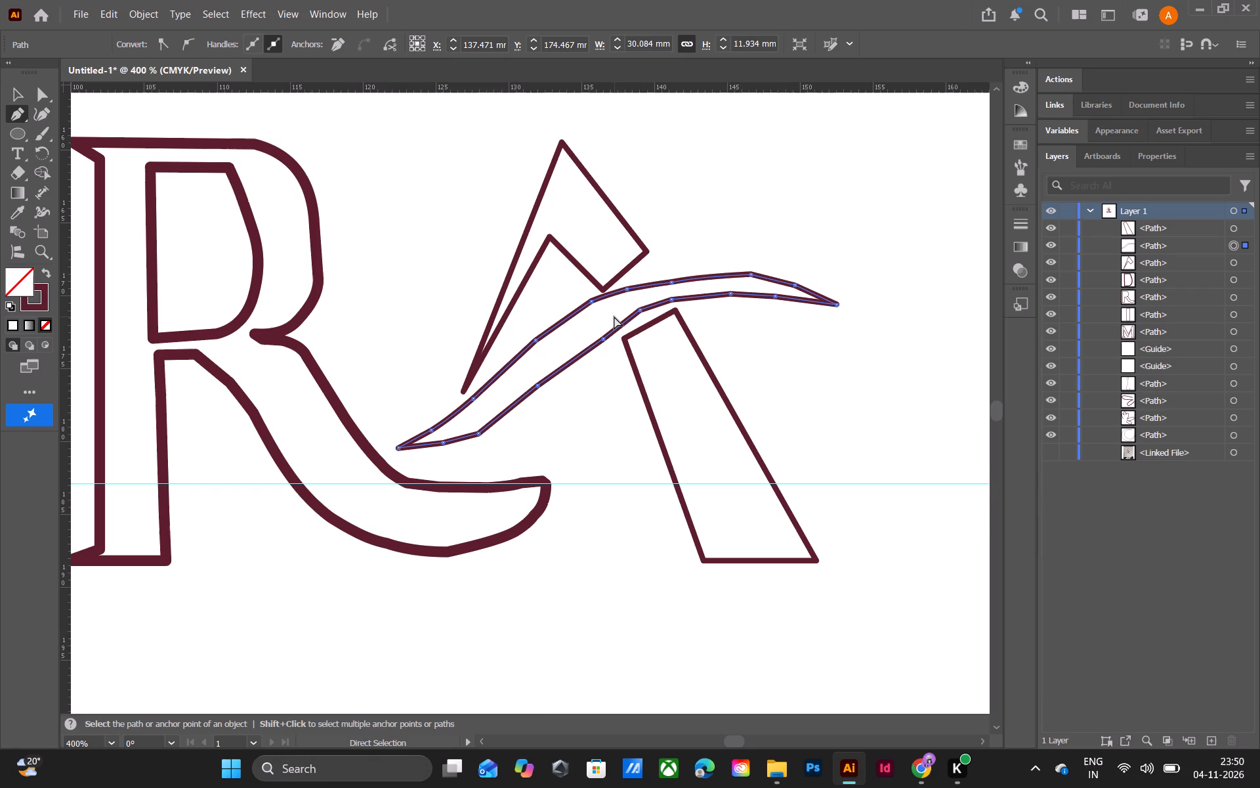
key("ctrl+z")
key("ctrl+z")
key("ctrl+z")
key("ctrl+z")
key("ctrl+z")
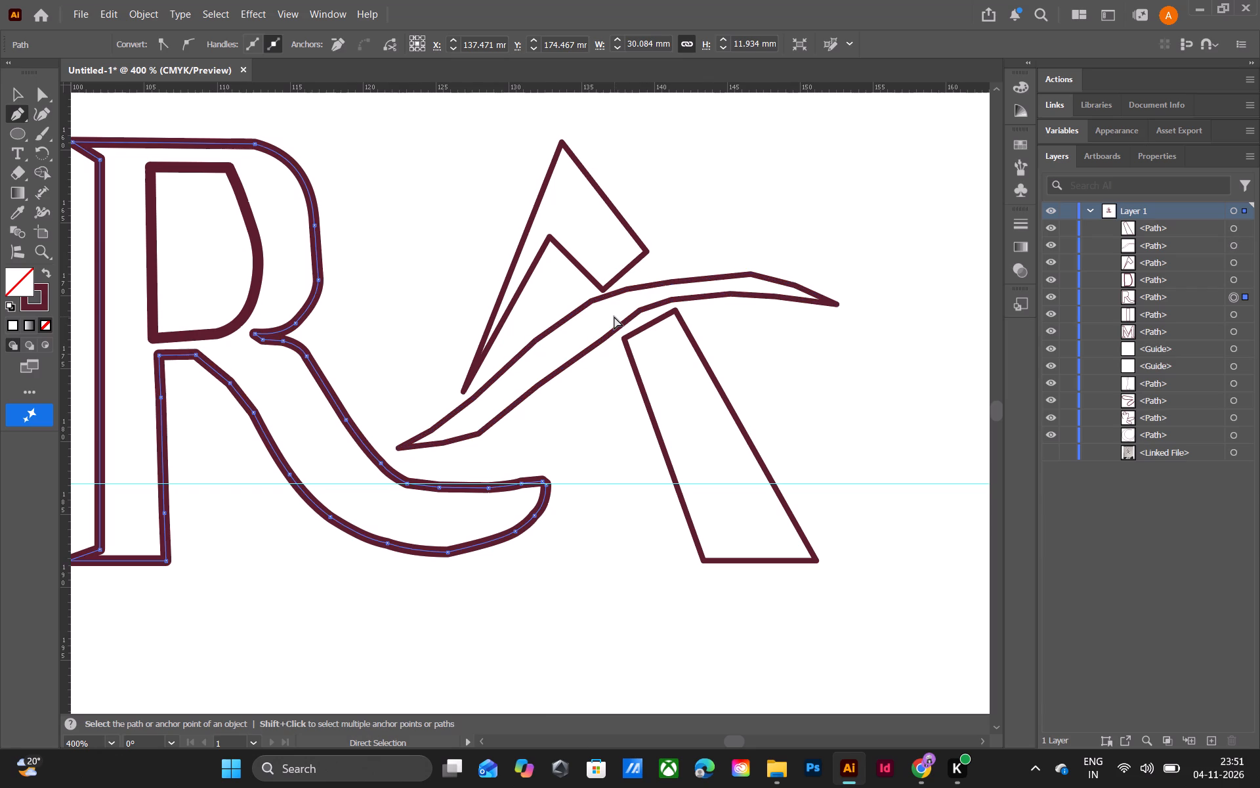
Undo the curve edits along the R leg's lower edge, the tail's underside and the tail's end.
key("ctrl+z")
key("ctrl+z")
key("ctrl+z")
key("ctrl+z")
key("ctrl+z")
key("ctrl+z")
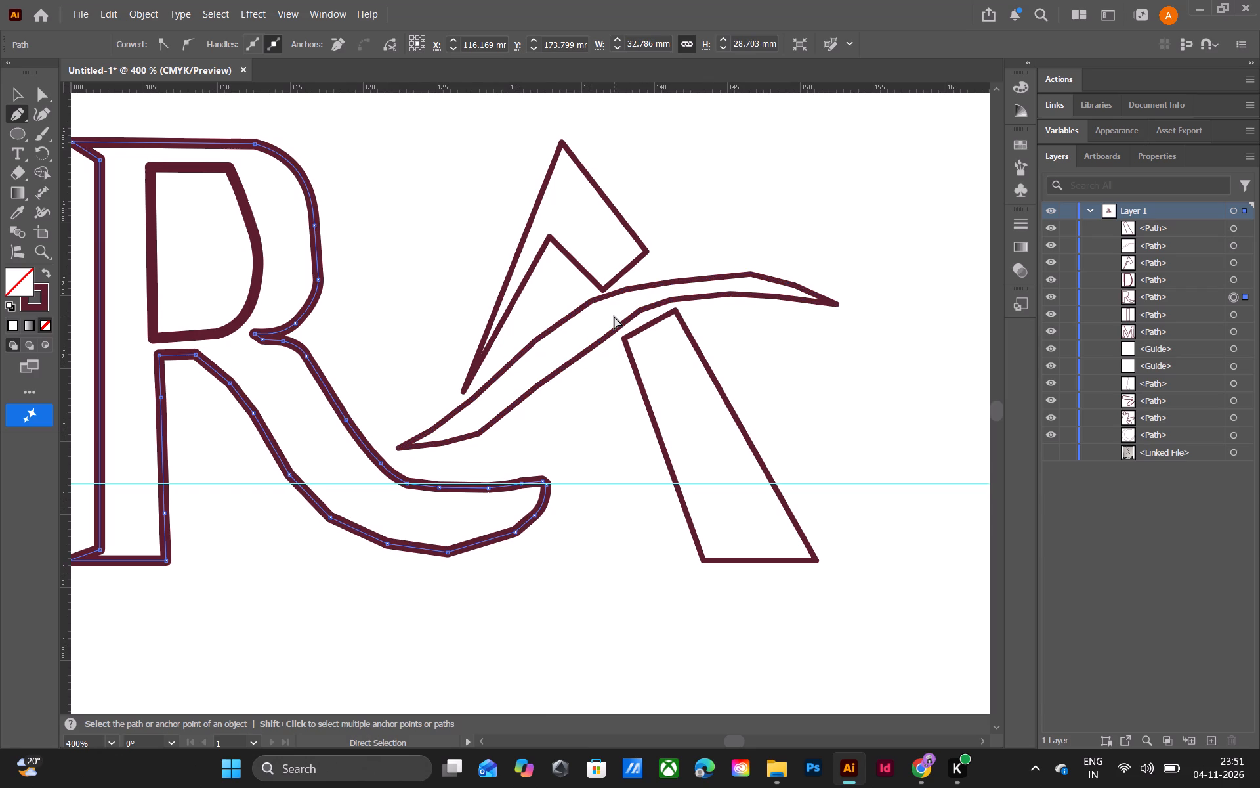
key("ctrl+z")
key("ctrl+z")
key("ctrl+minus")
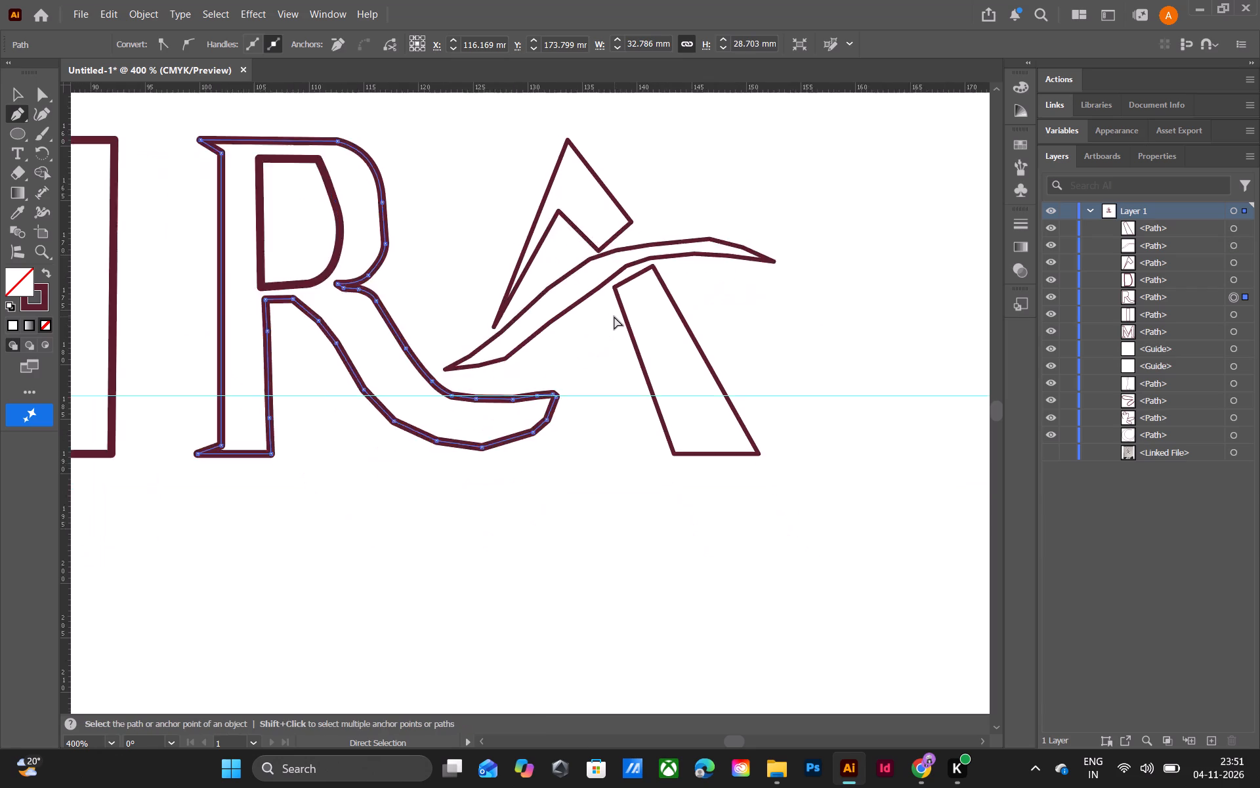
key("ctrl+minus")
key("ctrl+minus")
key("ctrl+minus")
key("ctrl+minus")
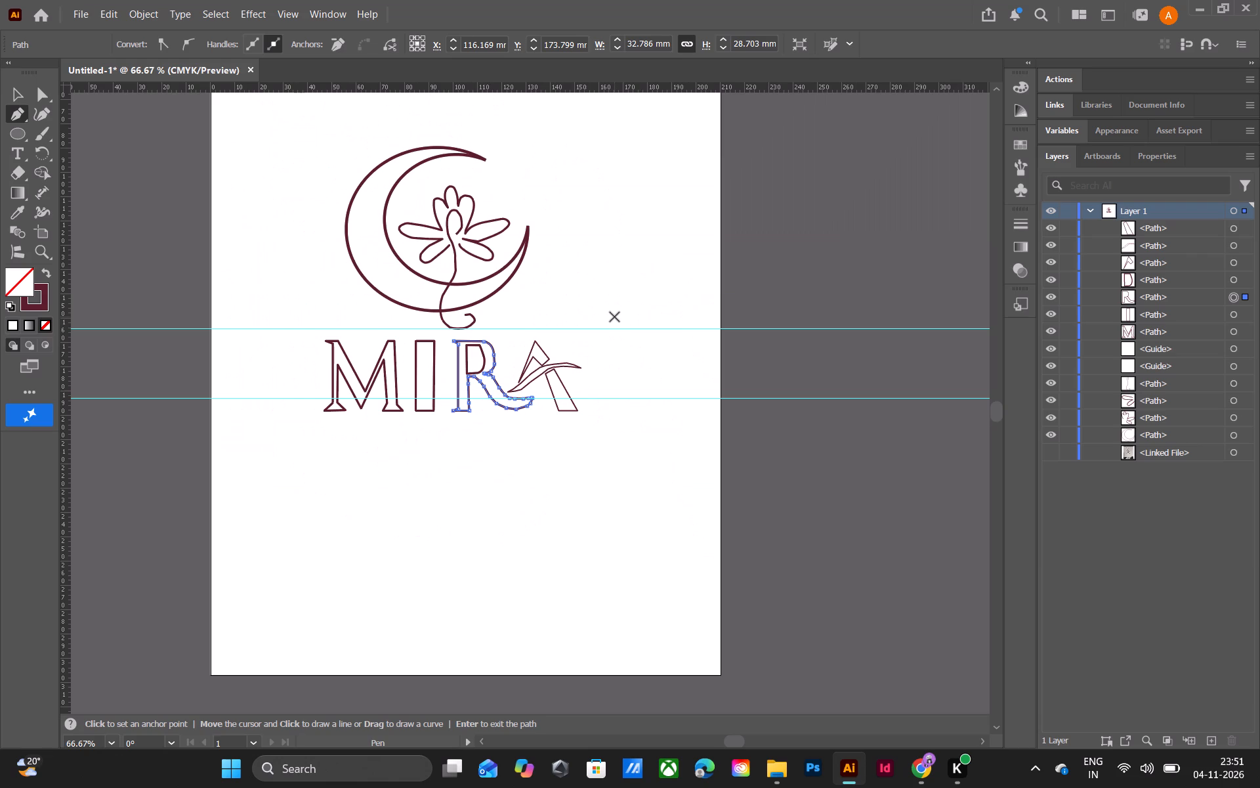
Delete all the traced letter paths of the word MIRA beneath the crescent and lotus emblem.
scroll(614, 317, "up", 6)
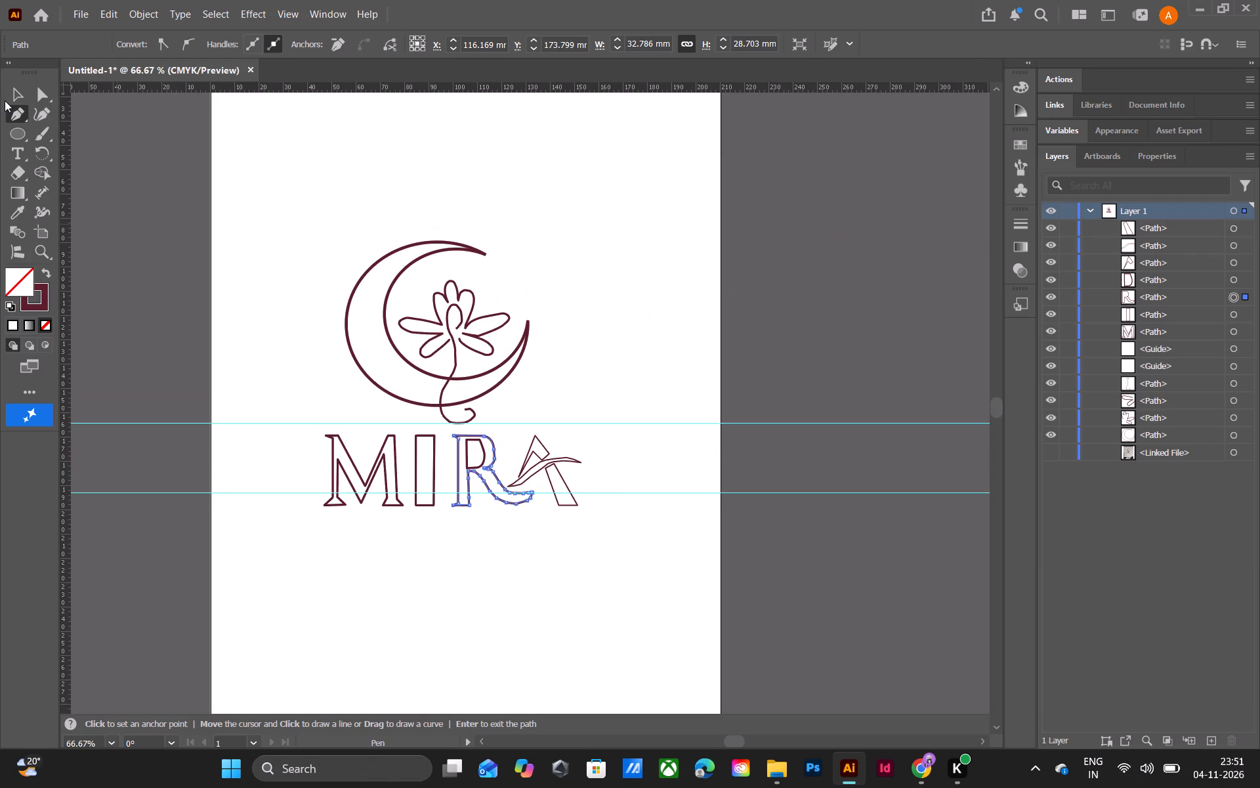
left_click(17, 92)
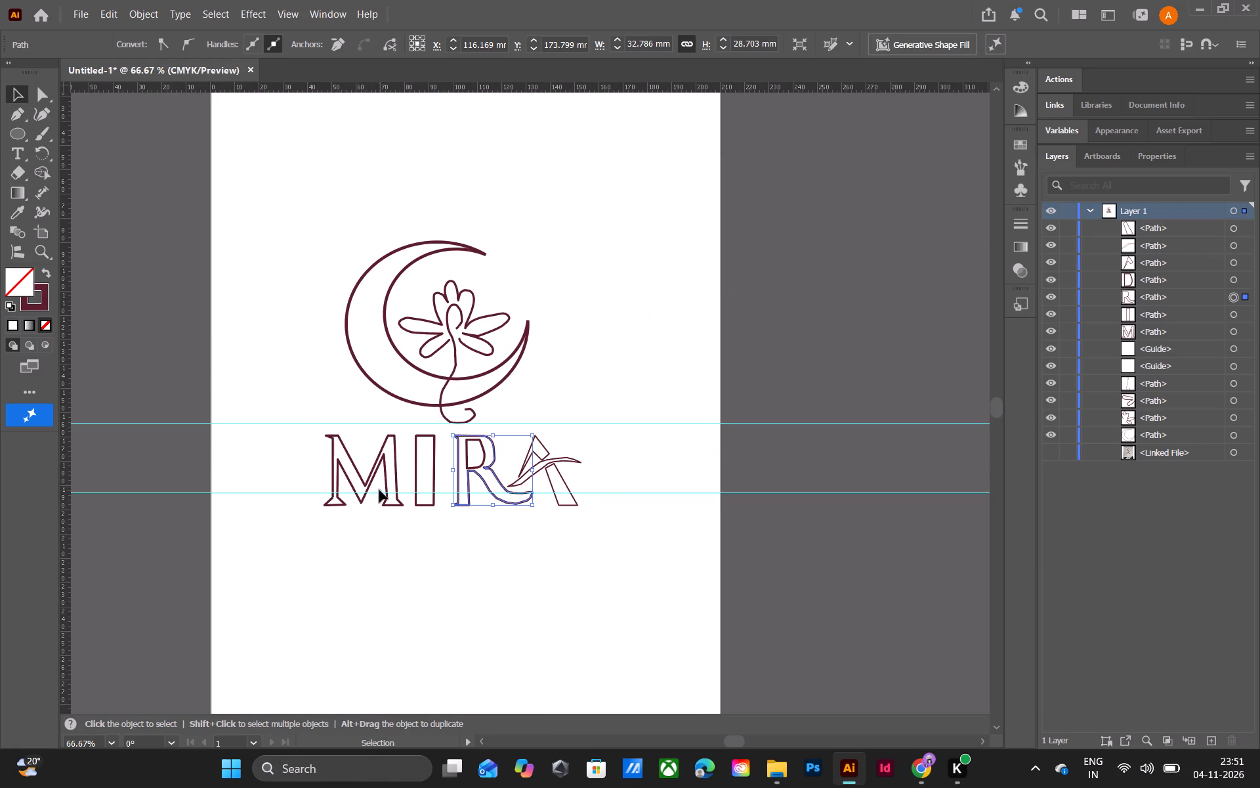
left_click(366, 475)
left_click_drag(631, 466, 550, 460)
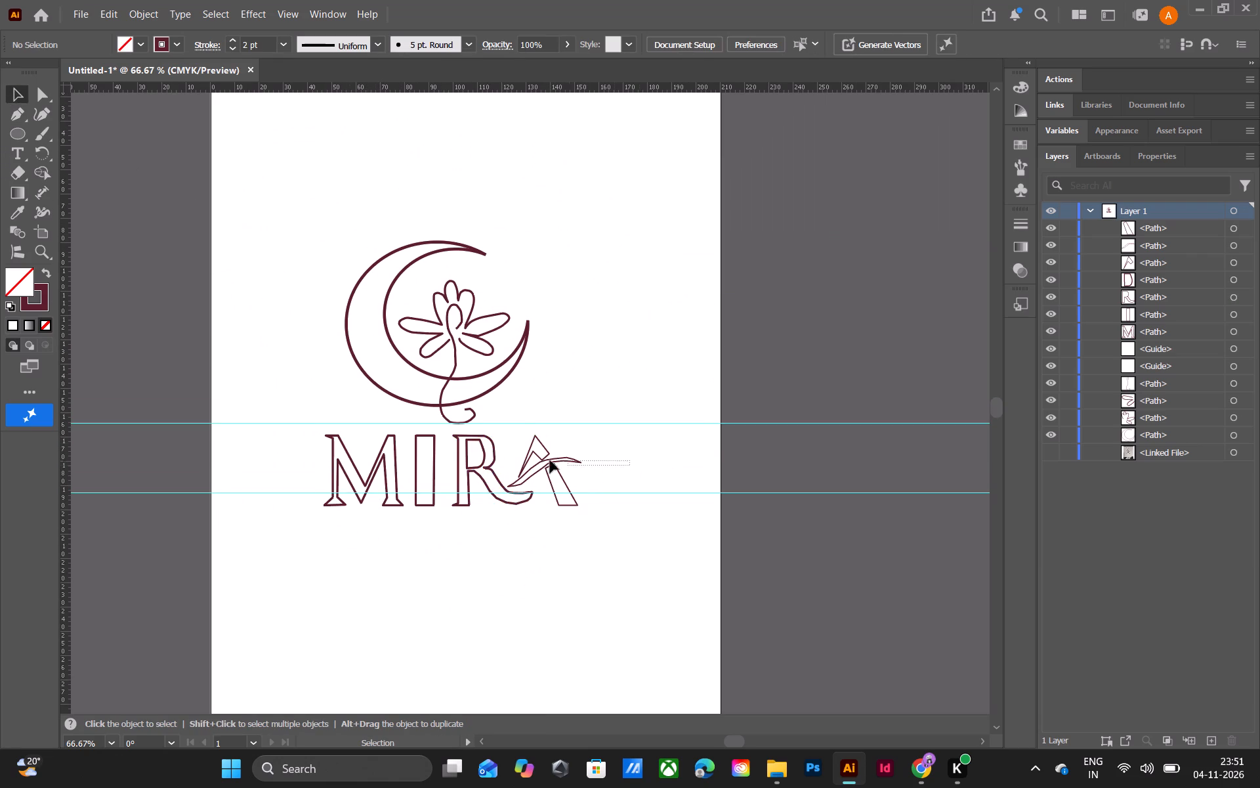
left_click_drag(550, 460, 293, 488)
left_click_drag(293, 488, 295, 497)
key("BackSpace")
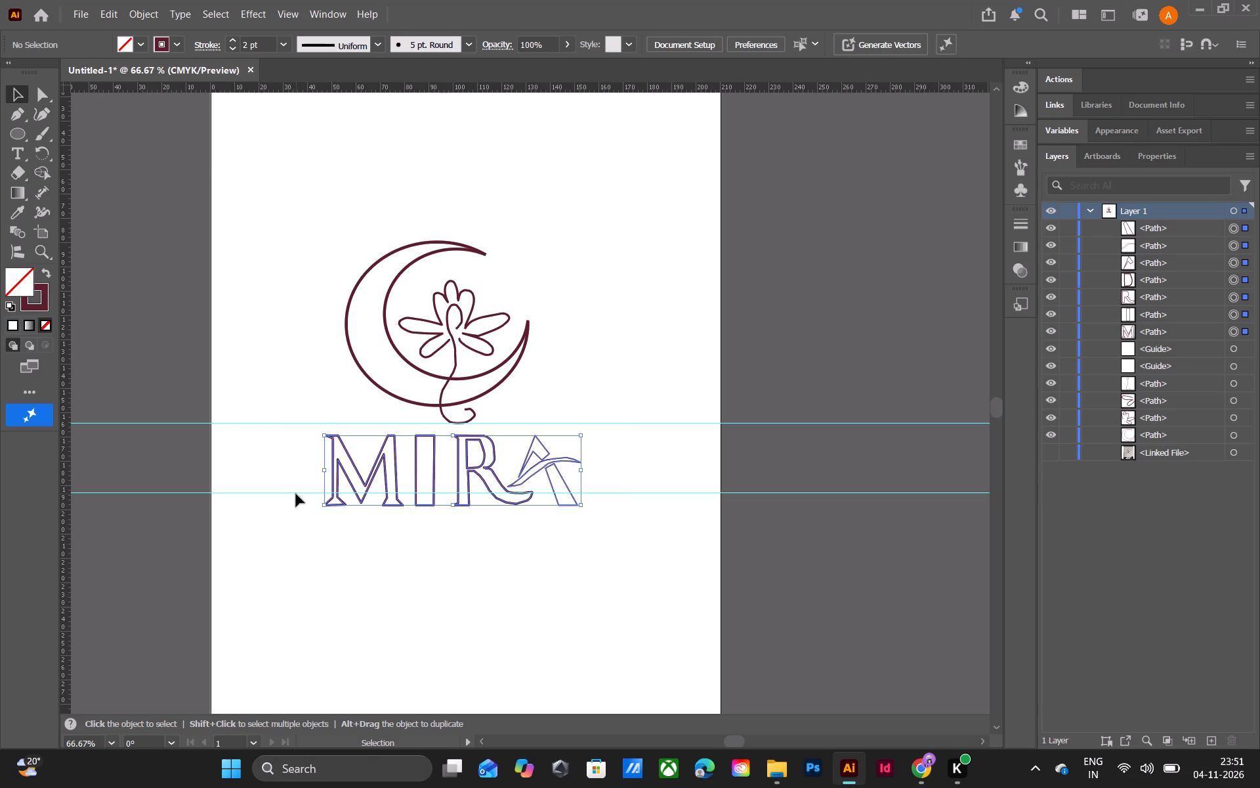
left_click(98, 170)
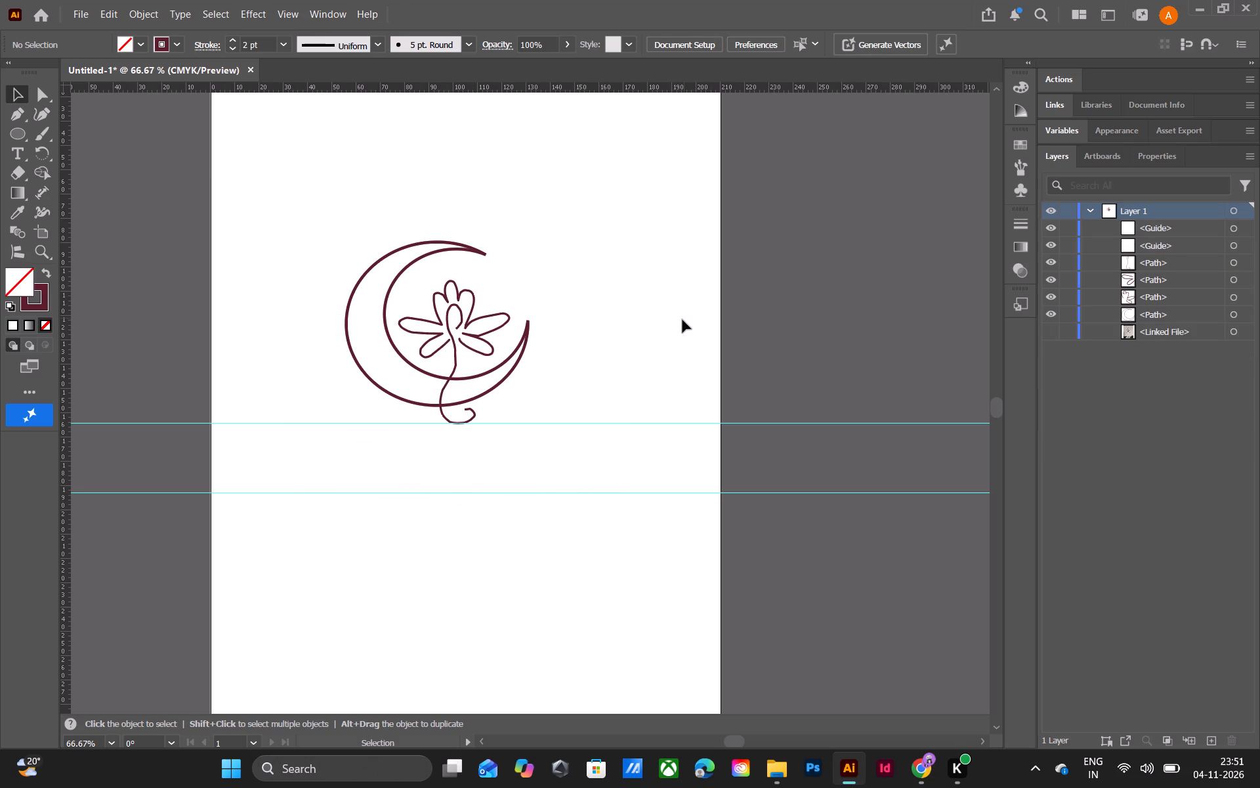
Add an area text box about 108 × 48 mm below the emblem, starting at the upper guide, containing "MIRA".
left_click(10, 143)
left_click(19, 157)
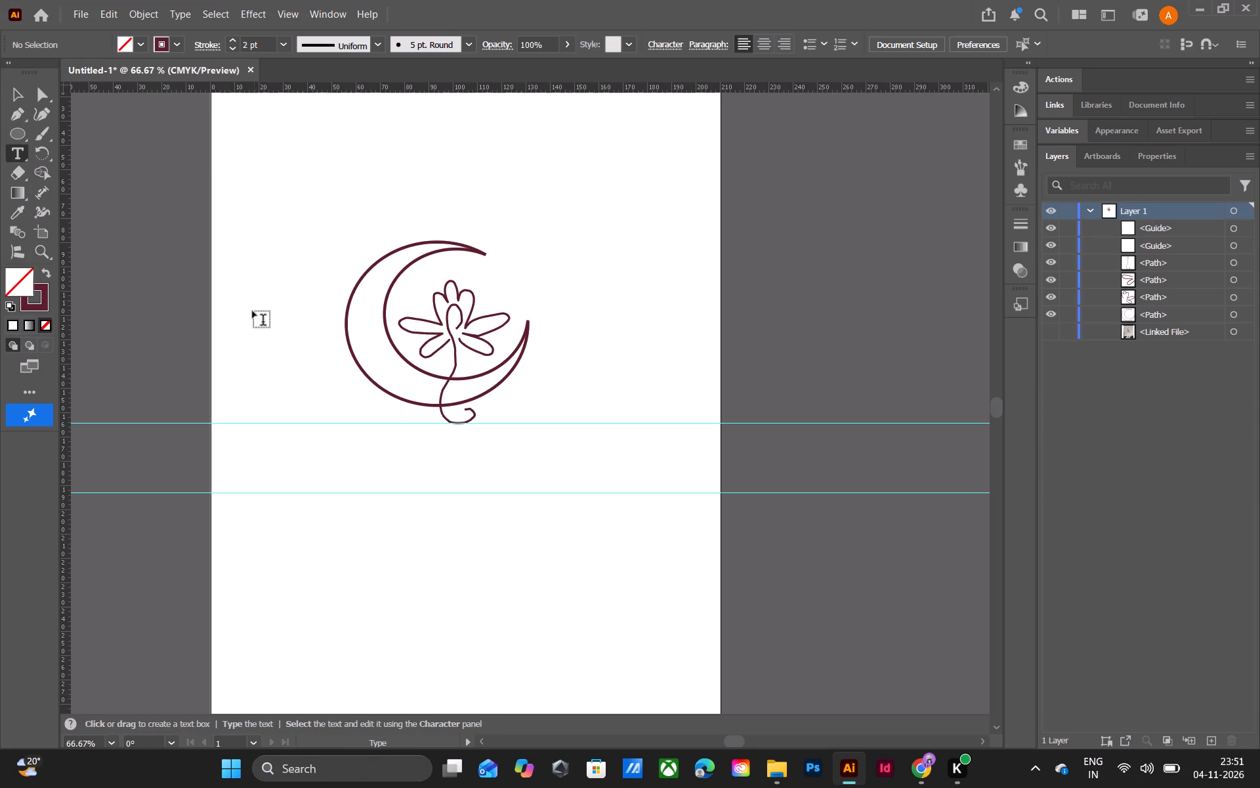
left_click_drag(329, 423, 483, 509)
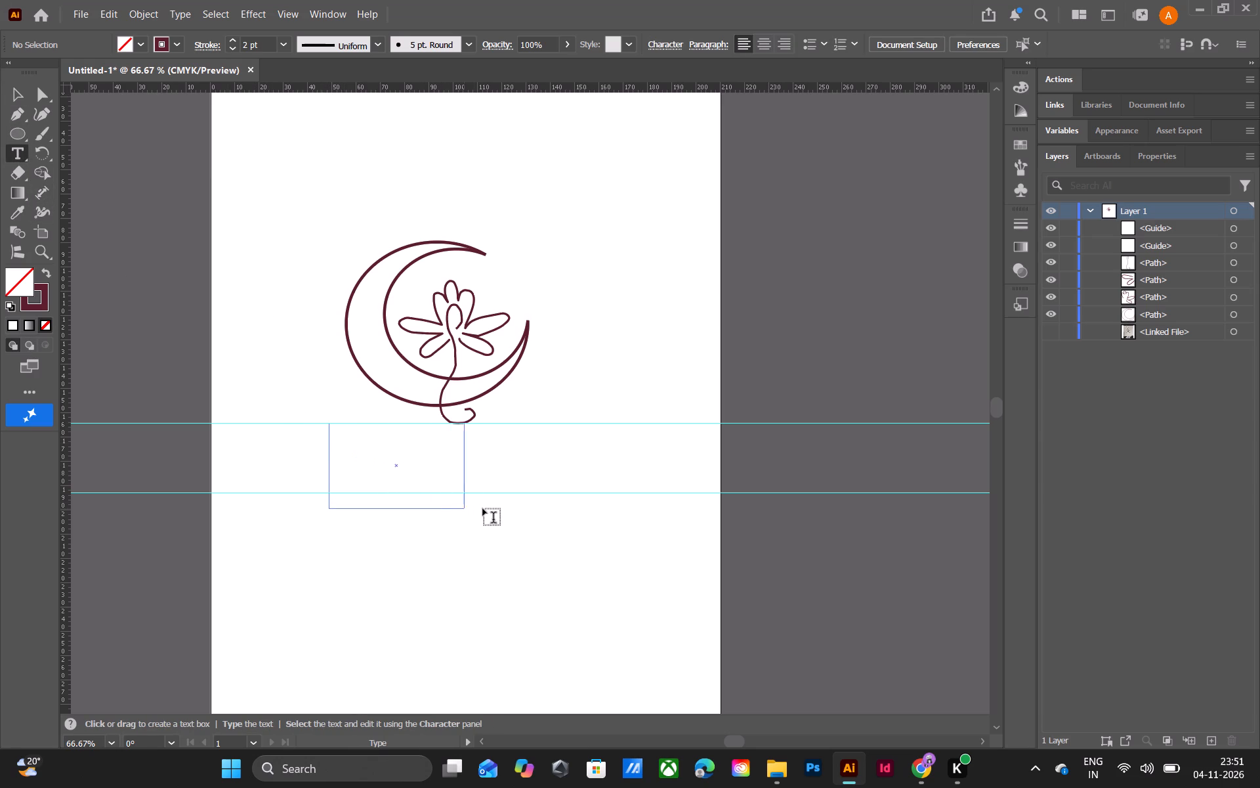
left_click_drag(483, 509, 593, 538)
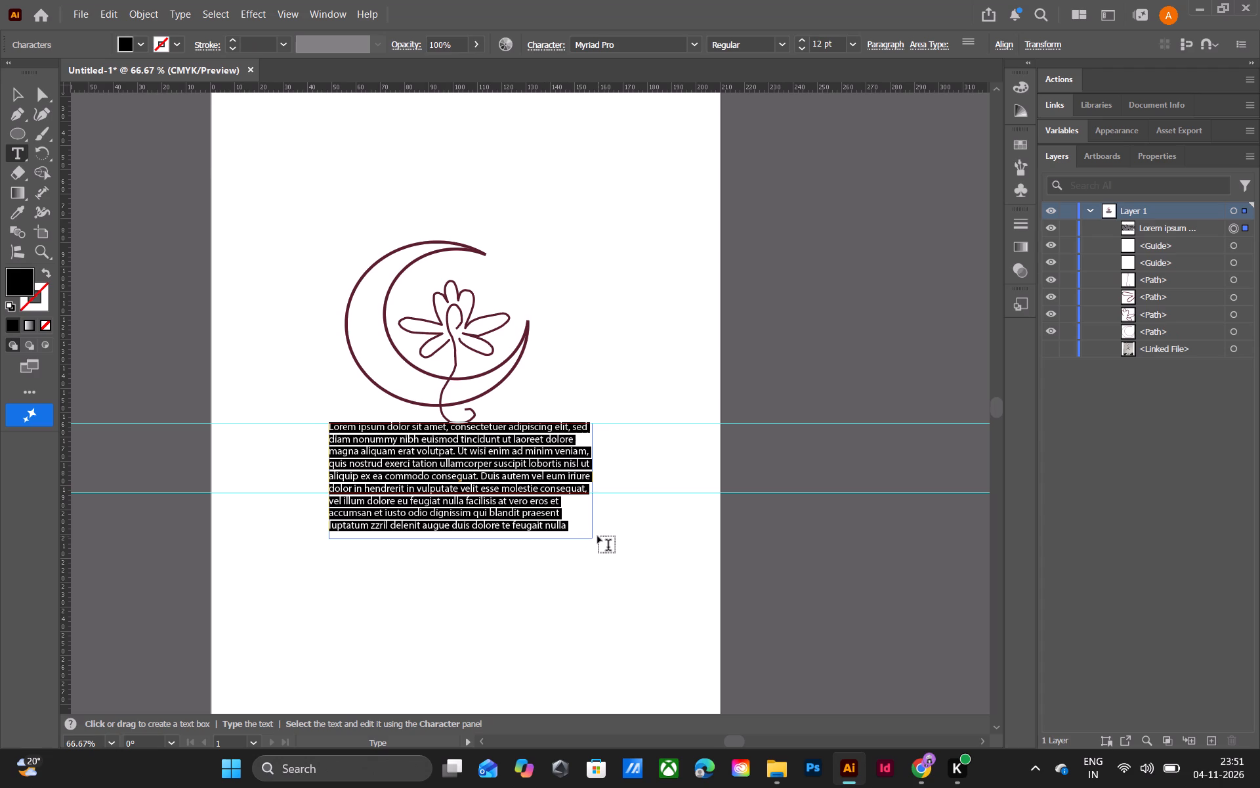
type("MIRA")
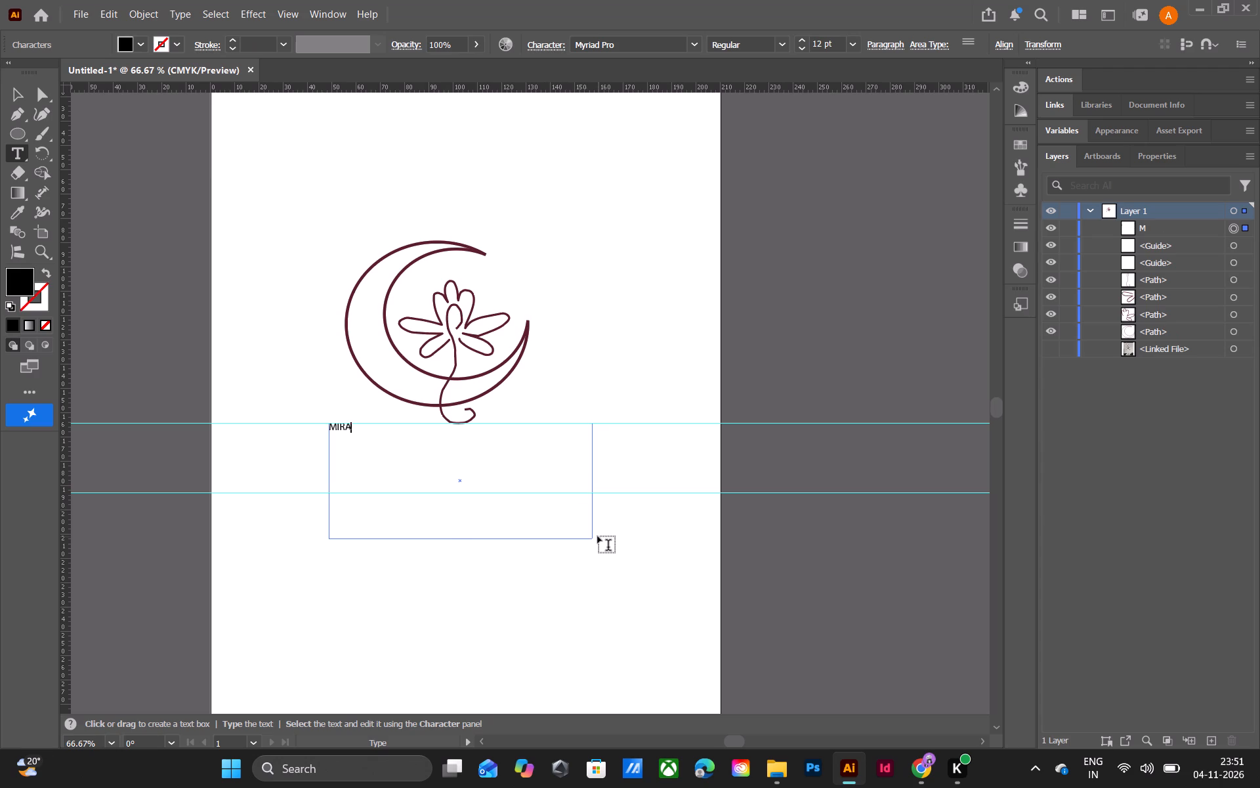
Set the font of the whole MIRA text to Bodoni MT.
key("ctrl+a")
left_click(1158, 152)
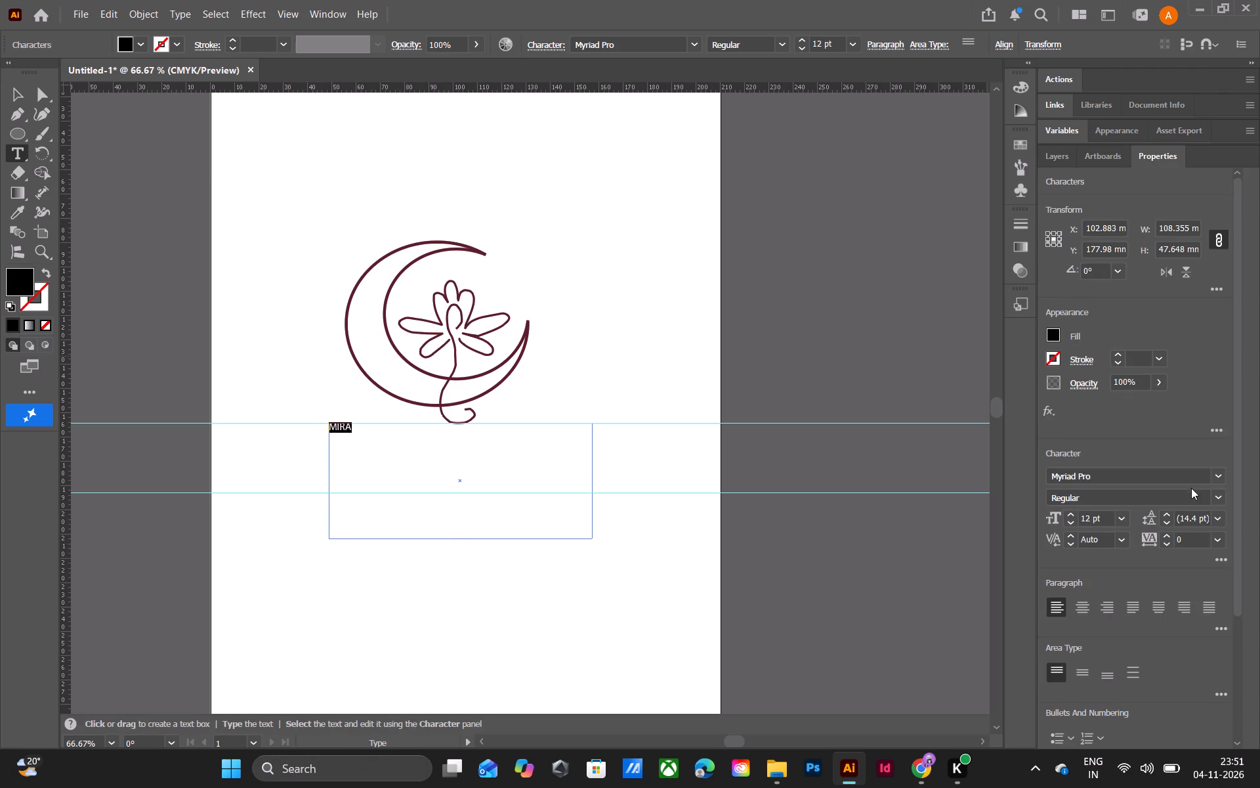
left_click(1215, 476)
scroll(1006, 355, "down", 10)
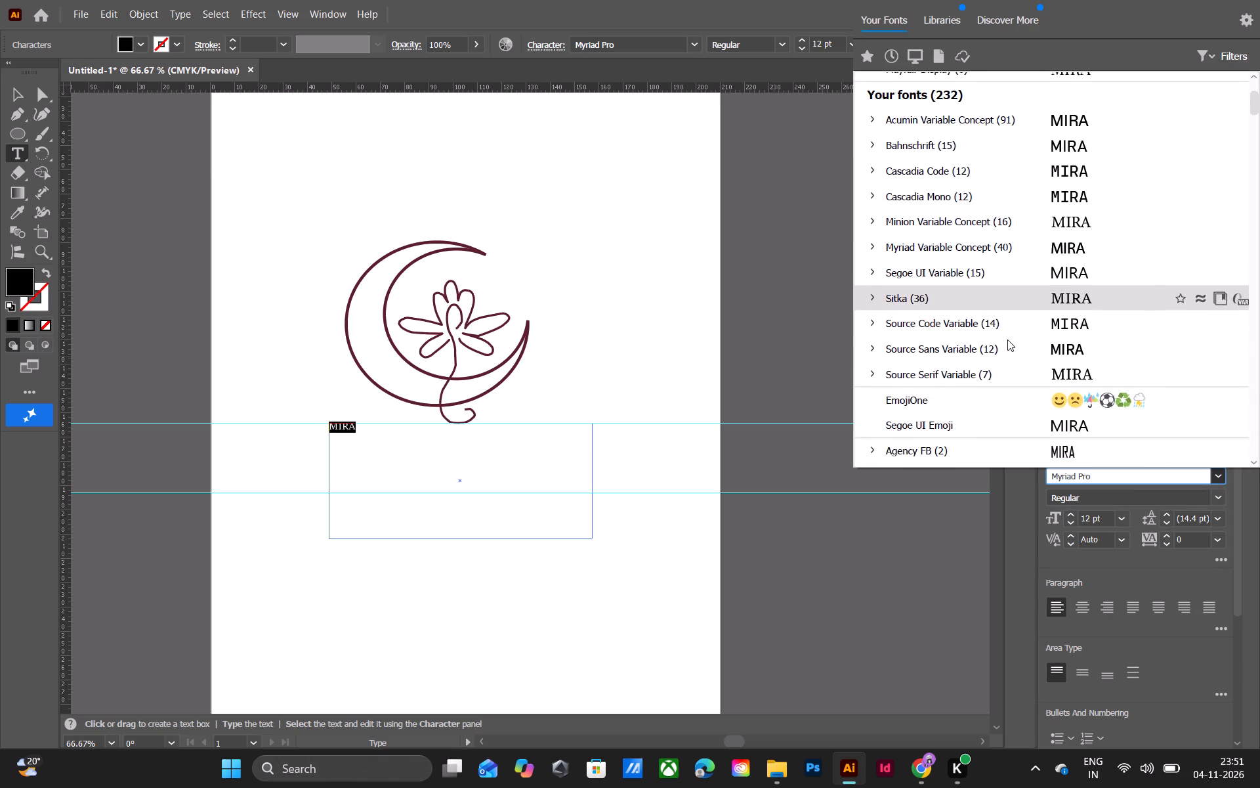
scroll(1007, 339, "down", 16)
scroll(1018, 319, "down", 13)
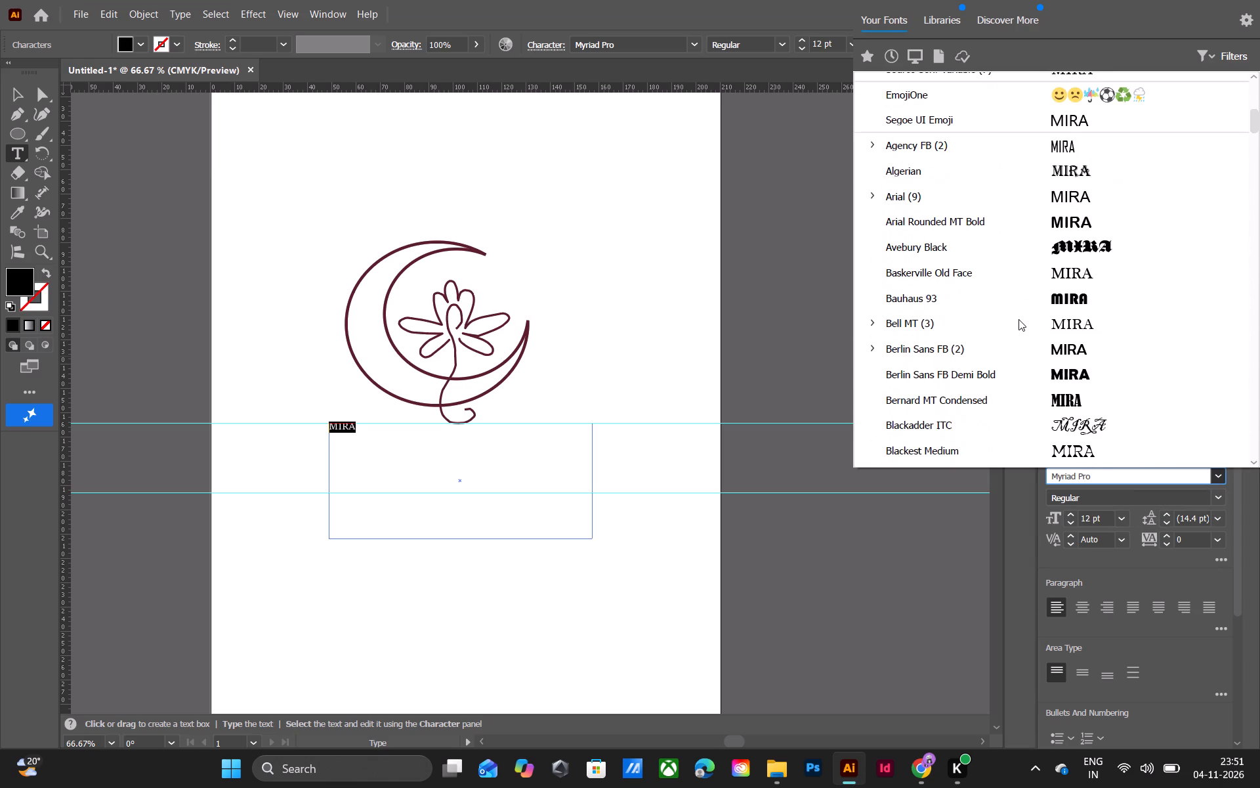
scroll(1018, 319, "down", 13)
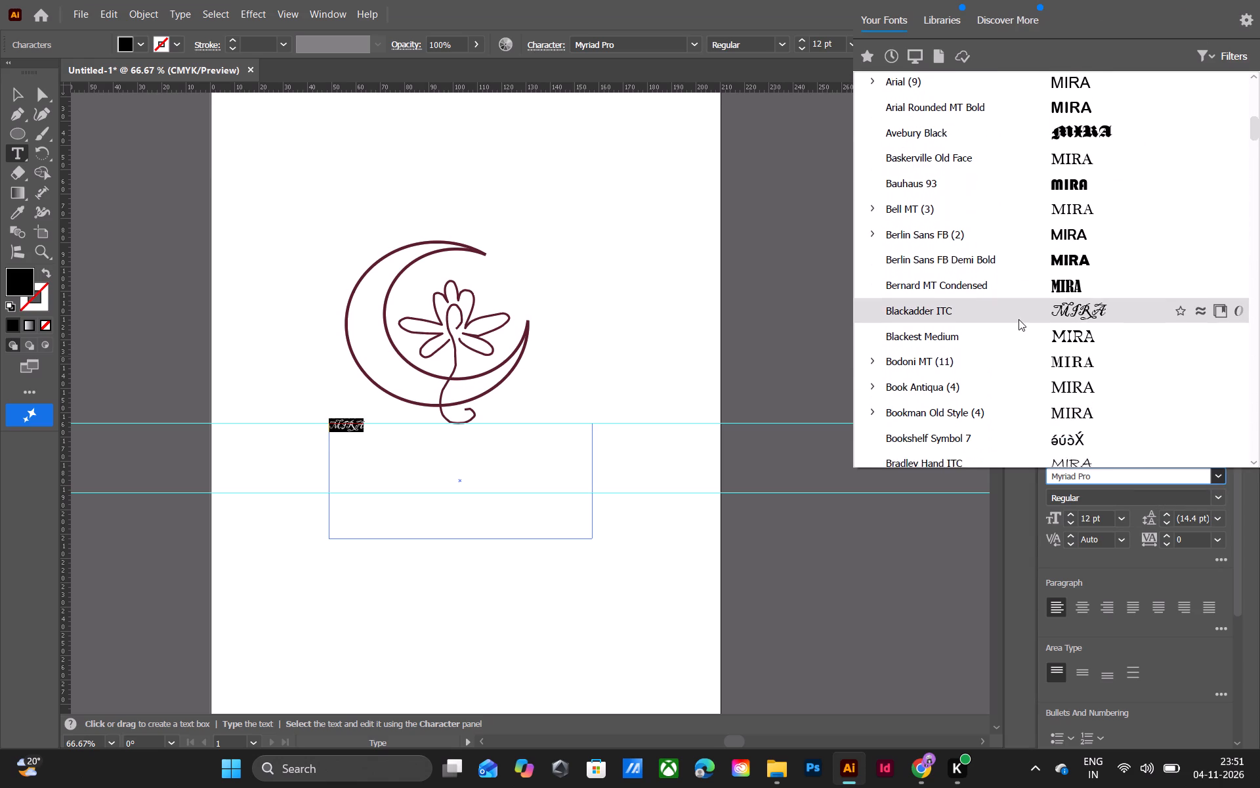
scroll(1018, 319, "down", 3)
left_click(1060, 324)
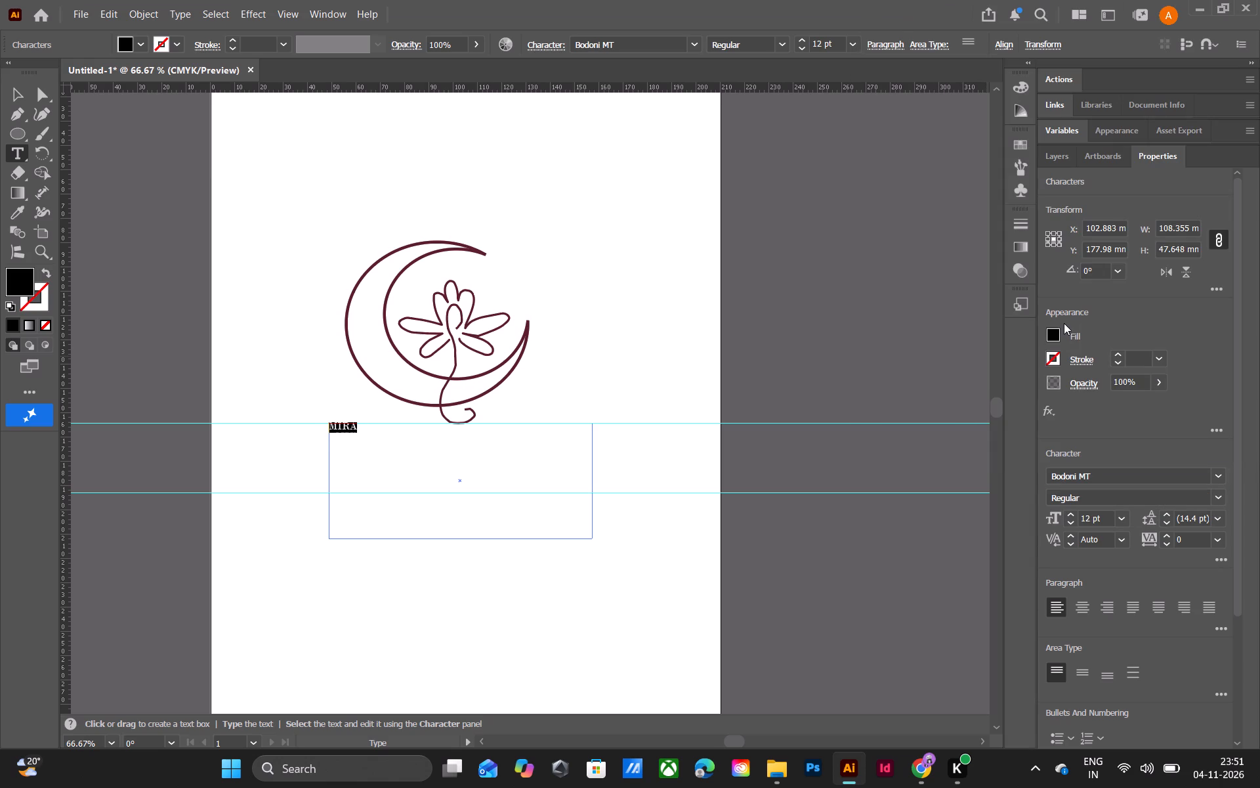
Browse the installed fonts for another typeface for the MIRA text, comparing their previews beyond Bodoni MT.
left_click(1214, 473)
scroll(820, 348, "down", 6)
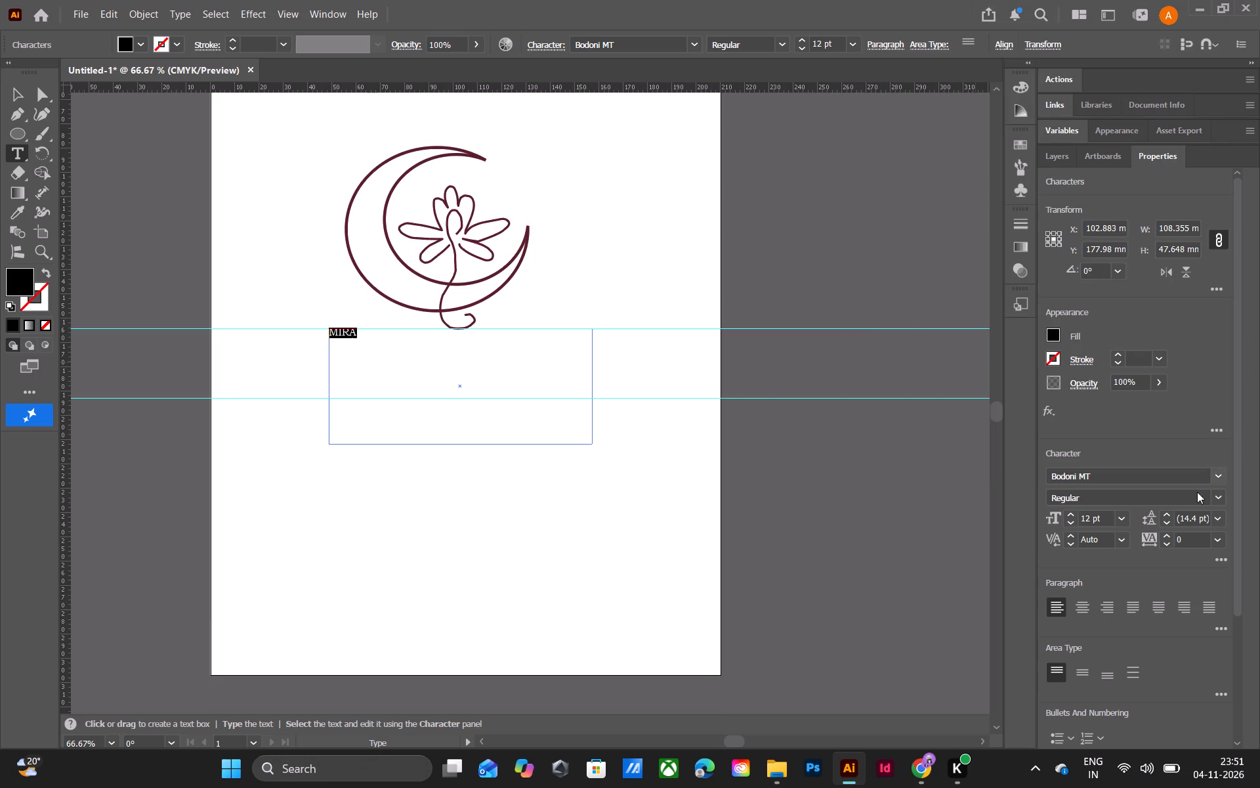
left_click(1210, 475)
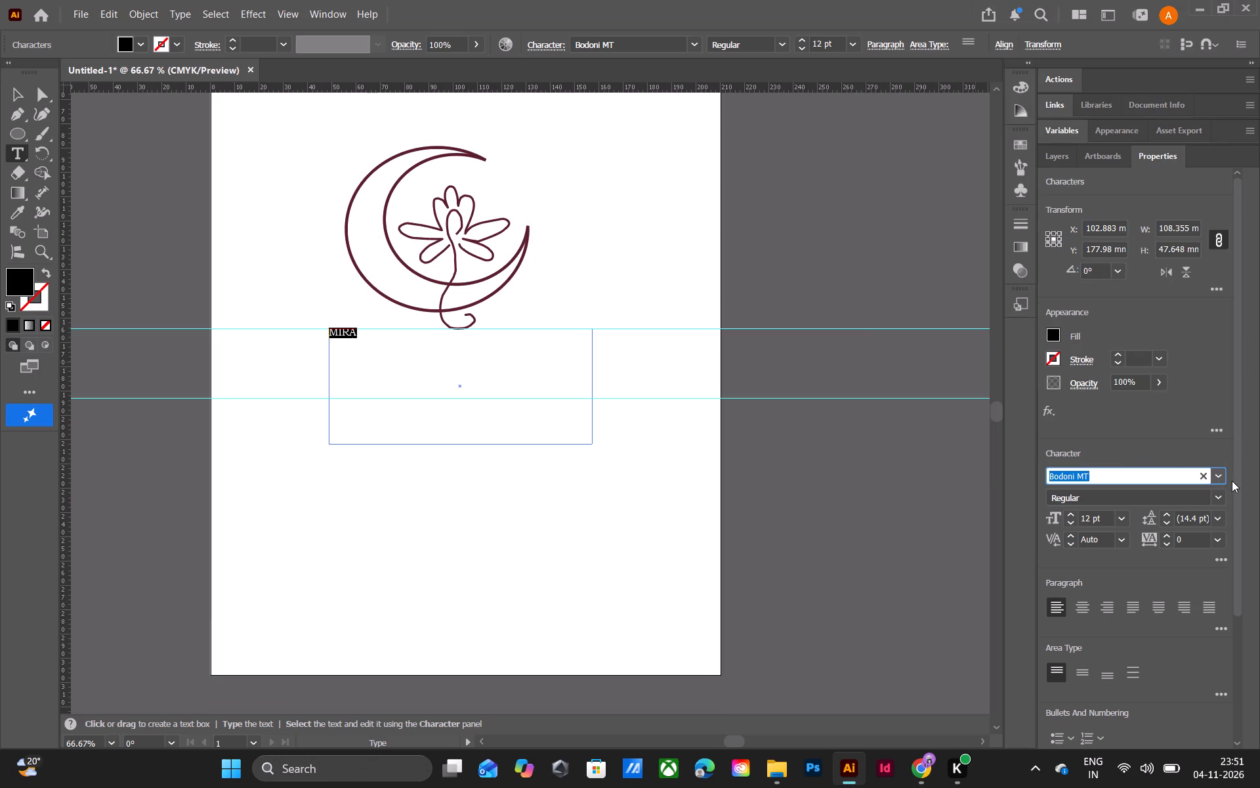
left_click(1220, 473)
scroll(1047, 385, "down", 8)
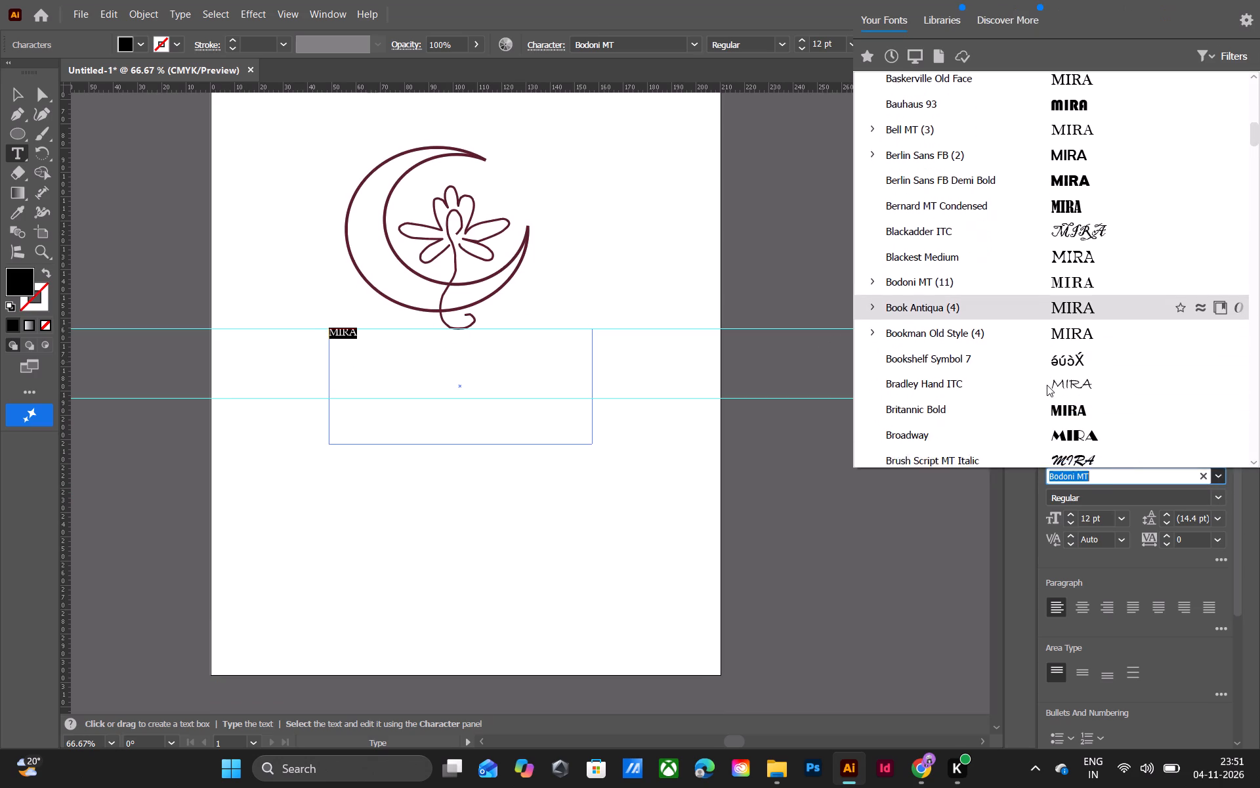
scroll(1047, 385, "down", 14)
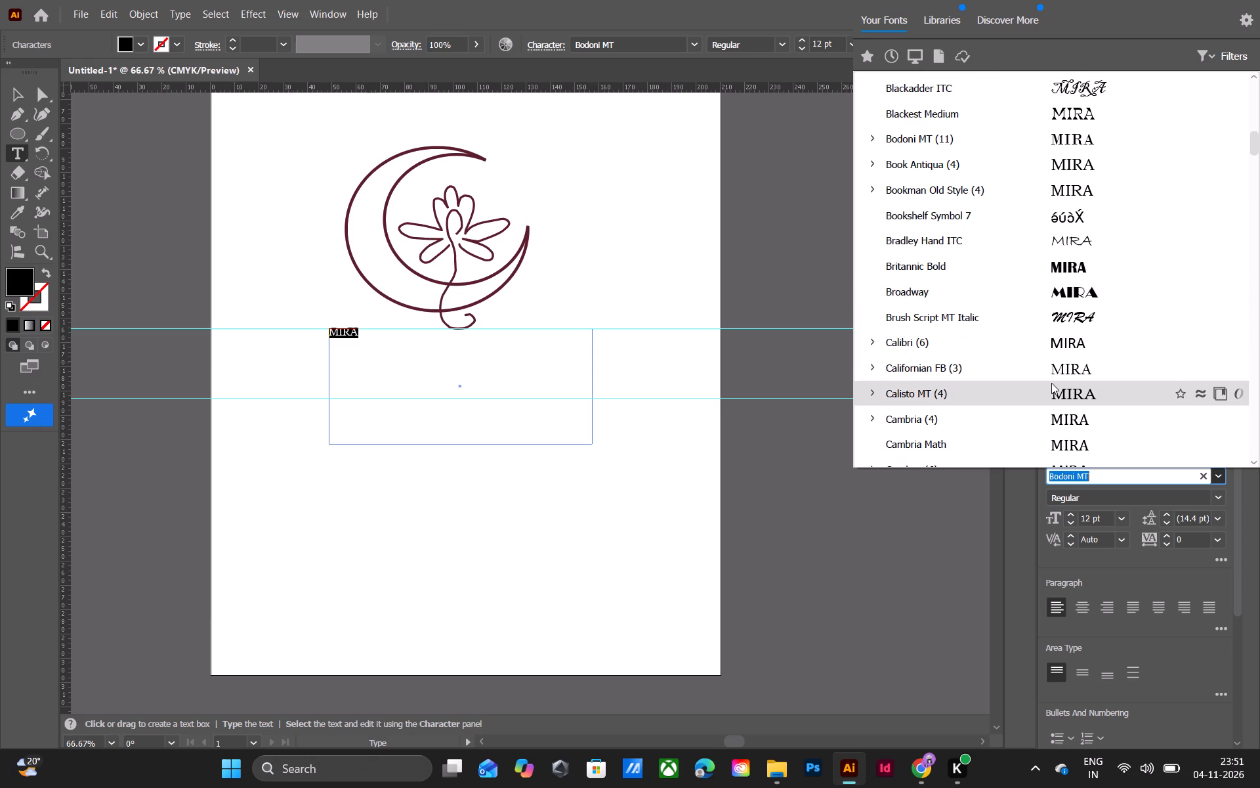
scroll(1053, 382, "down", 6)
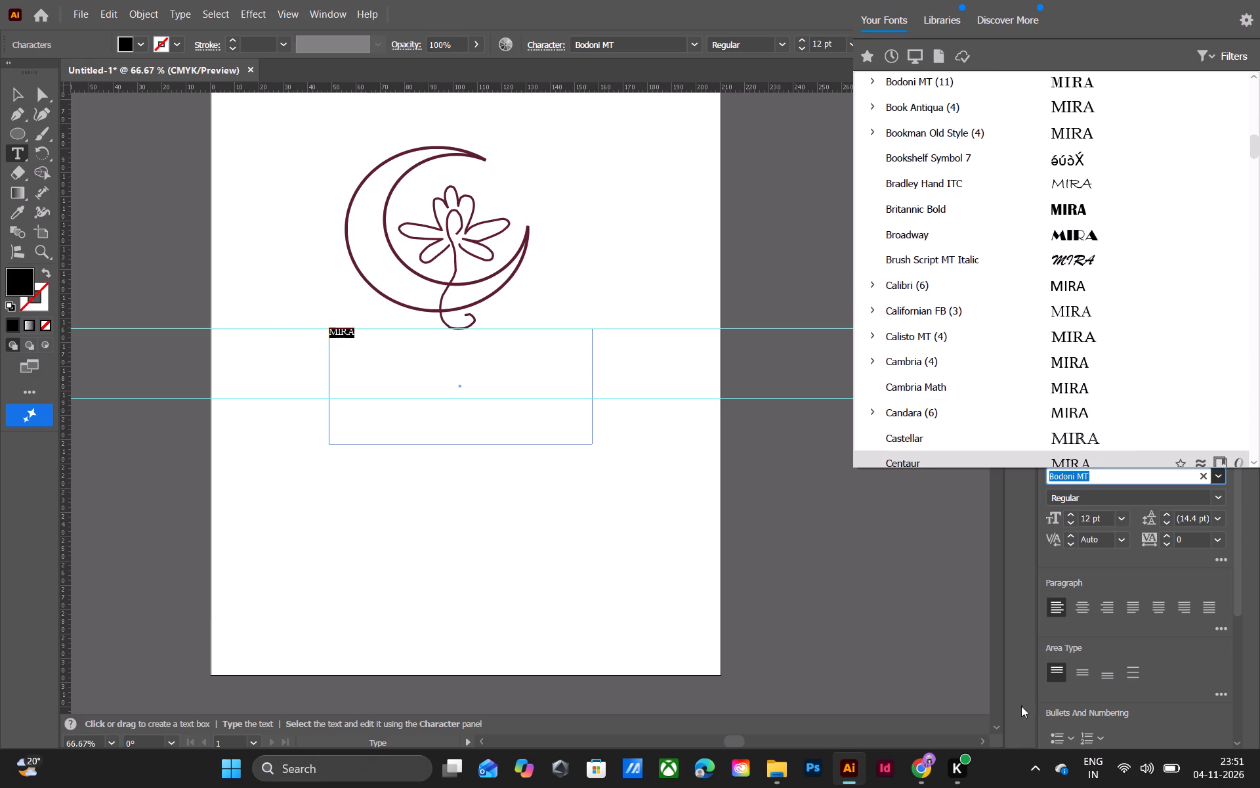